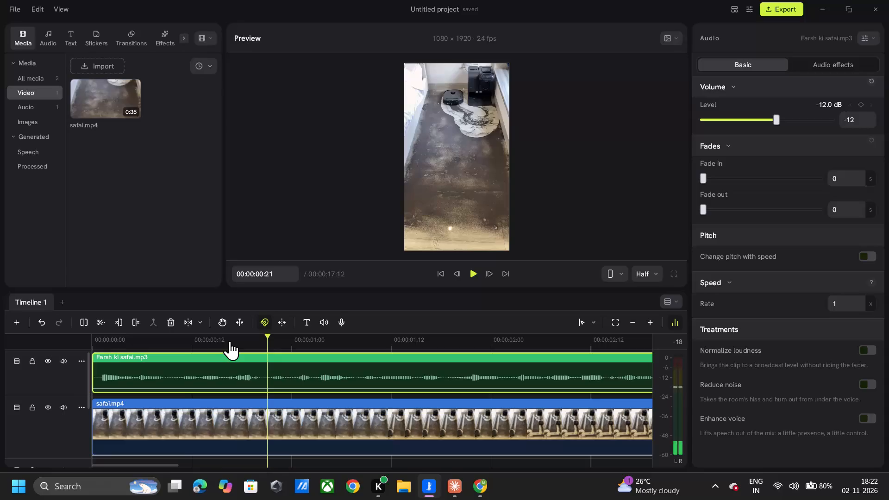
Play back the opening of the Farsh ki safai.mp3 audio and split the clip at 00:00:00:08.
click(221, 342)
key(space)
key(space)
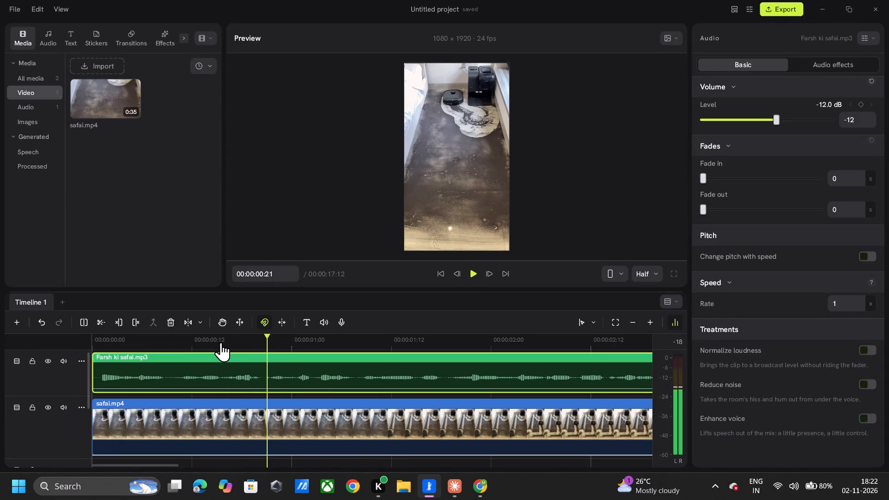
click(216, 343)
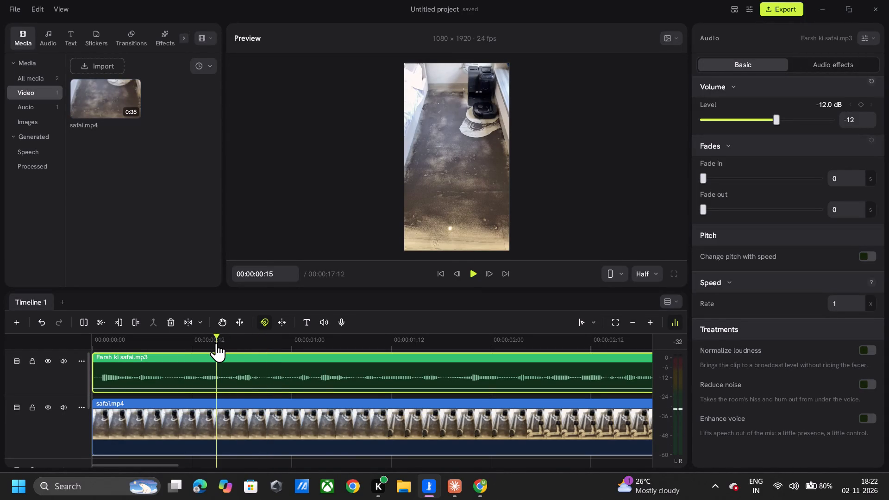
click(163, 342)
key(space)
key(space)
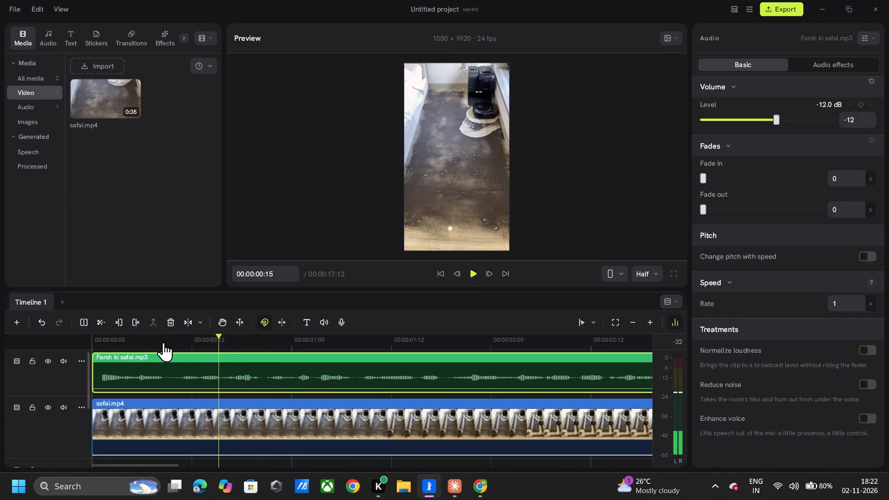
click(162, 338)
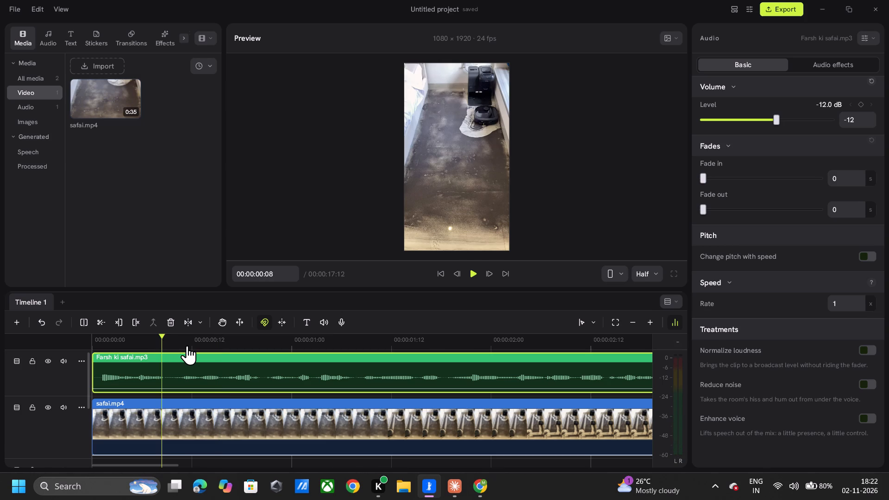
key(ctrl+v)
key(ctrl+b)
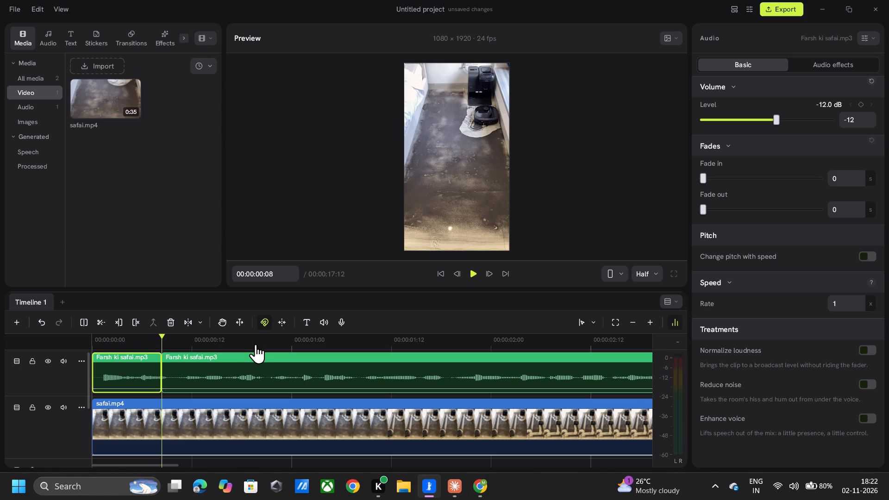
Trim the start of the audio clip after the cut to about 00:00:00:11 and move it back against the preceding clip.
click(183, 377)
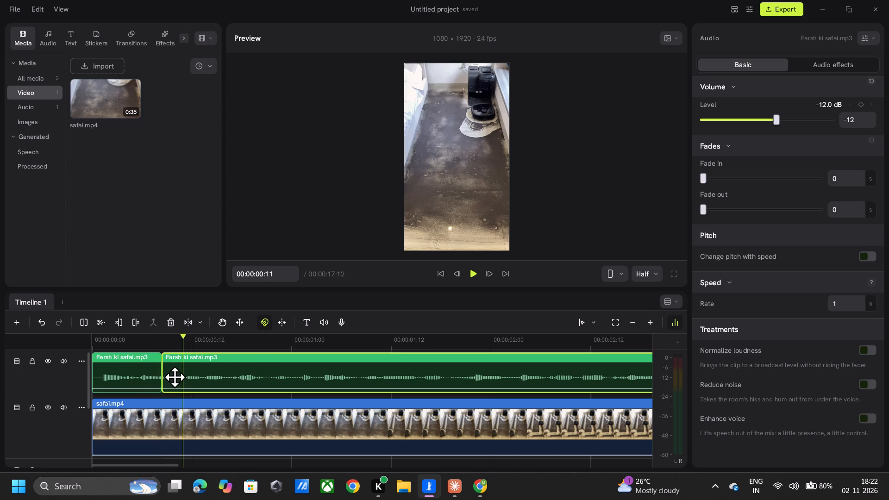
drag(189, 369, 177, 386)
drag(193, 367, 181, 342)
ctrl+scroll(183, 360, up, 4)
drag(182, 376, 182, 349)
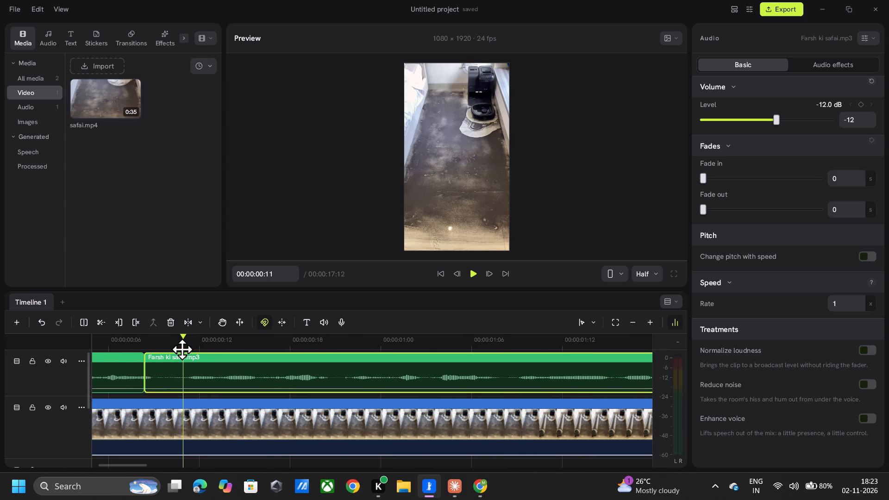
drag(182, 349, 181, 345)
drag(143, 369, 155, 371)
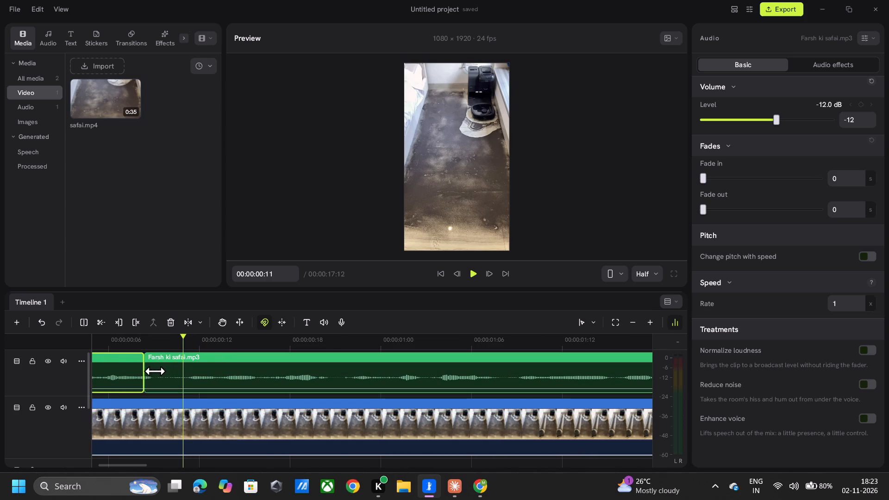
drag(155, 371, 157, 372)
click(157, 372)
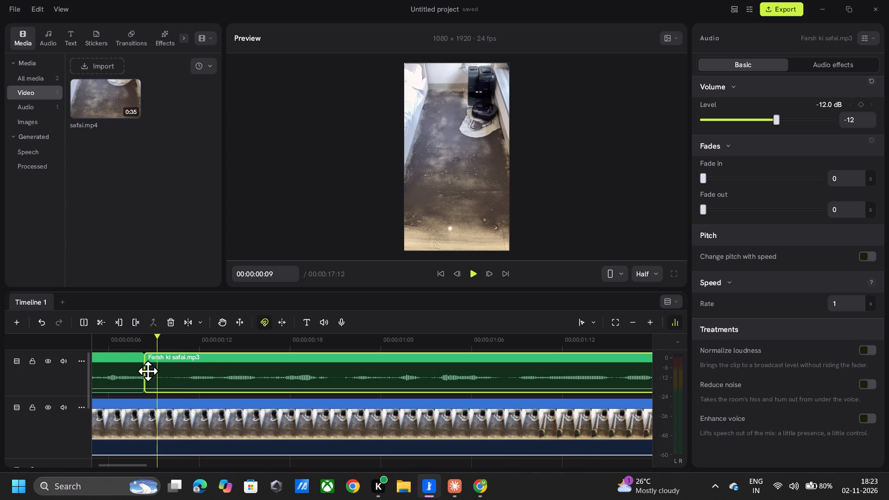
drag(144, 370, 166, 374)
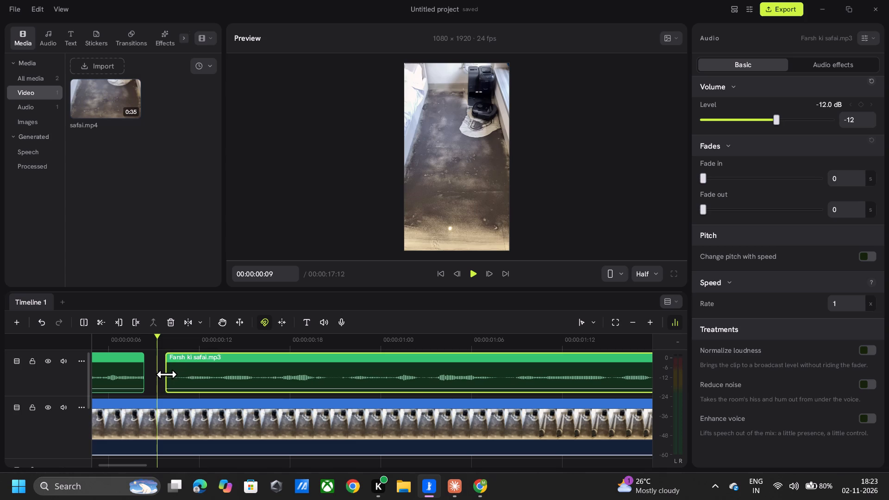
drag(166, 374, 184, 386)
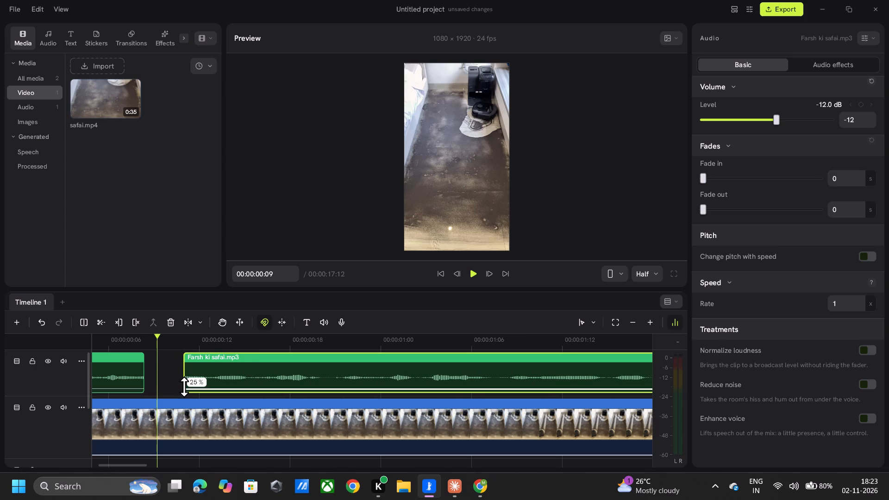
drag(209, 368, 175, 371)
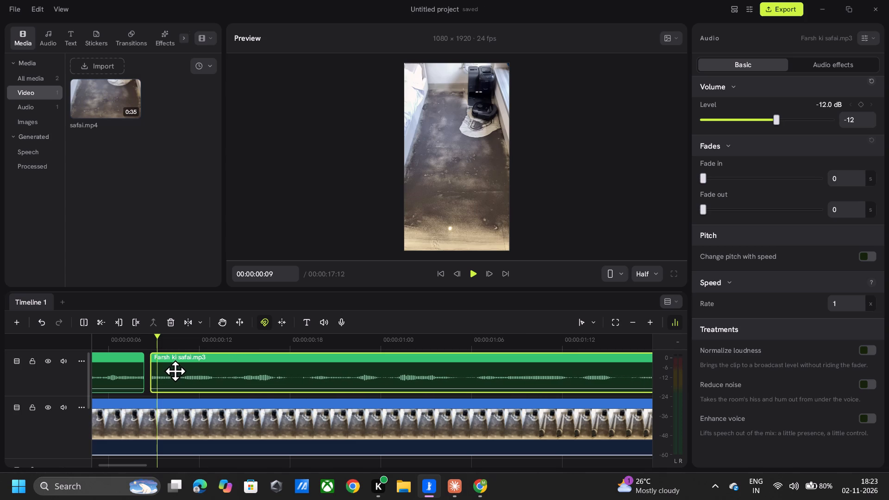
drag(175, 371, 172, 371)
Play back the audio around the first join and split the second audio clip at 00:00:00:13.
click(132, 343)
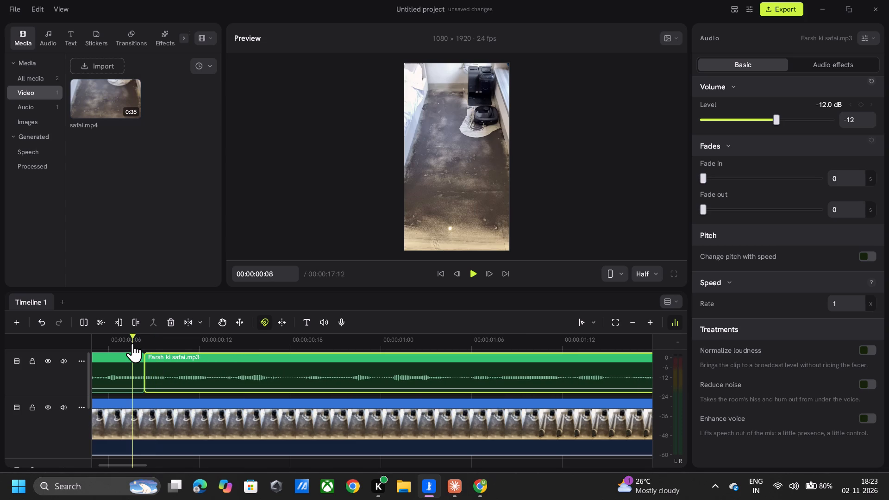
key(space)
key(space)
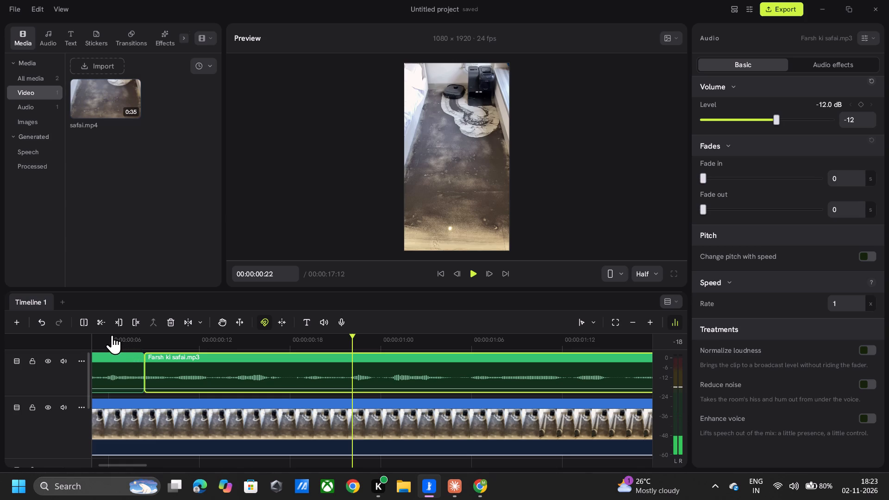
click(112, 335)
key(space)
key(space)
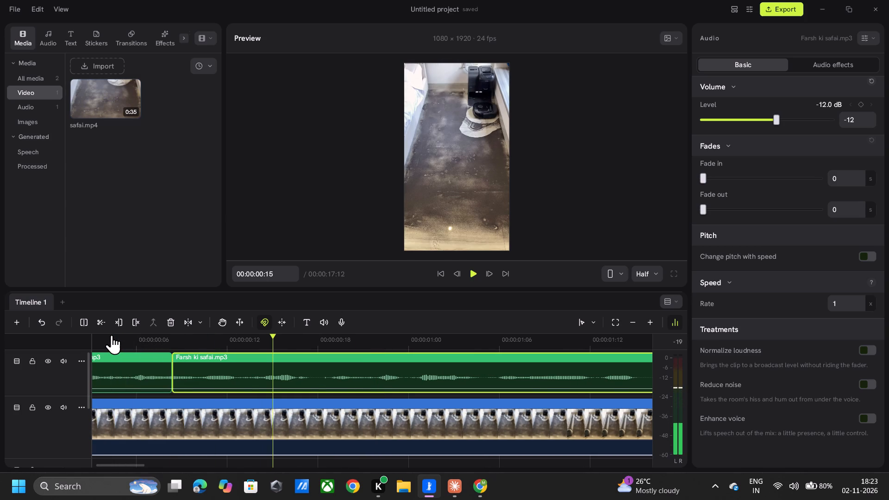
click(146, 337)
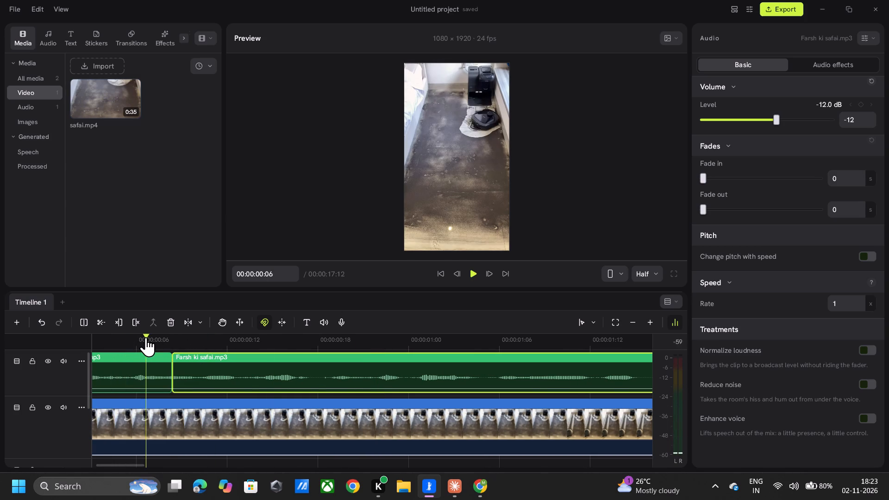
key(space)
key(space)
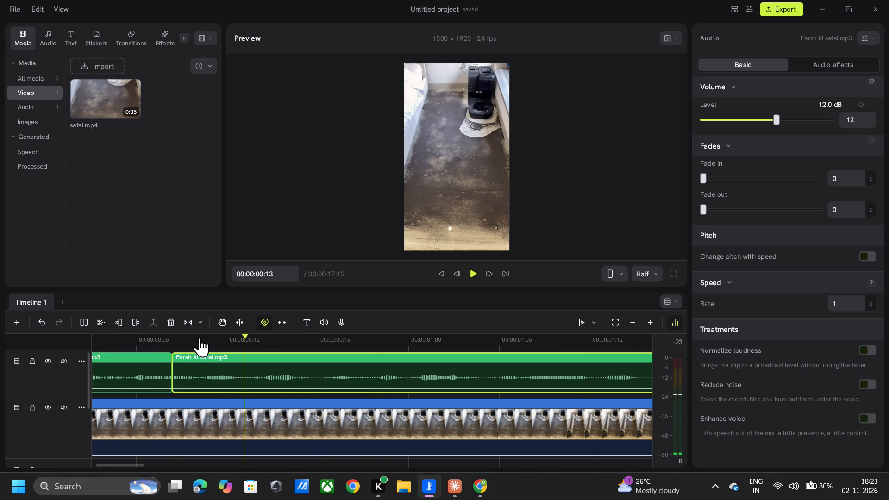
click(228, 334)
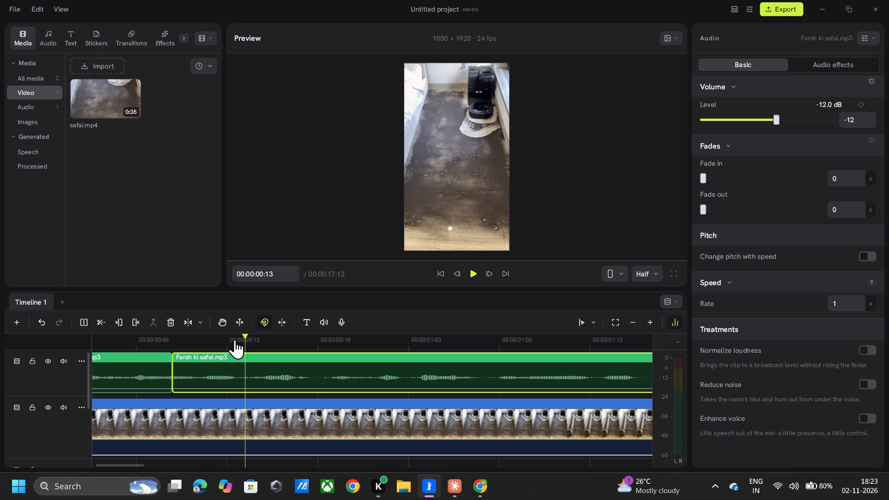
click(235, 339)
key(space)
key(space)
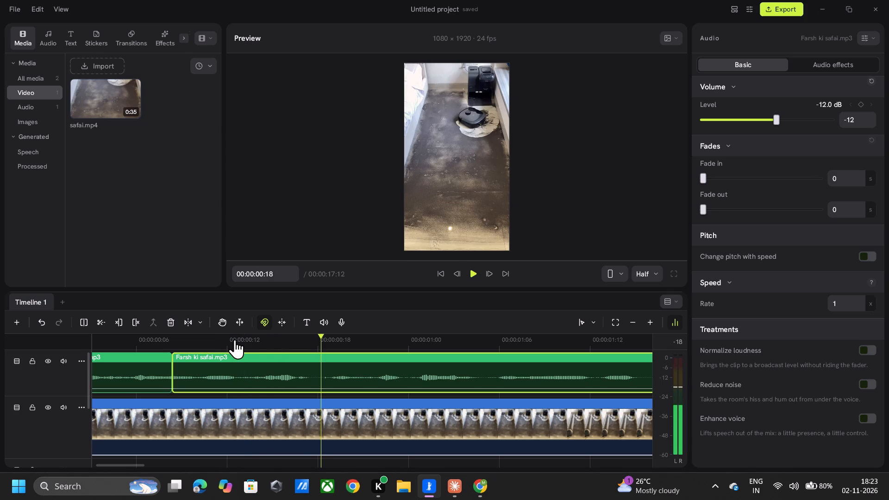
click(235, 339)
key(ctrl+b)
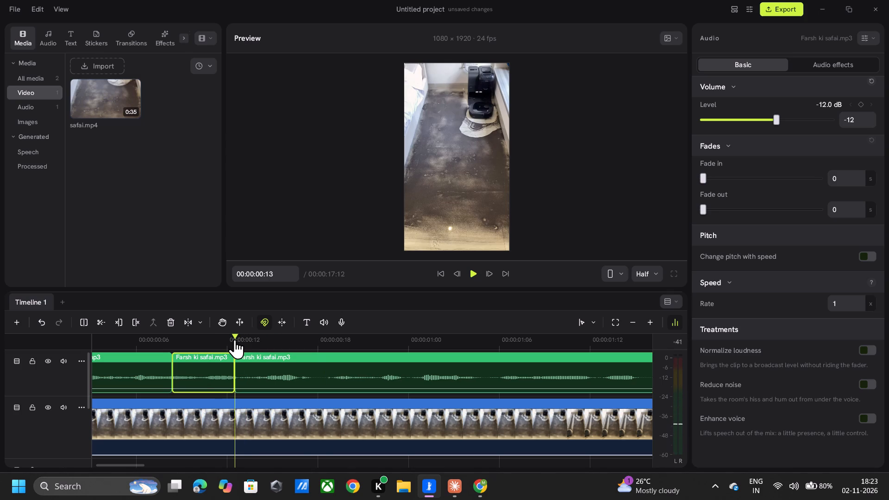
Trim the start of the audio clip after the 00:00:00:13 cut to about 00:00:00:15 and close the gap before it.
click(234, 368)
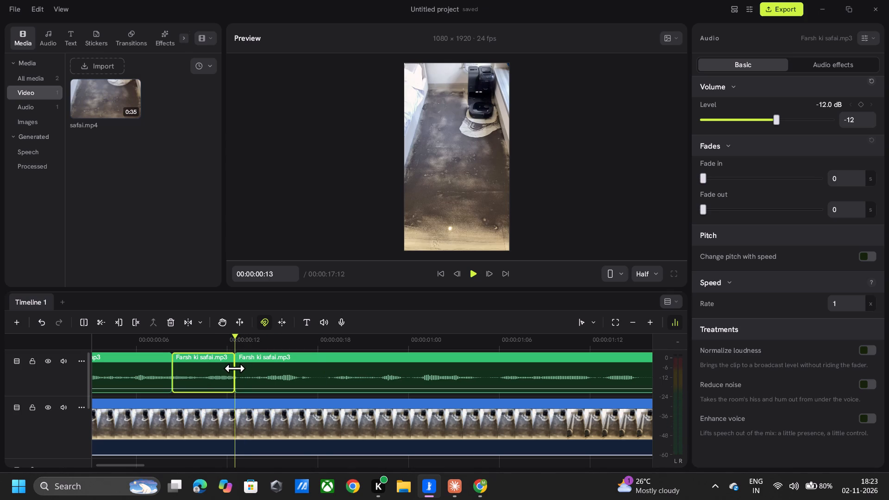
click(239, 369)
drag(235, 369, 260, 382)
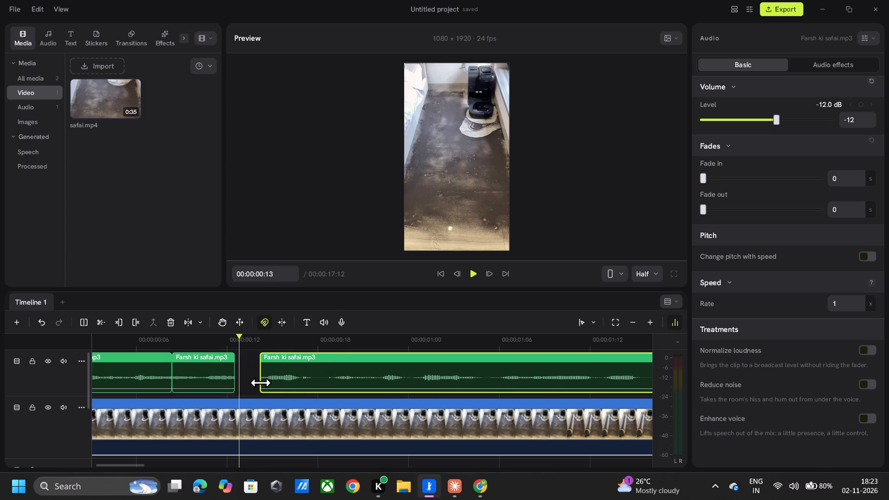
drag(260, 382, 268, 384)
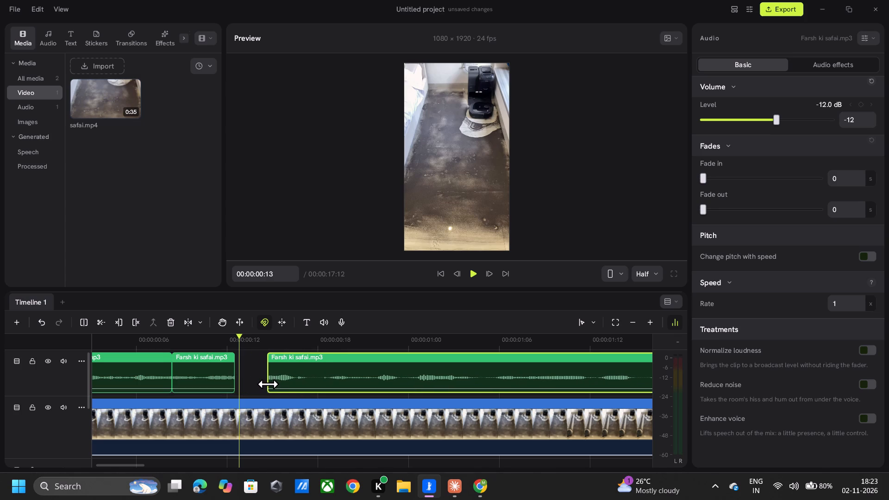
drag(287, 366, 264, 366)
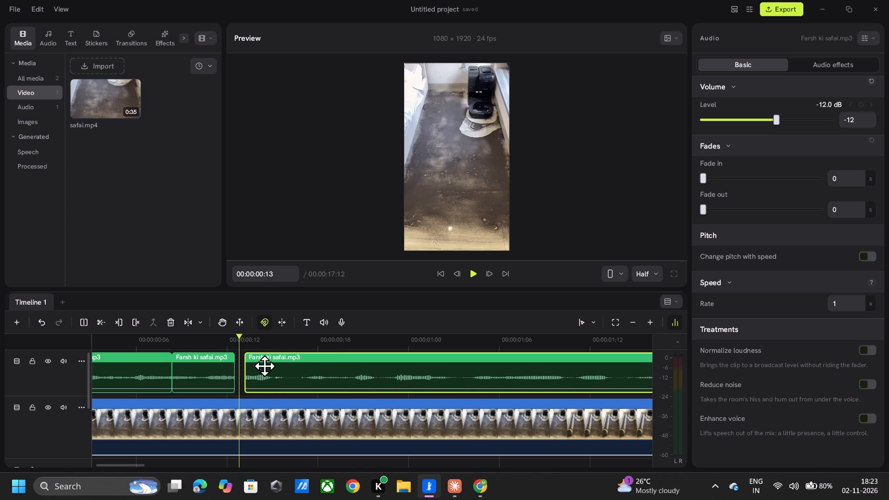
drag(264, 366, 259, 366)
drag(259, 366, 249, 367)
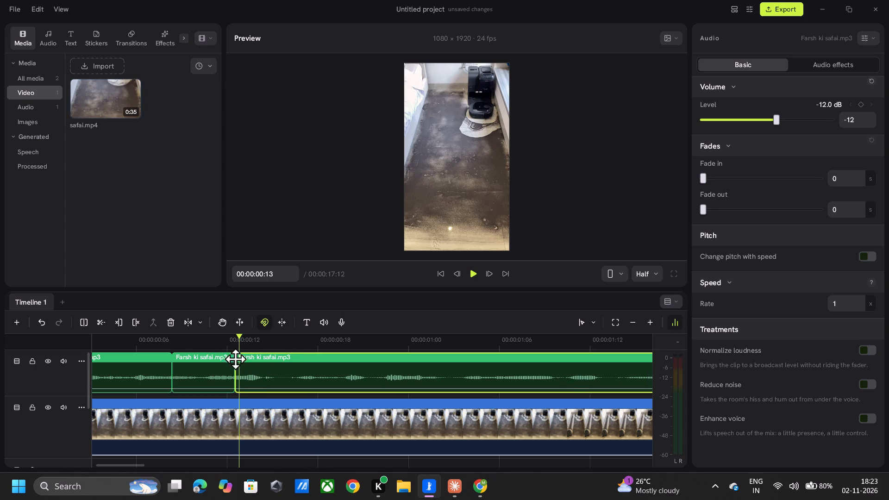
Play back the audio around the second join and split the last audio clip at 00:00:00:15.
click(194, 341)
key(c)
key(space)
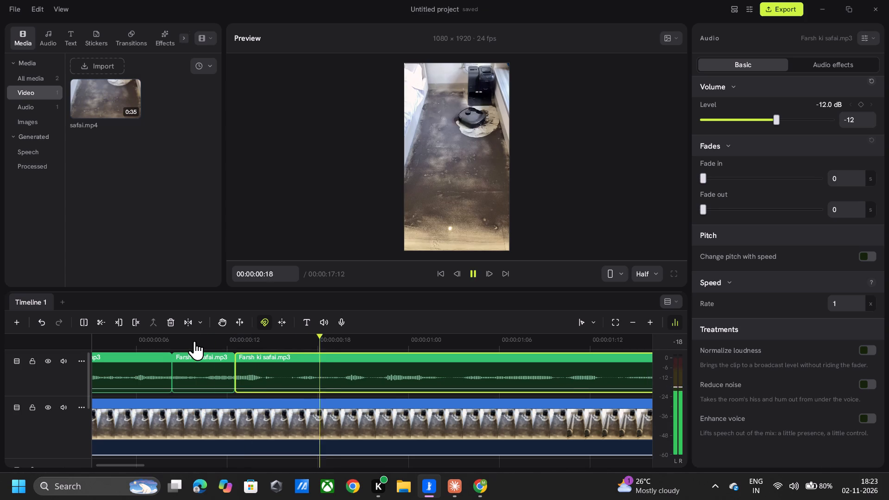
key(space)
click(264, 340)
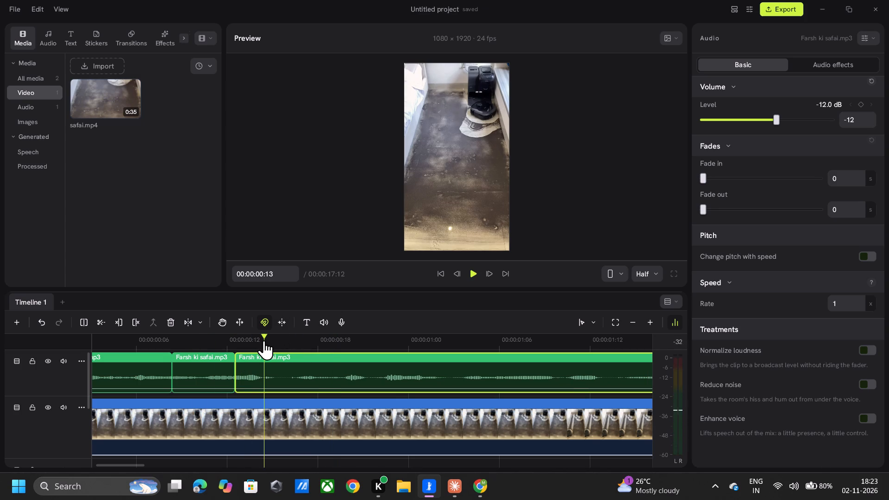
click(260, 346)
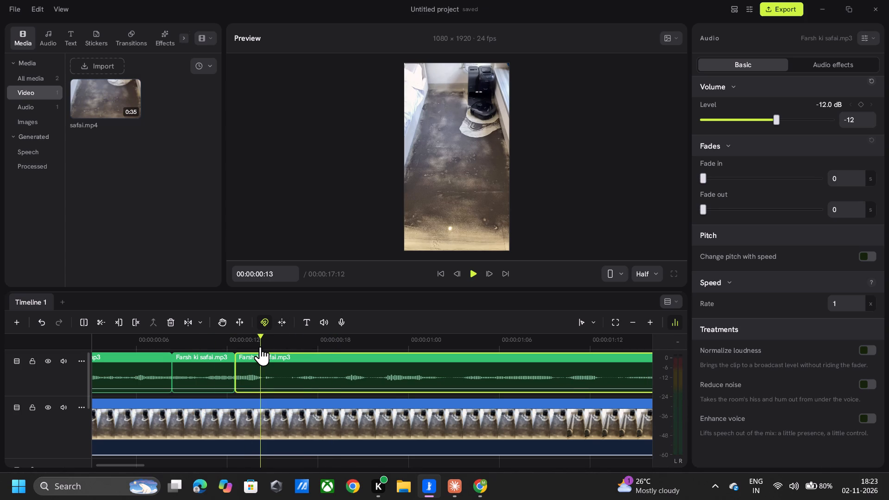
key(space)
key(space)
click(261, 340)
key(space)
key(space)
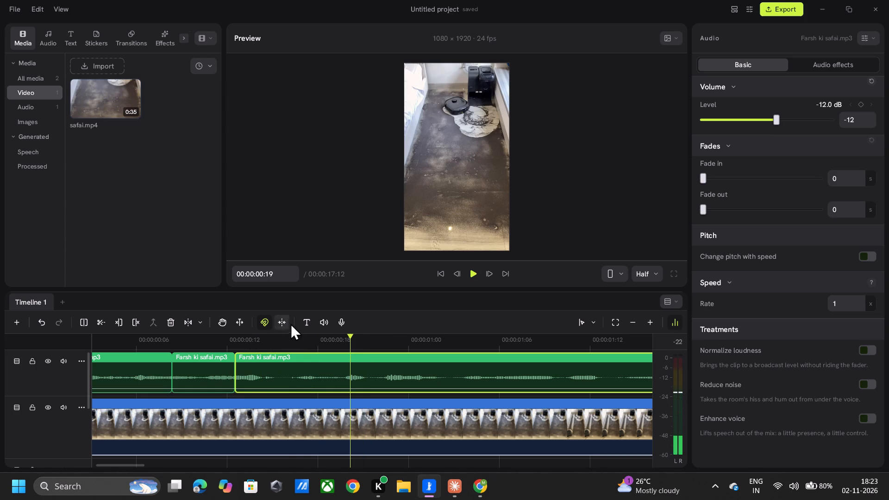
click(272, 350)
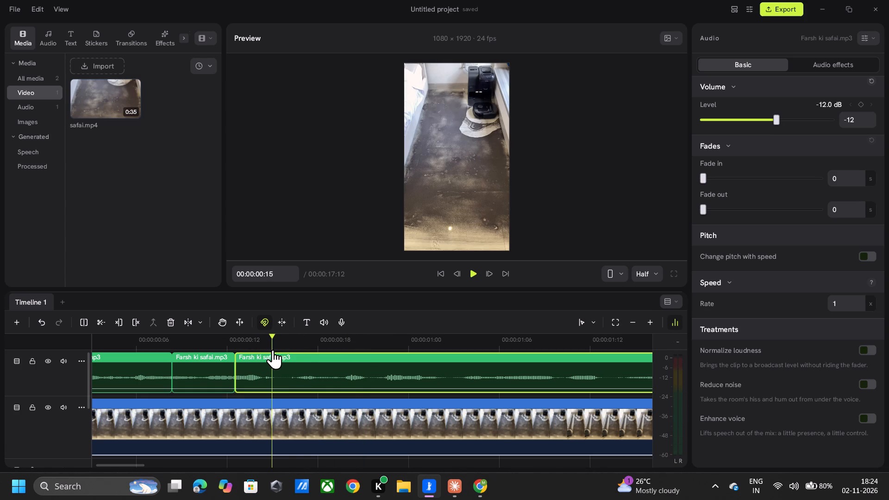
key(ctrl+b)
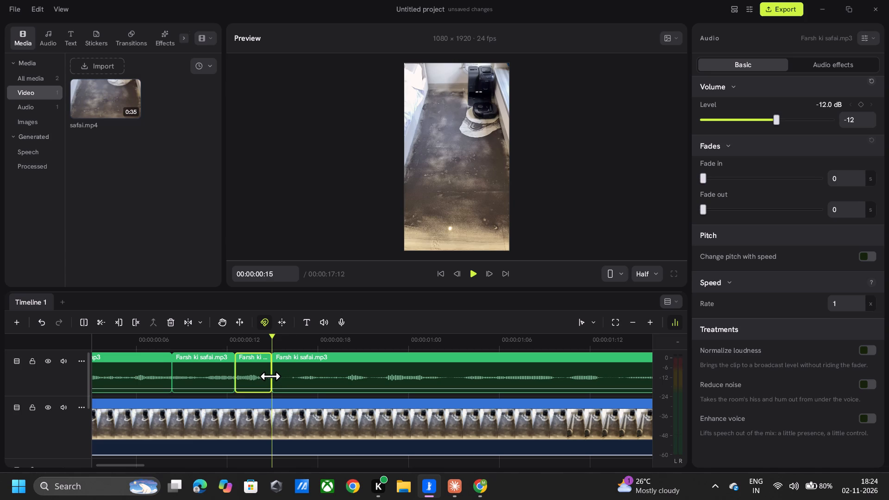
Trim the short pause off the start of the last audio clip after the 00:00:00:15 cut and close the gap before it.
click(270, 376)
drag(270, 376, 277, 380)
click(277, 380)
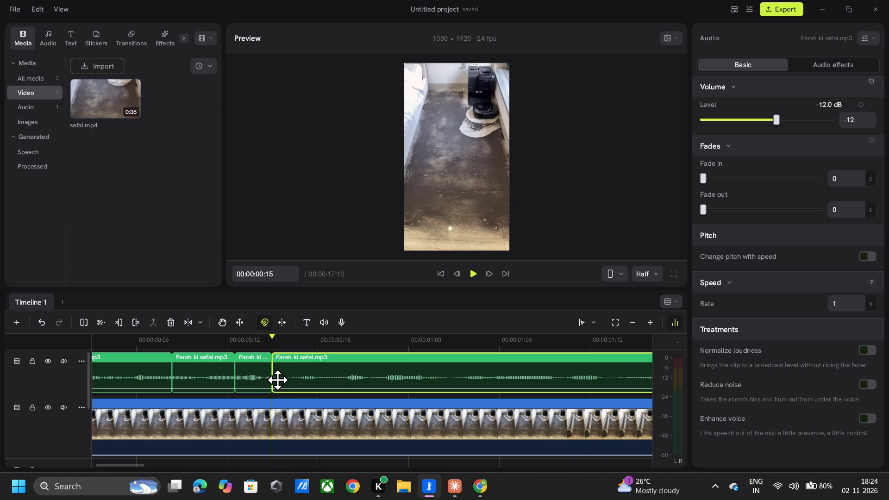
drag(272, 378, 282, 384)
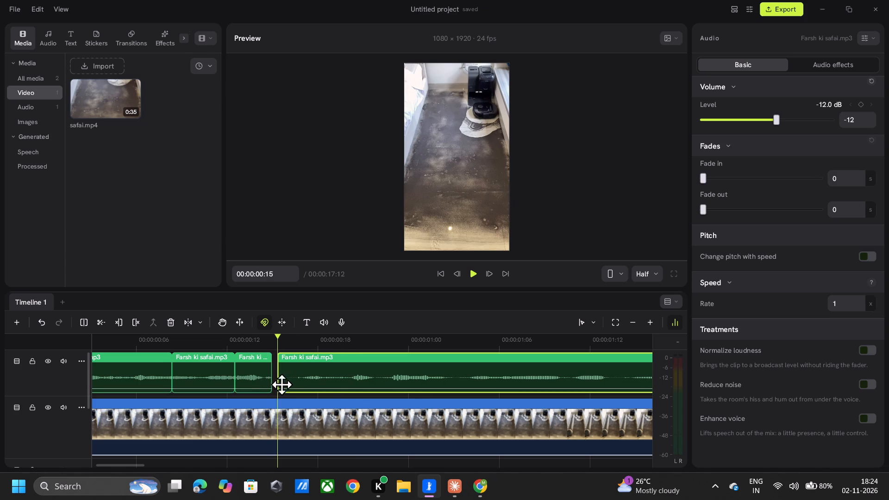
drag(282, 384, 291, 387)
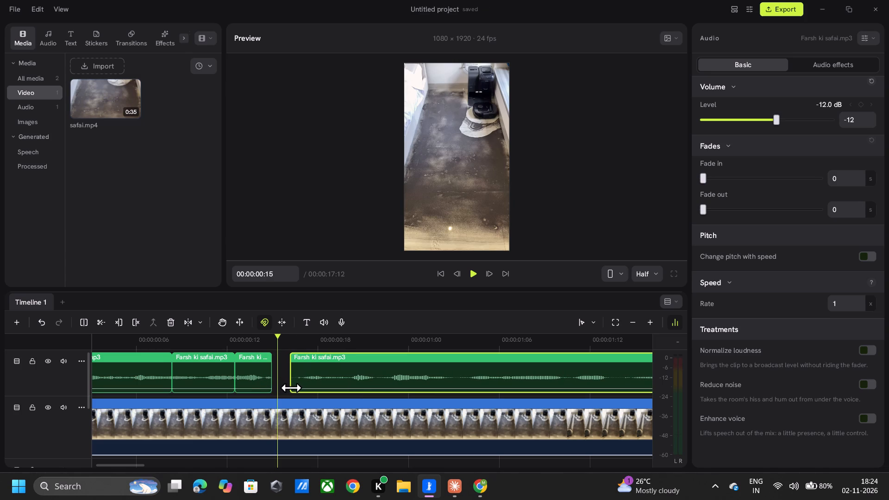
drag(291, 387, 295, 388)
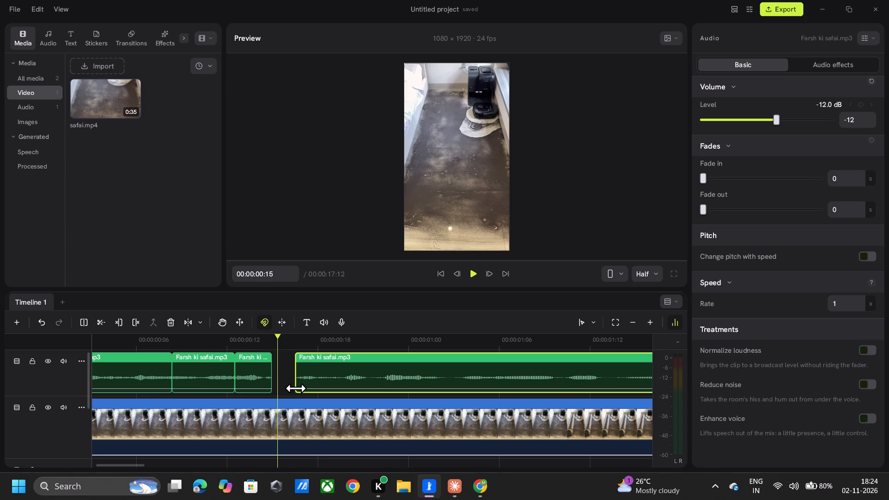
drag(295, 388, 294, 389)
drag(307, 378, 289, 378)
click(289, 378)
drag(289, 378, 276, 381)
Play back the voiceover from 00:00:00:13 across the last join, and again from the start of the timeline.
click(254, 346)
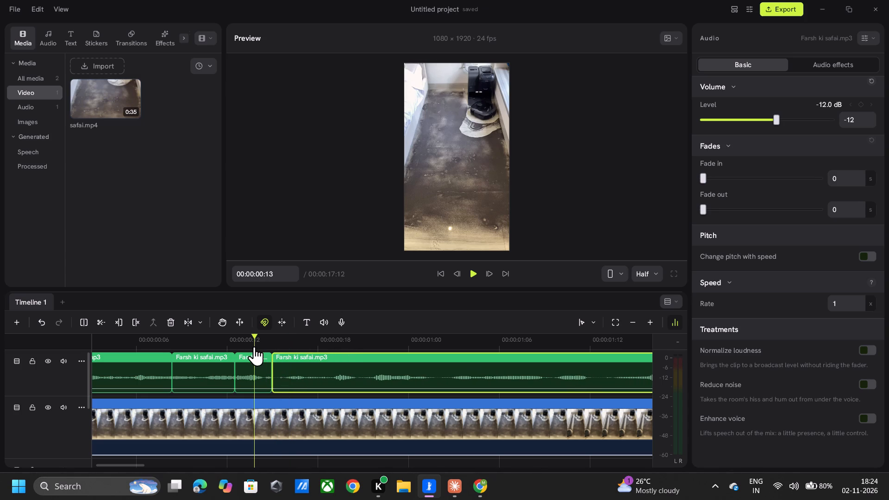
text(v)
key(space)
key(space)
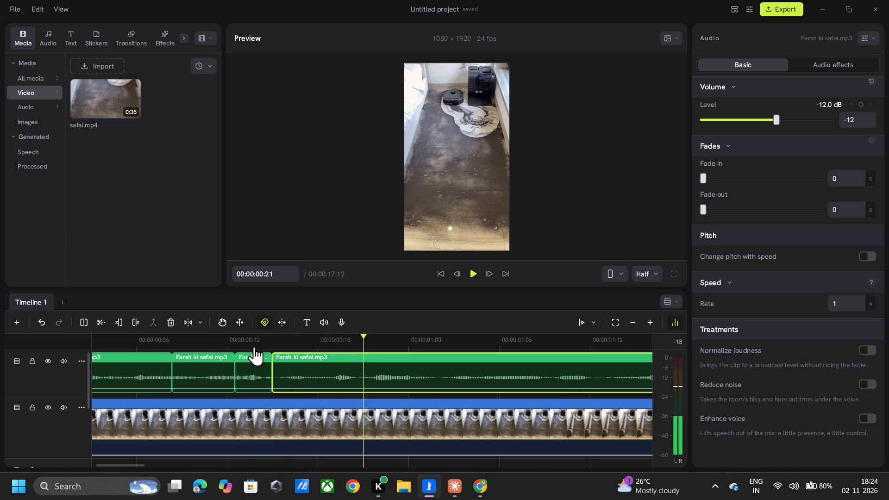
key(space)
key(space)
key(space)
key(space)
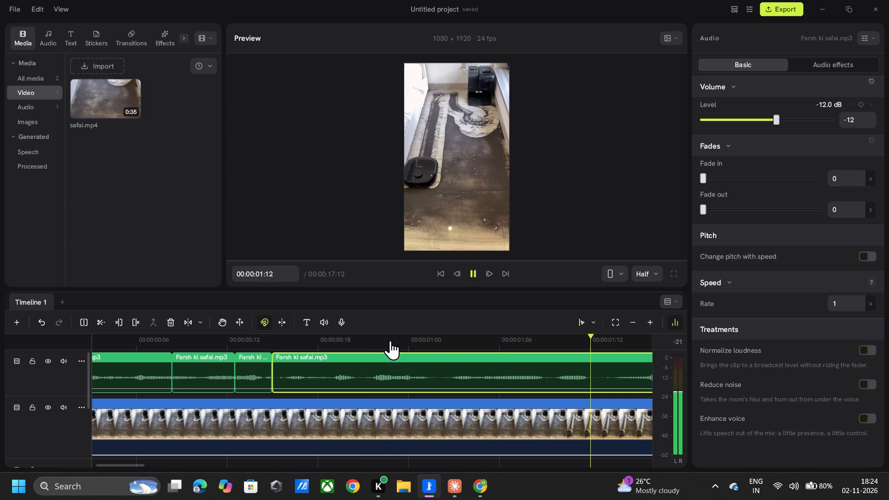
scroll(447, 361, up, 1)
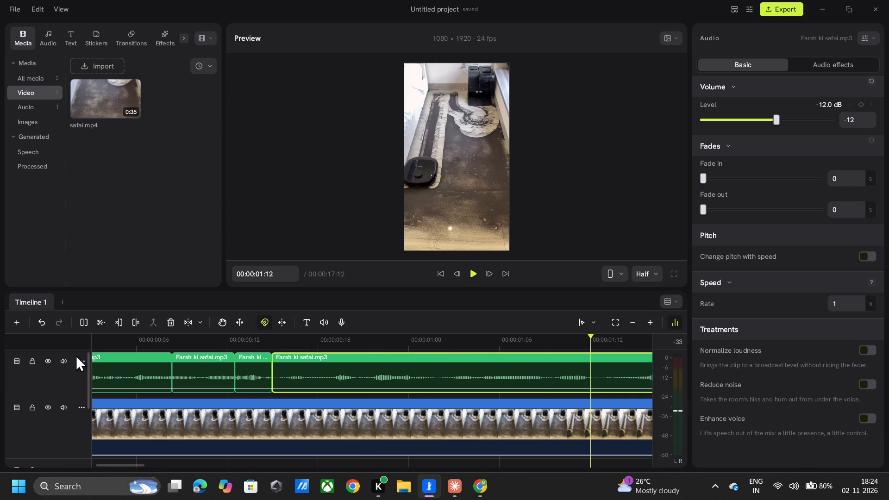
click(95, 340)
drag(95, 340, 18, 340)
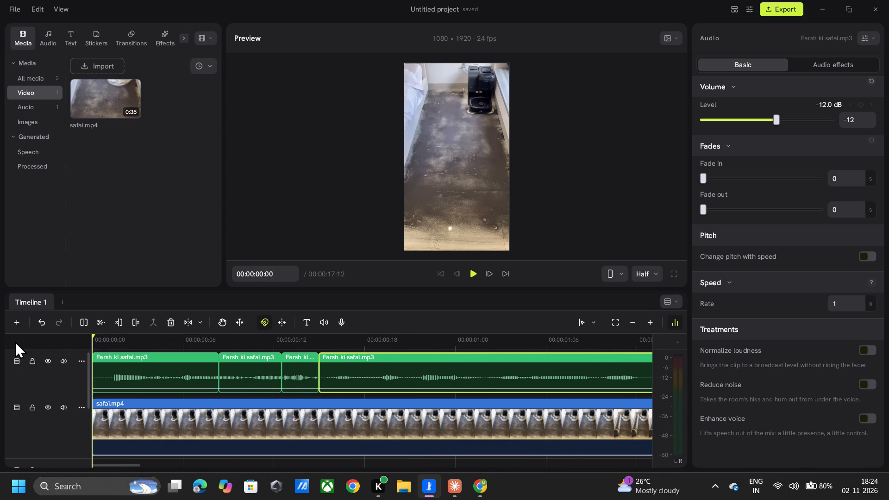
key(space)
key(space)
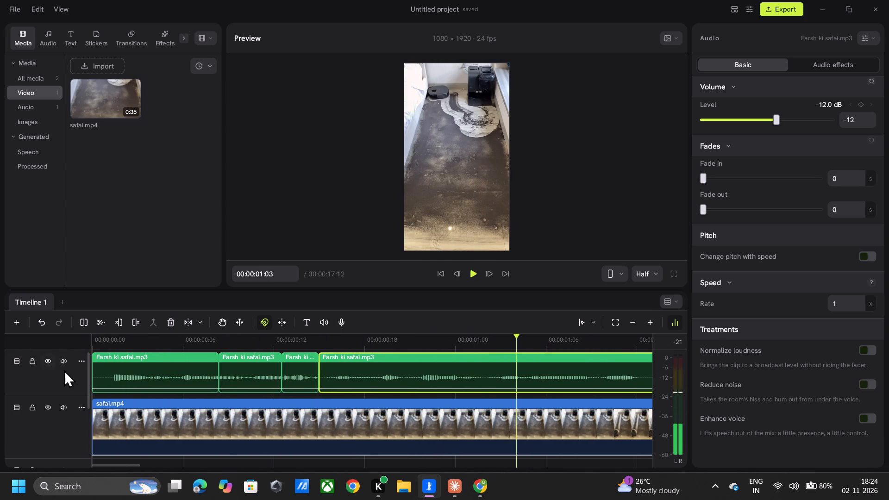
Extend the start of the second audio clip slightly, making room by shifting the later clips, and butt all clips back together without gaps.
click(226, 370)
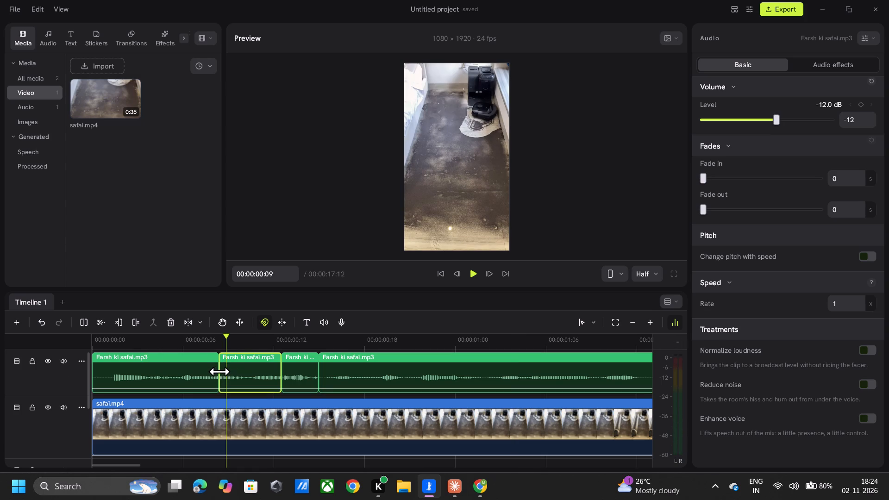
drag(219, 371, 207, 374)
drag(356, 370, 376, 373)
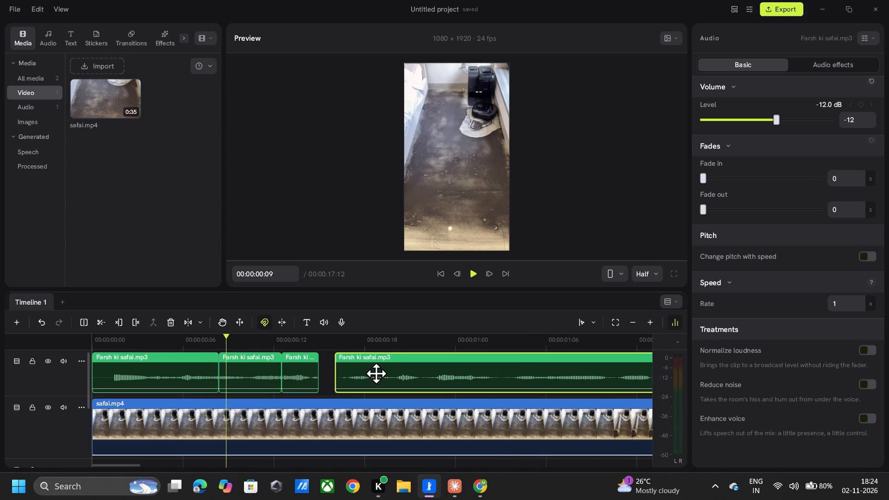
drag(376, 373, 376, 373)
drag(308, 375, 322, 376)
drag(265, 379, 277, 379)
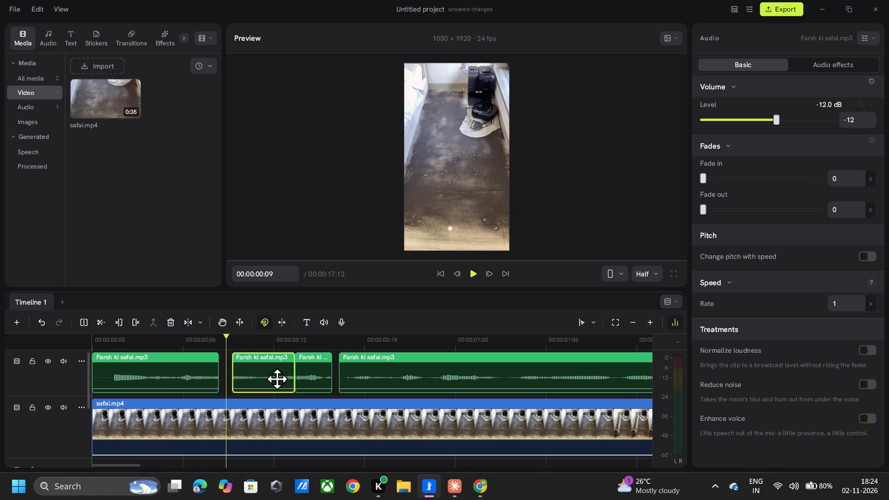
drag(235, 377, 228, 384)
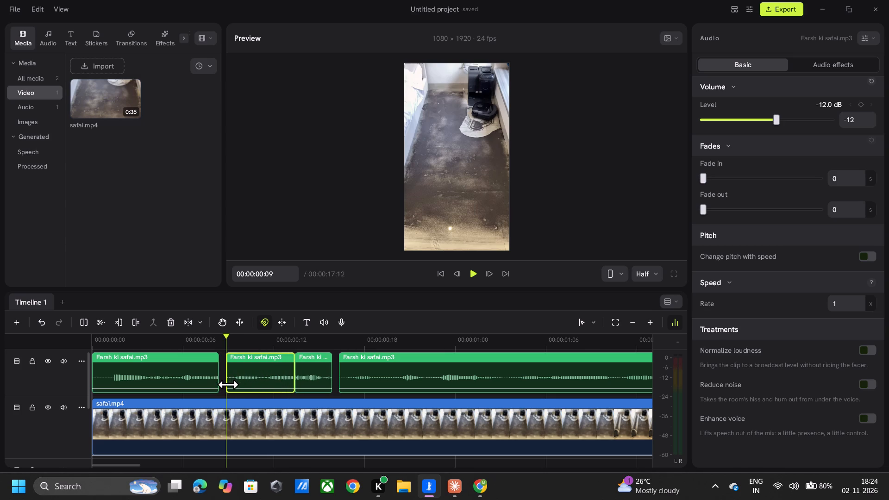
drag(228, 384, 232, 385)
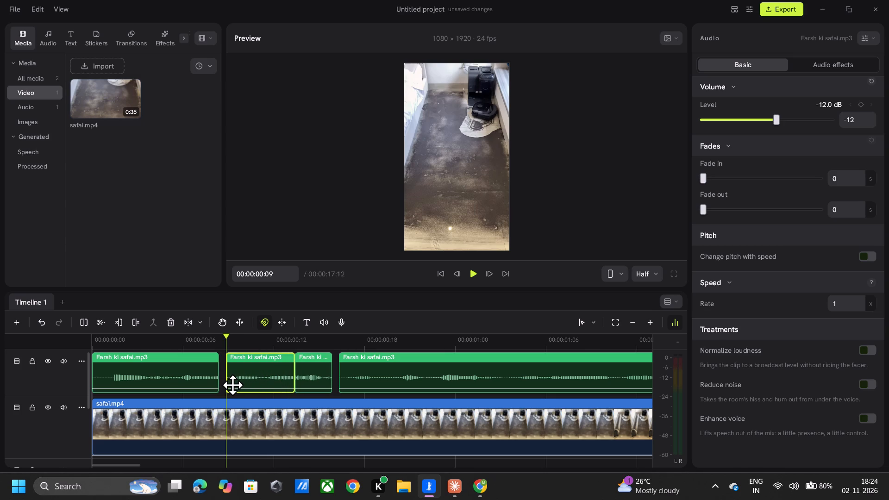
drag(245, 368, 235, 368)
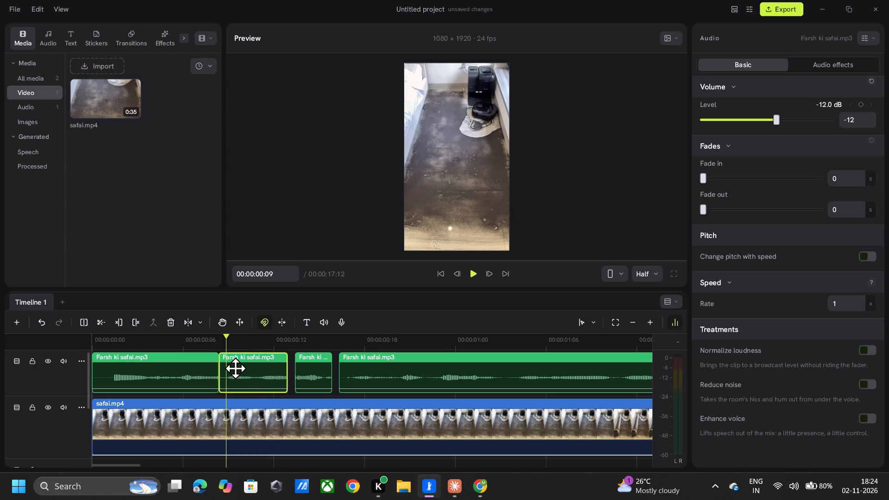
drag(313, 370, 307, 372)
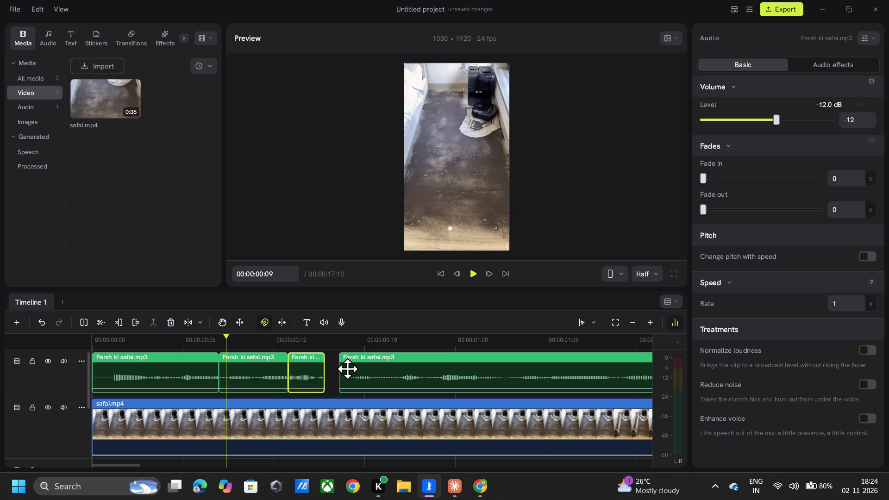
drag(347, 369, 330, 372)
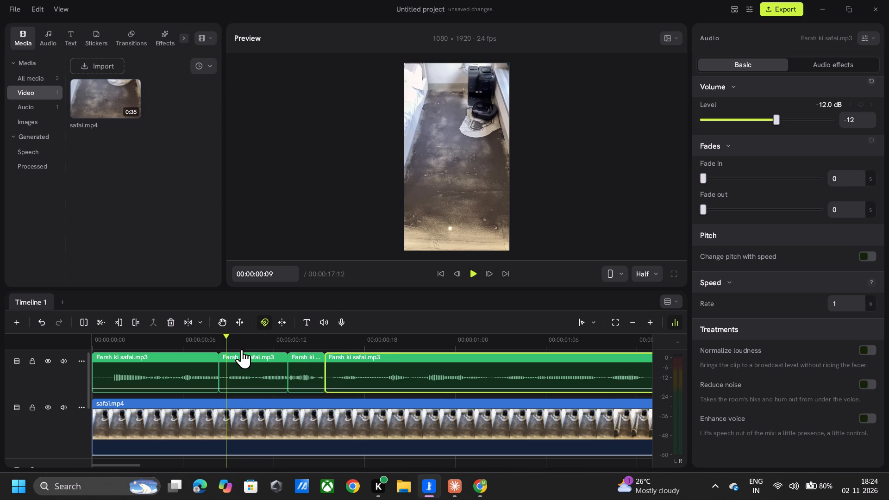
Play back the audio across the first joins from about 00:00:00:06 and return the playhead to 00:00:00:04.
click(230, 342)
click(199, 333)
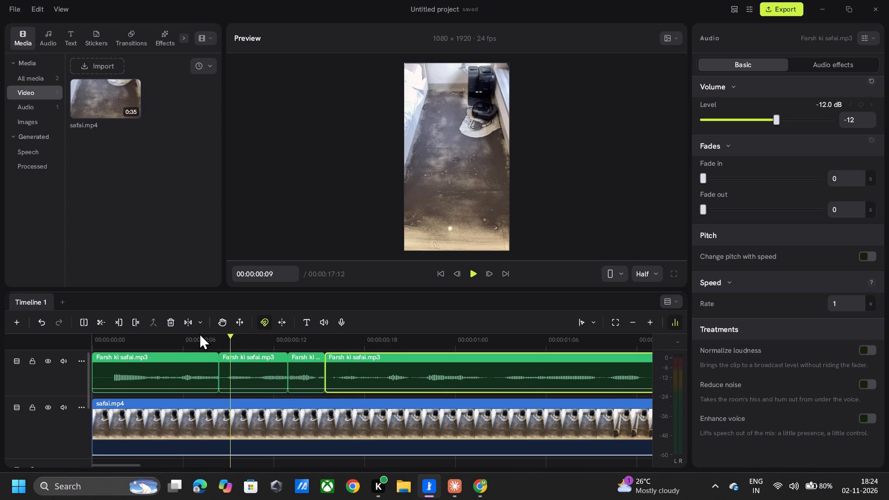
click(199, 333)
click(186, 334)
key(space)
key(space)
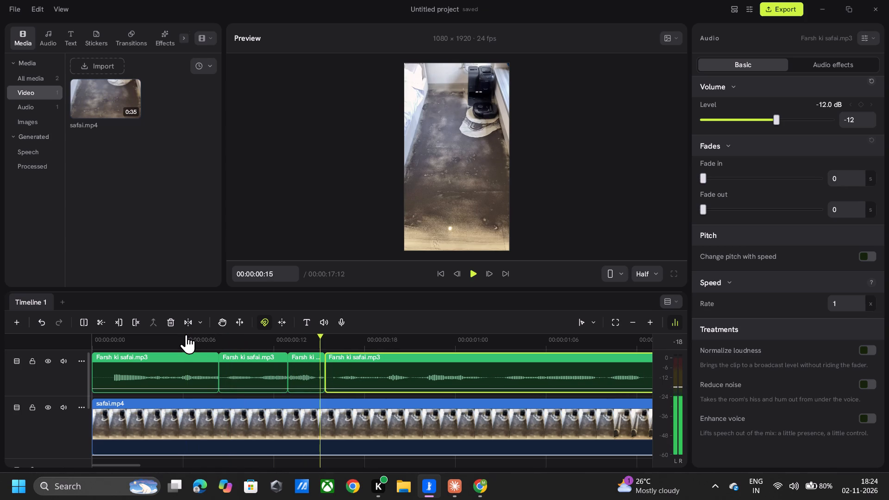
click(152, 333)
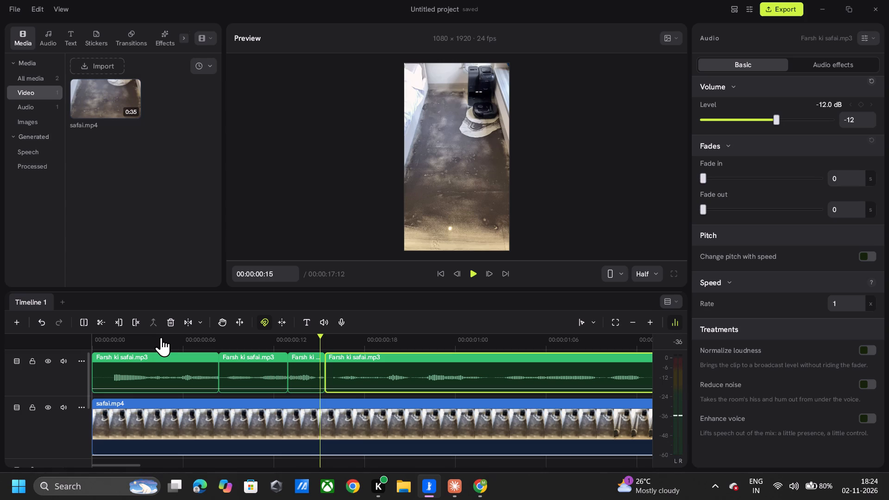
click(161, 337)
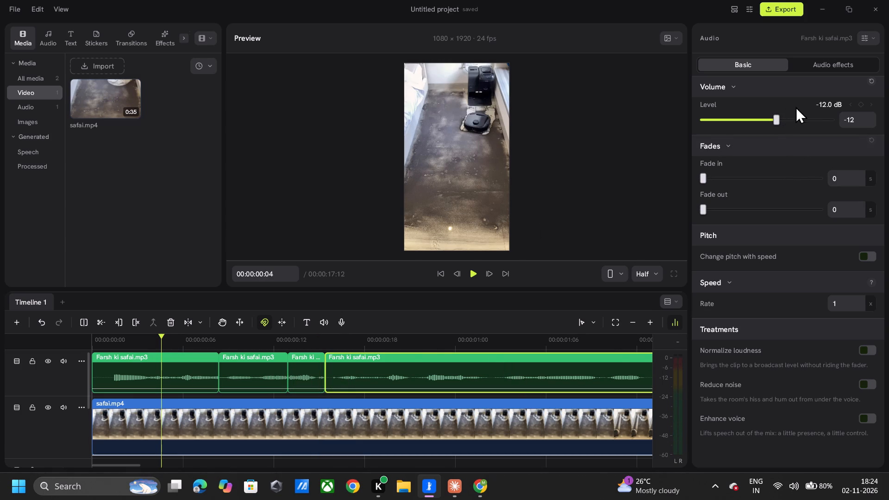
Raise the volume level of the last audio clip to -5 dB.
click(778, 121)
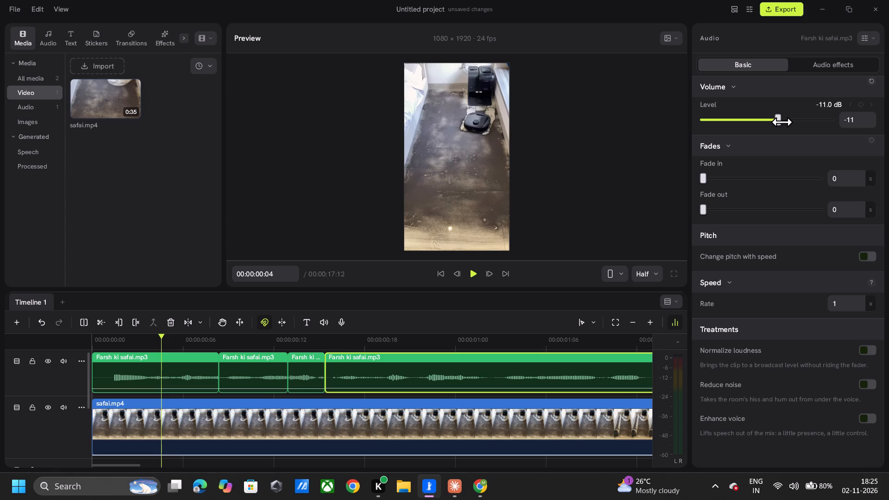
click(782, 122)
click(787, 122)
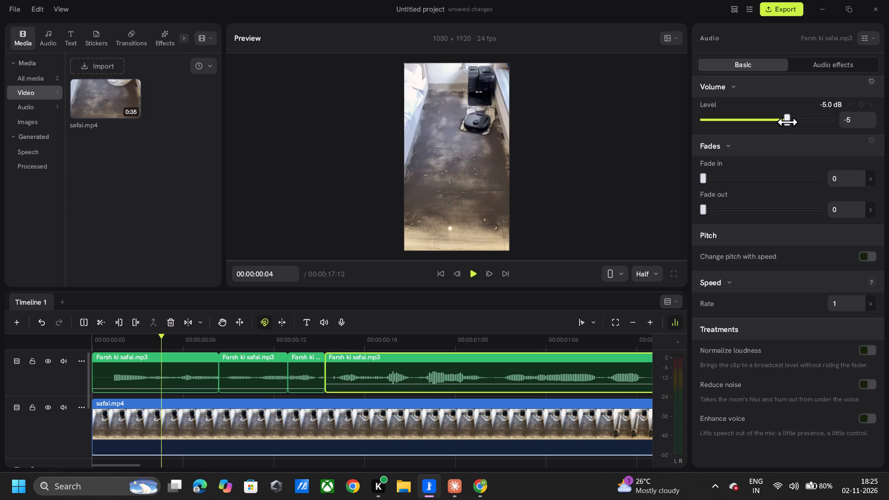
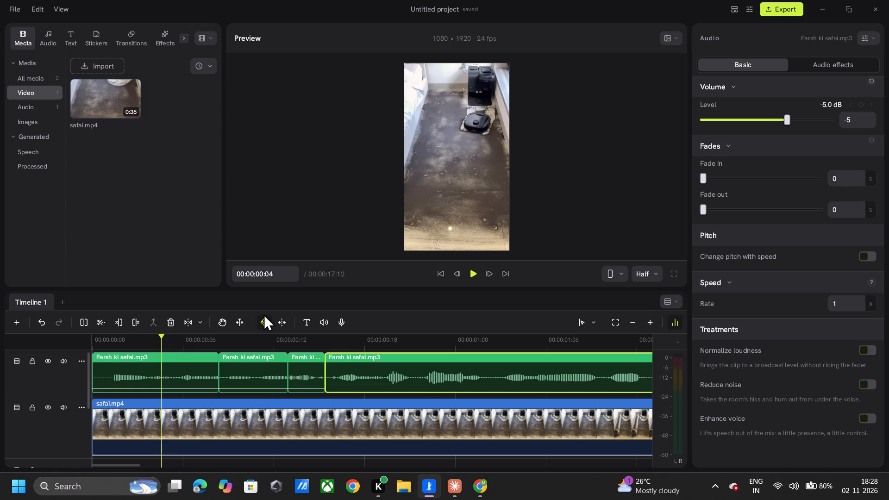
Close the video editor with the untitled project.
click(887, 1)
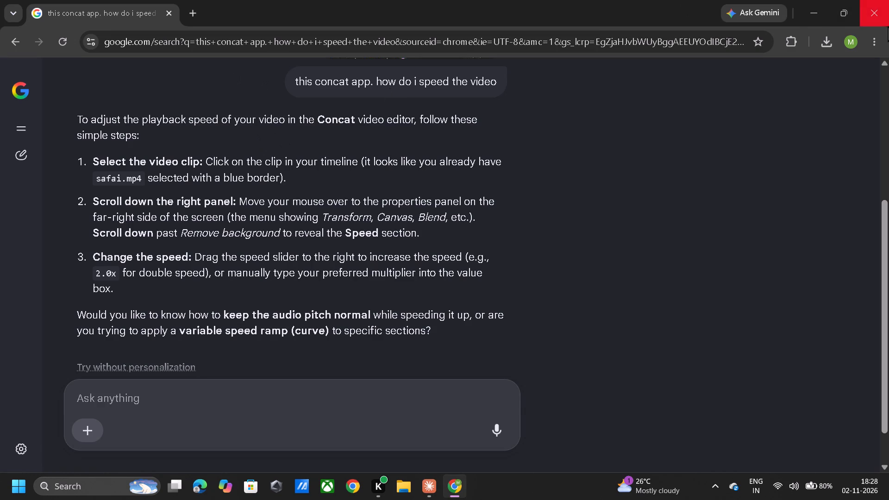
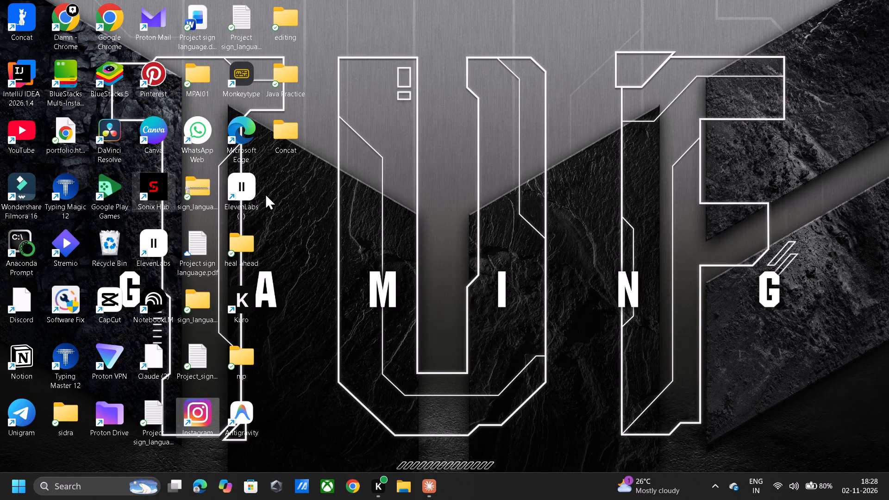
Search the computer for CapCut and launch the app.
click(17, 499)
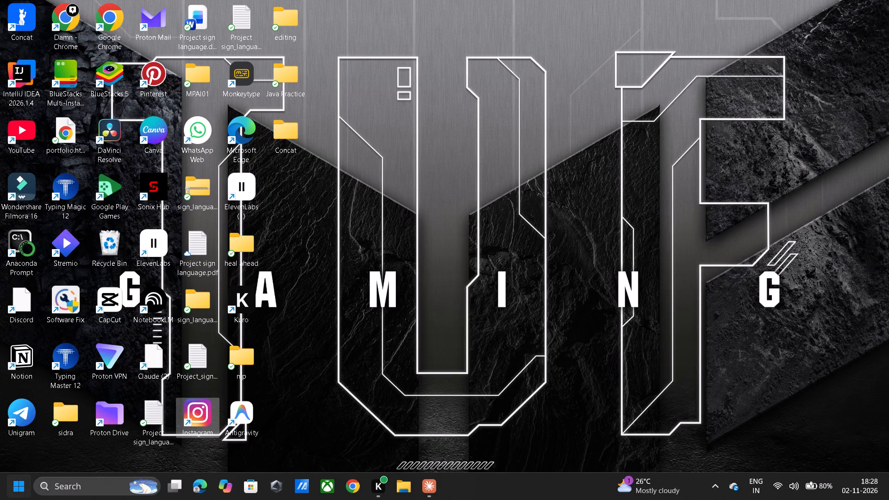
text(cap)
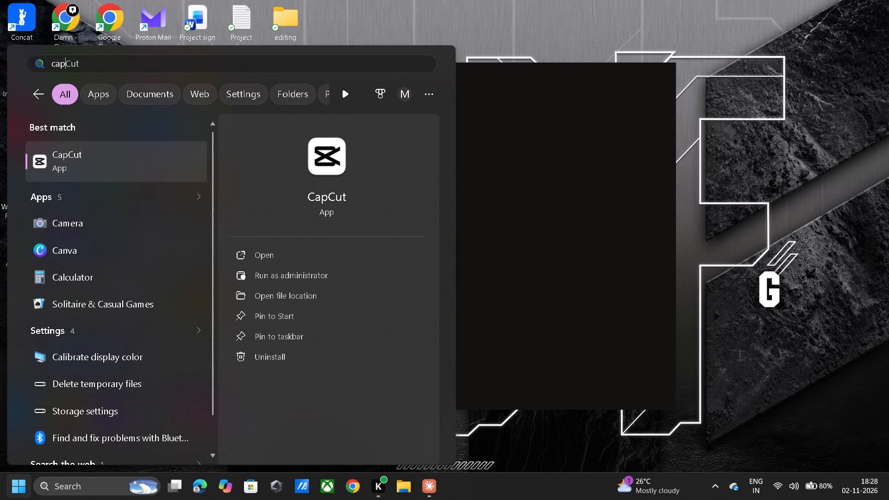
click(134, 158)
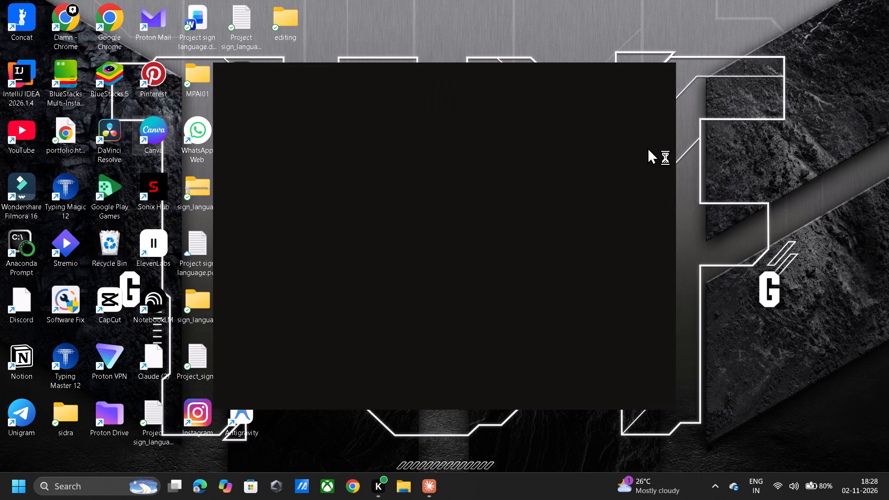
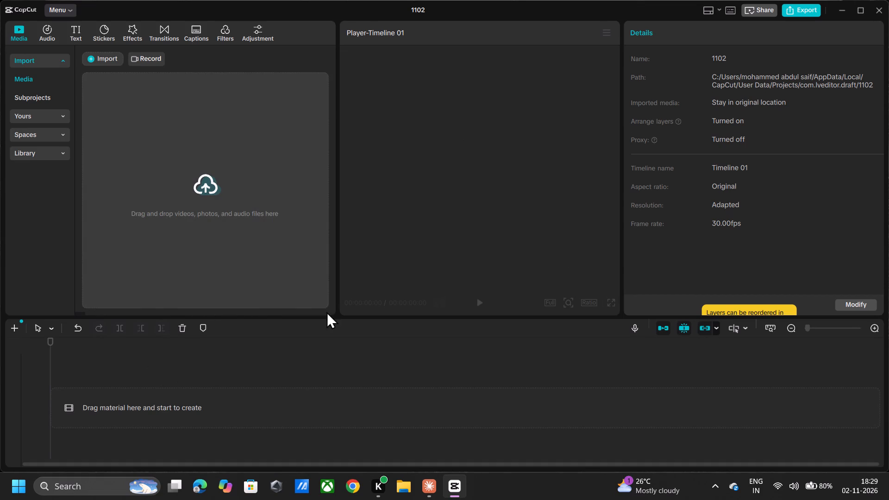
Import safai.mp4 and Farsh ki safai.mp3 from the Downloads folder into the project's media.
click(204, 180)
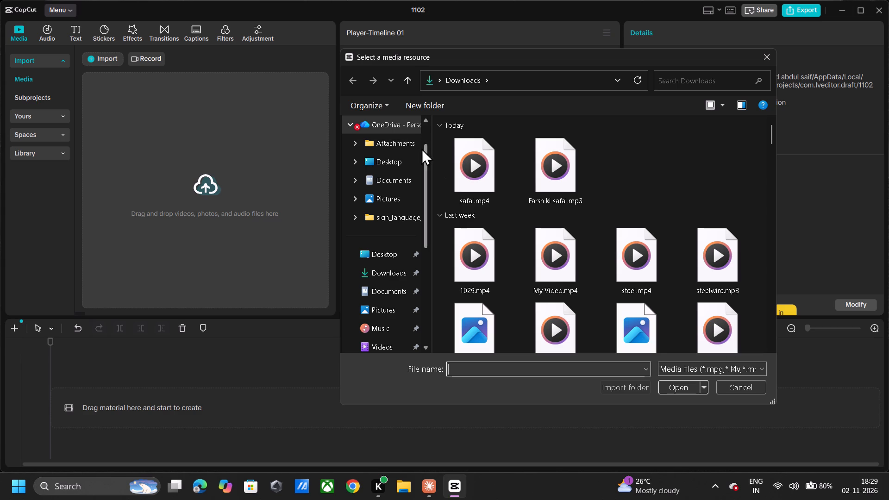
drag(440, 149, 584, 180)
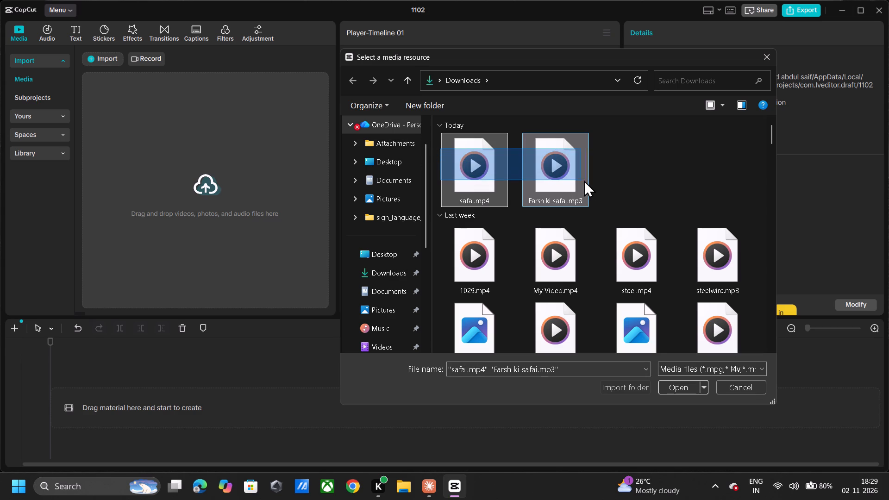
drag(584, 180, 586, 180)
click(690, 384)
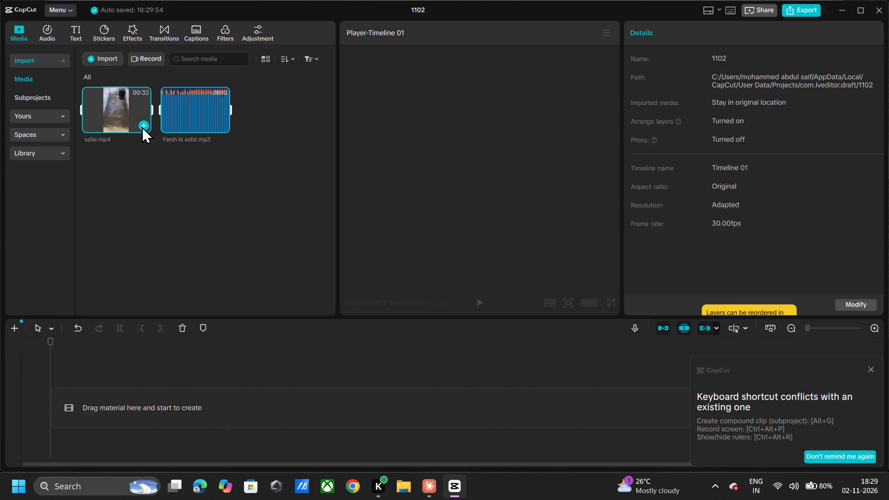
Add the imported safai.mp4 video and Farsh ki safai.mp3 audio together to the start of the empty timeline.
click(142, 126)
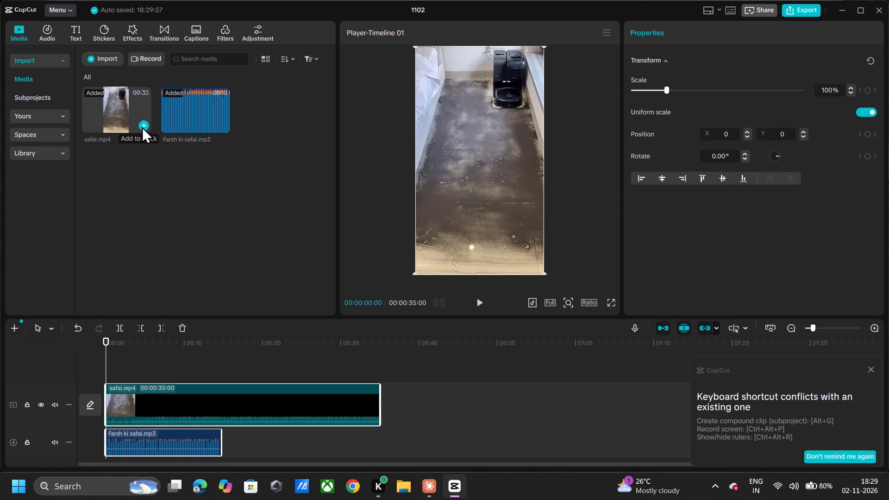
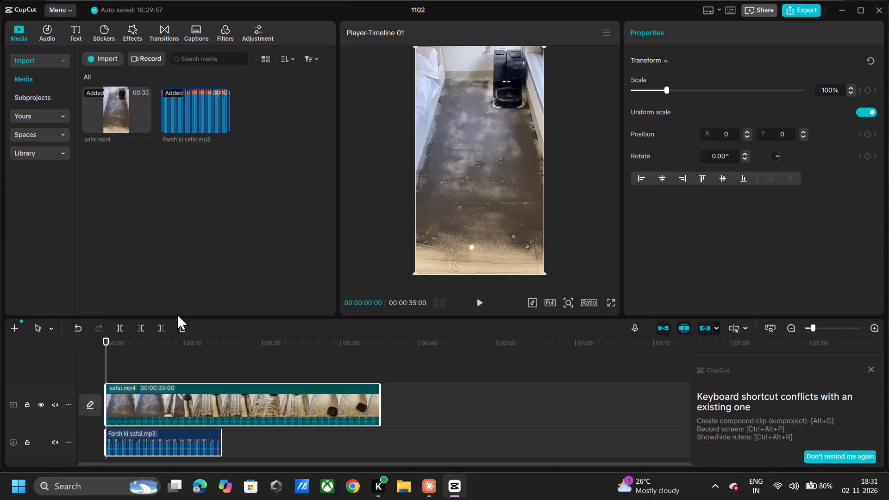
Speed up the safai.mp4 clip to about 1.59x, shortening it to 22.0 s, and briefly play the result.
click(289, 391)
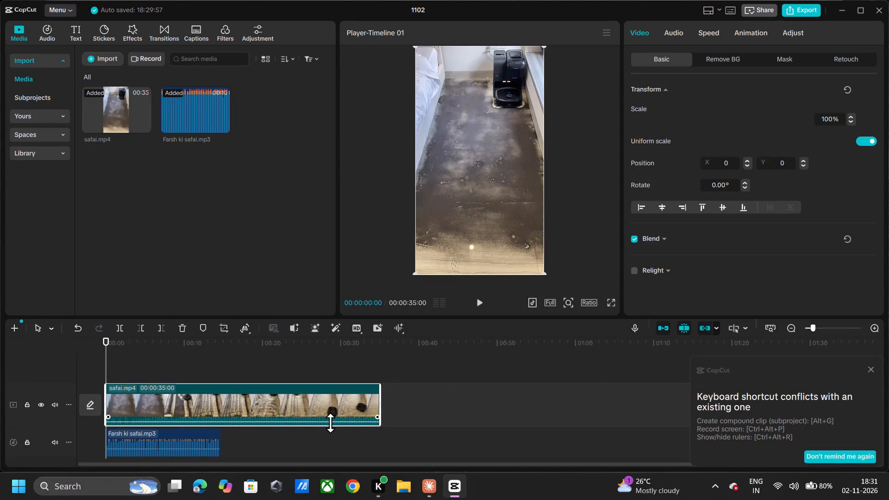
click(330, 423)
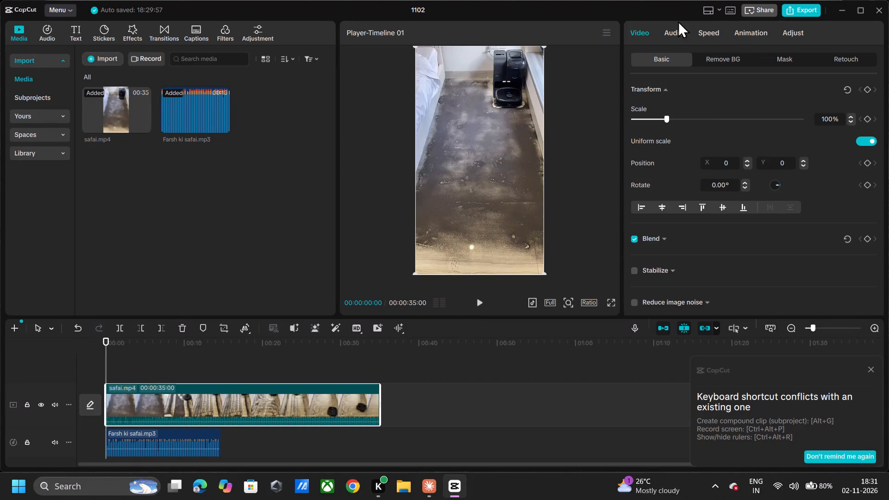
click(707, 32)
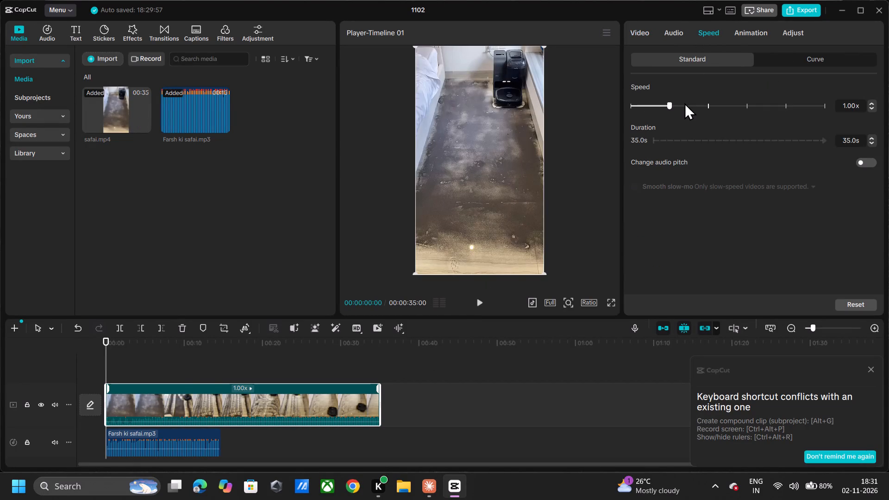
click(684, 103)
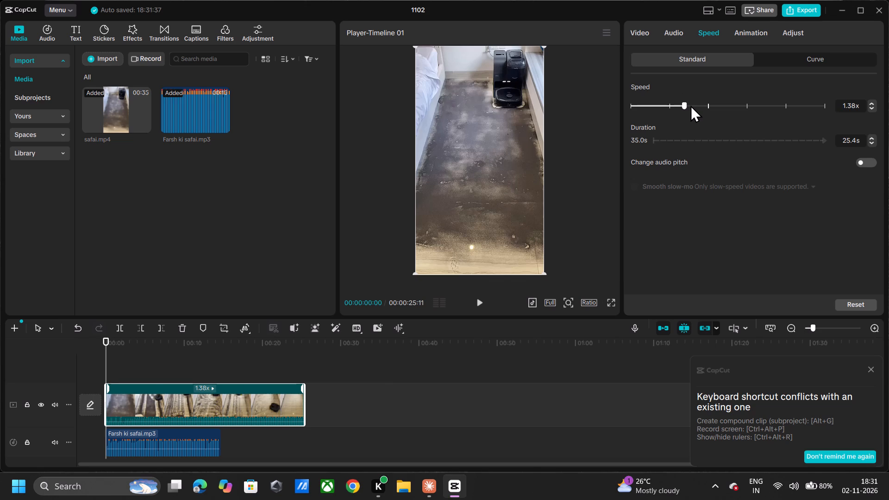
click(689, 105)
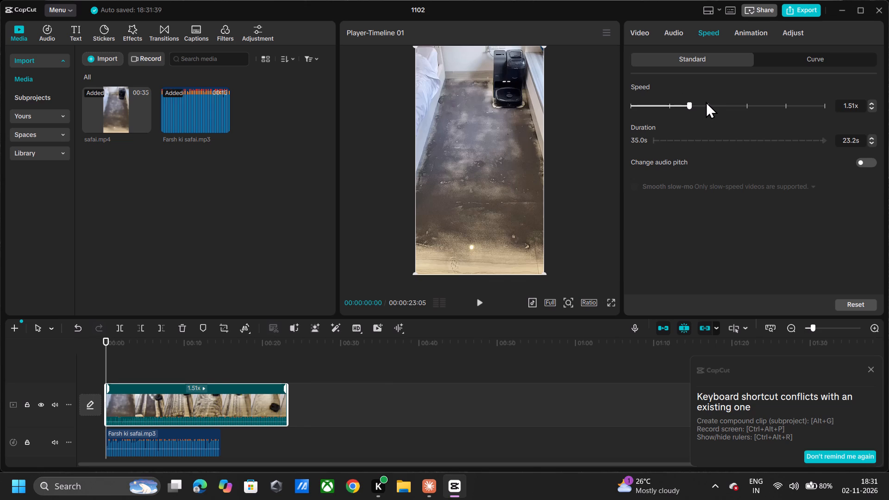
click(693, 107)
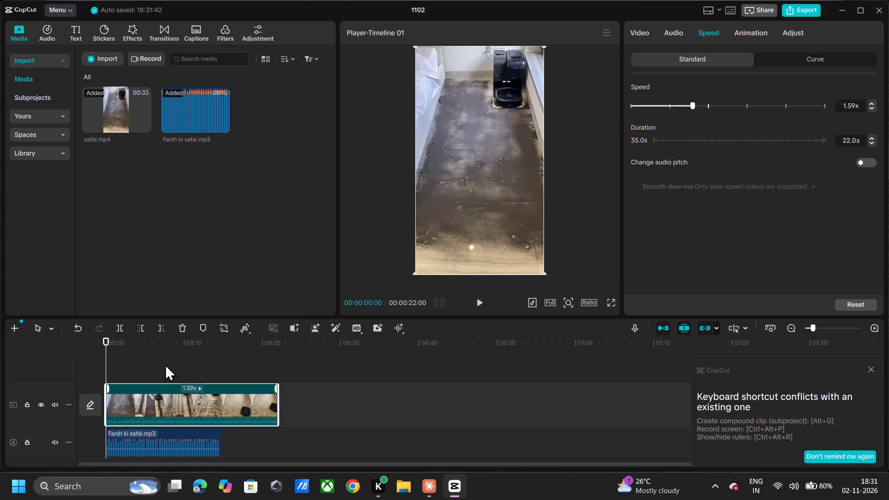
key(space)
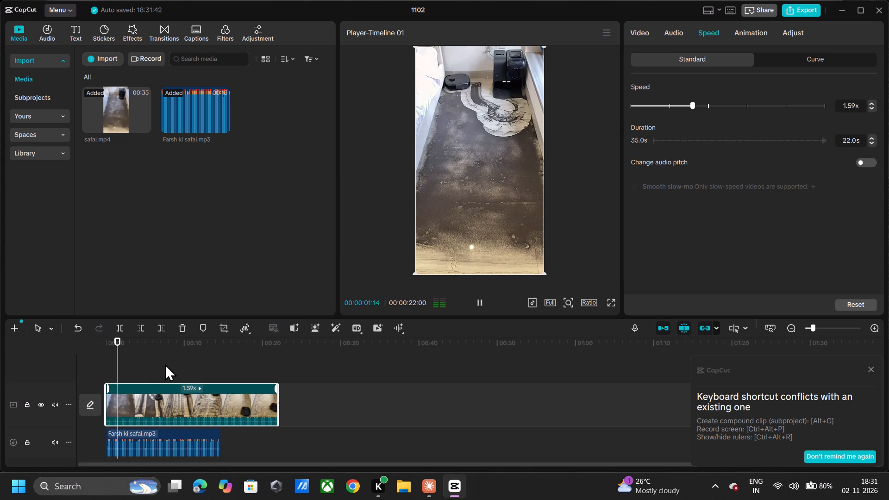
key(space)
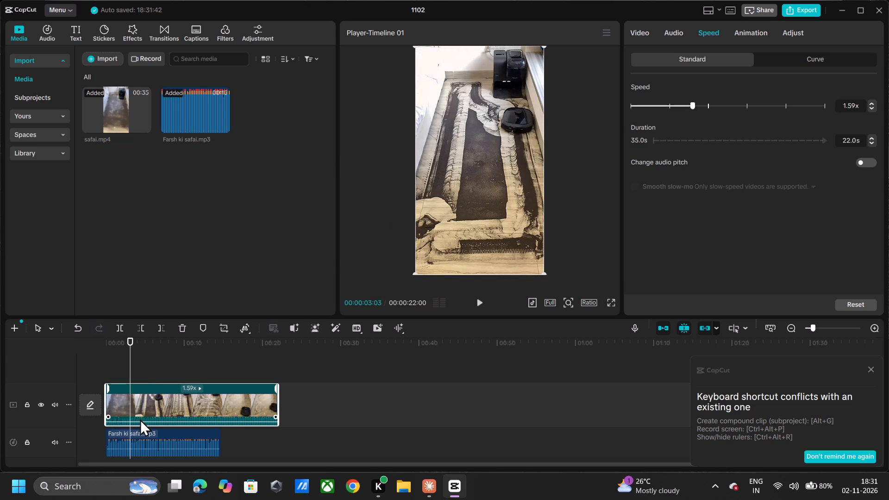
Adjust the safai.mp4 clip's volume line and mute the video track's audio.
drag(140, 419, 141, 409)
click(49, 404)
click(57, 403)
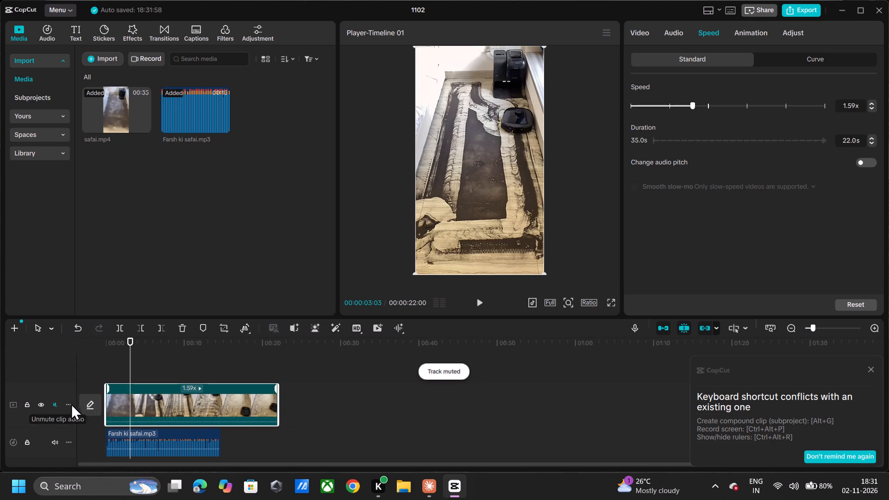
Enable Auto adjust on the safai.mp4 clip at intensity 80.
click(131, 406)
click(788, 27)
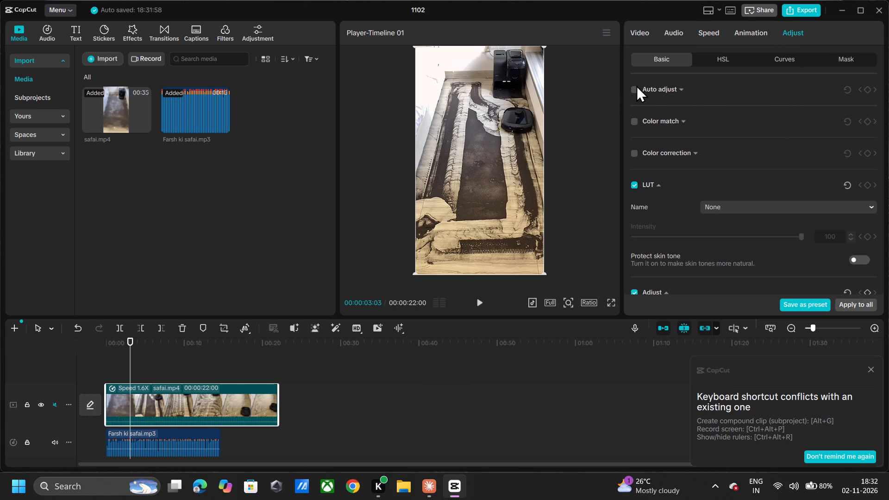
click(636, 85)
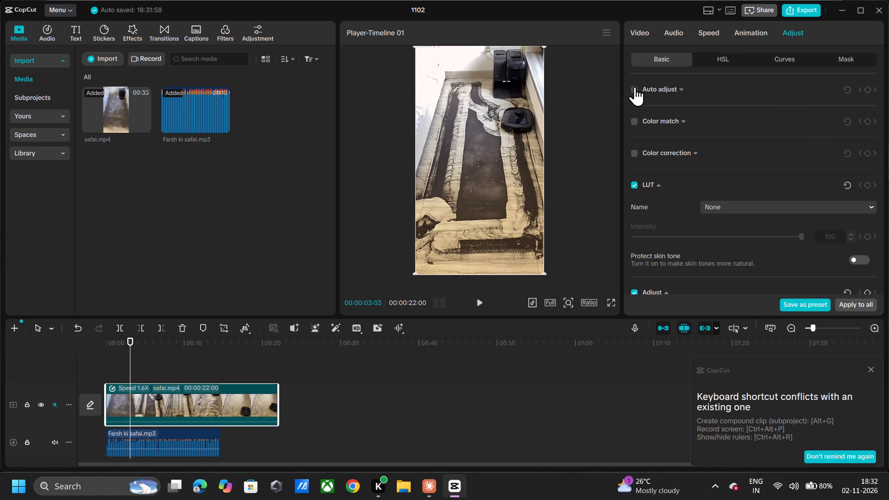
click(633, 88)
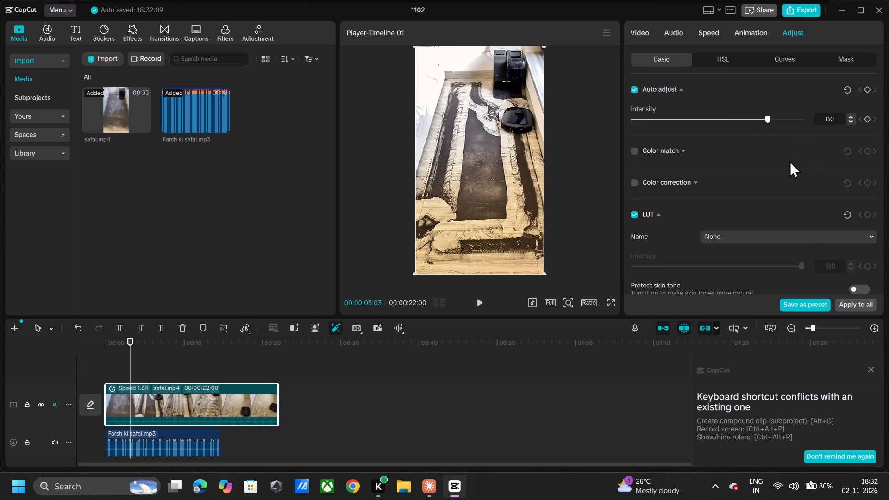
Play through the timeline in short stretches to check the adjusted video against the voiceover.
key(space)
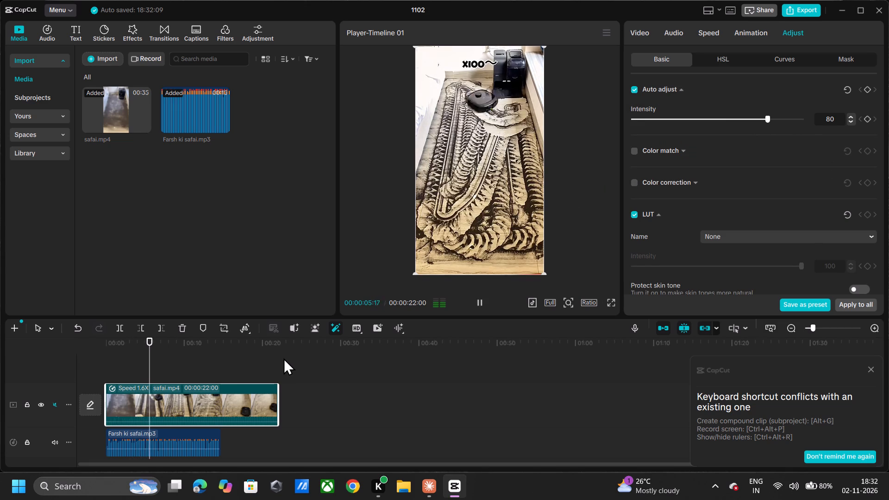
key(space)
key(space)
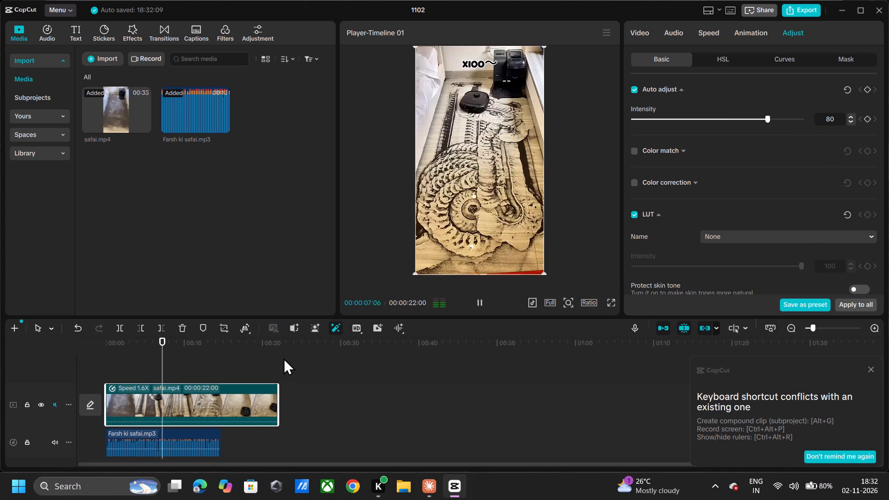
key(space)
key(space)
key(space)
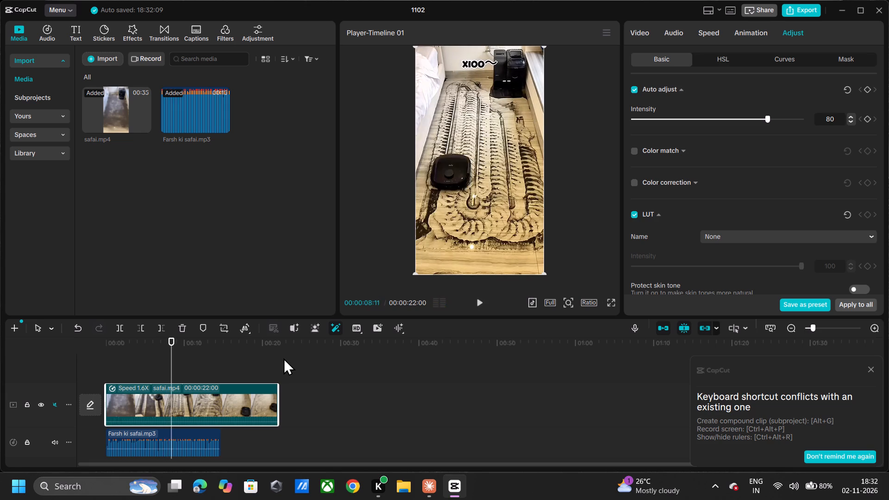
key(space)
key(space)
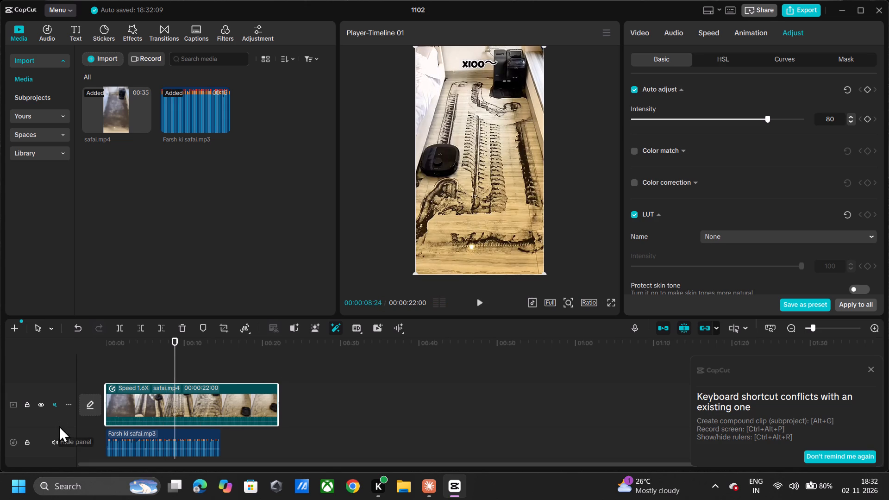
Unmute the video track and lower the safai.mp4 clip's own volume to about -12.4 dB.
click(56, 409)
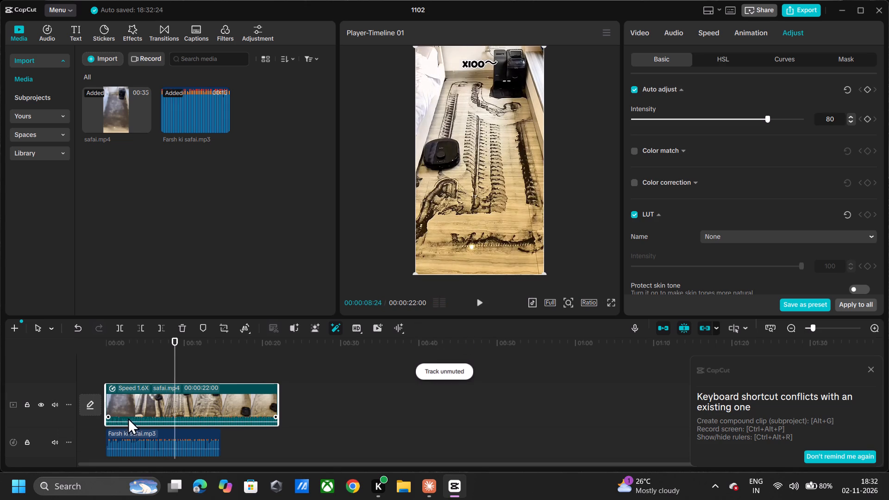
drag(131, 423, 126, 431)
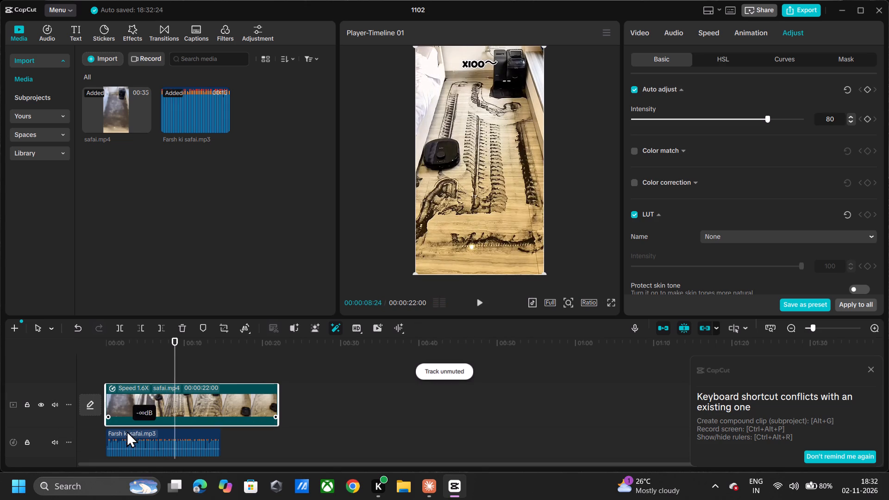
drag(126, 431, 125, 424)
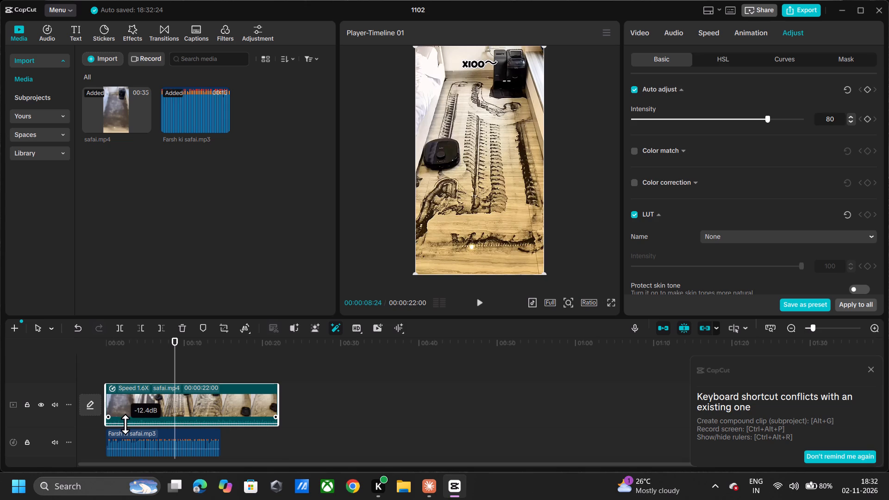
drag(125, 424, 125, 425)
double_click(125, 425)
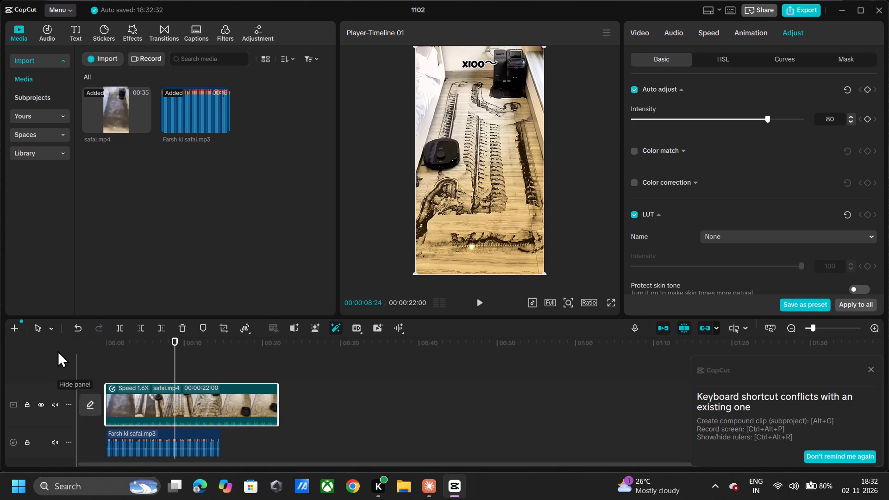
Play the timeline from the start to check the safai.mp4 clip's lowered sound against the voiceover.
click(87, 369)
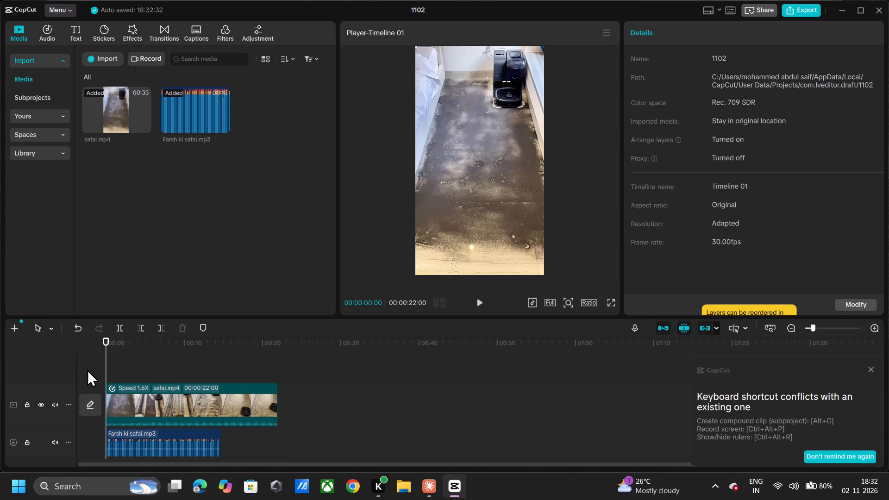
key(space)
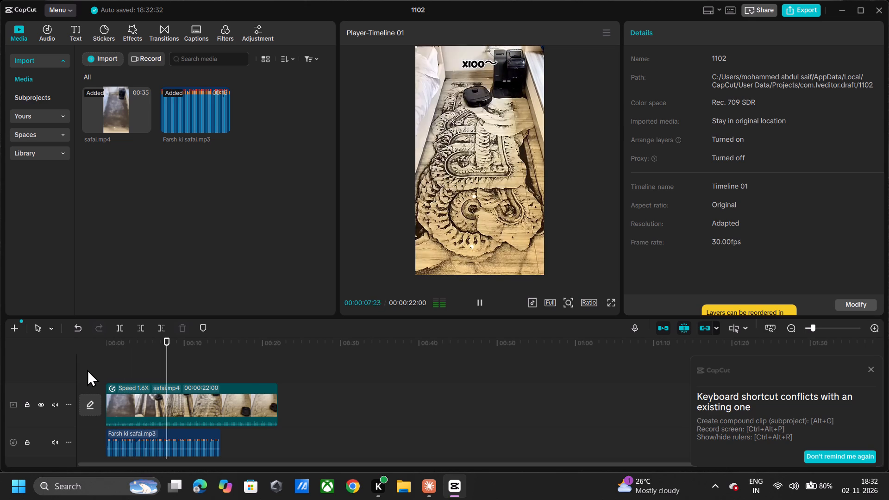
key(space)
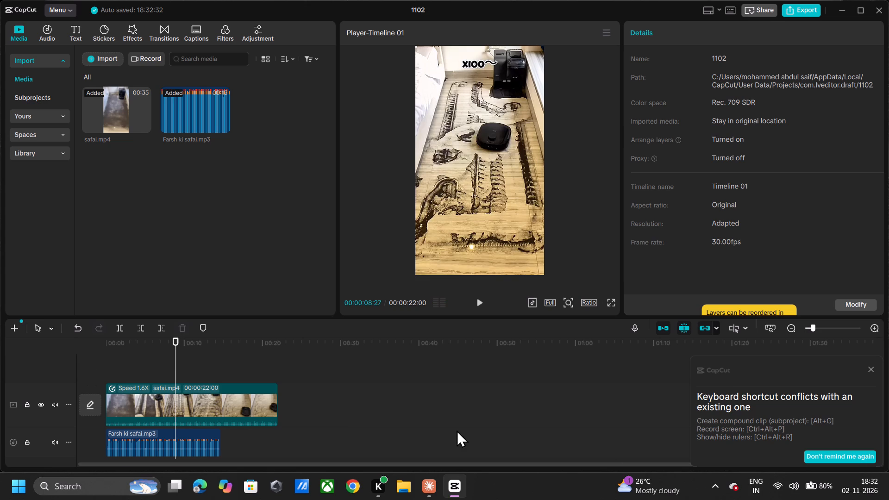
Open the Windows quick settings to check the system's sound volume.
click(786, 495)
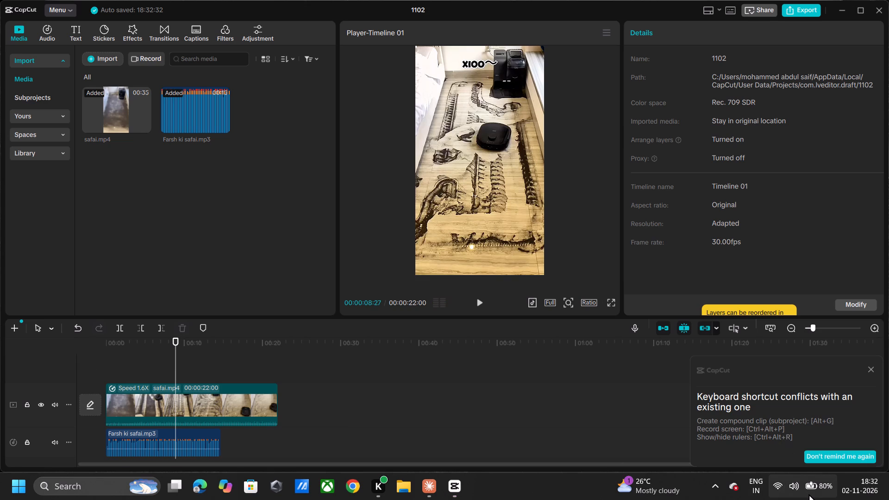
click(808, 494)
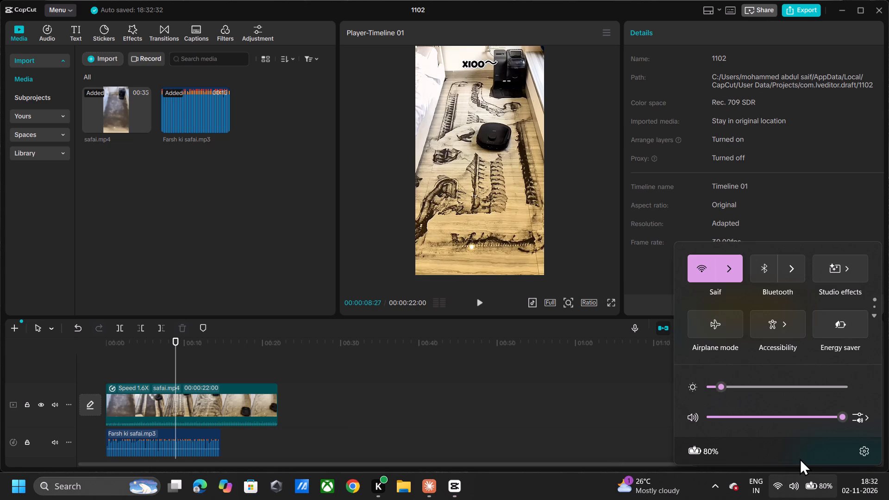
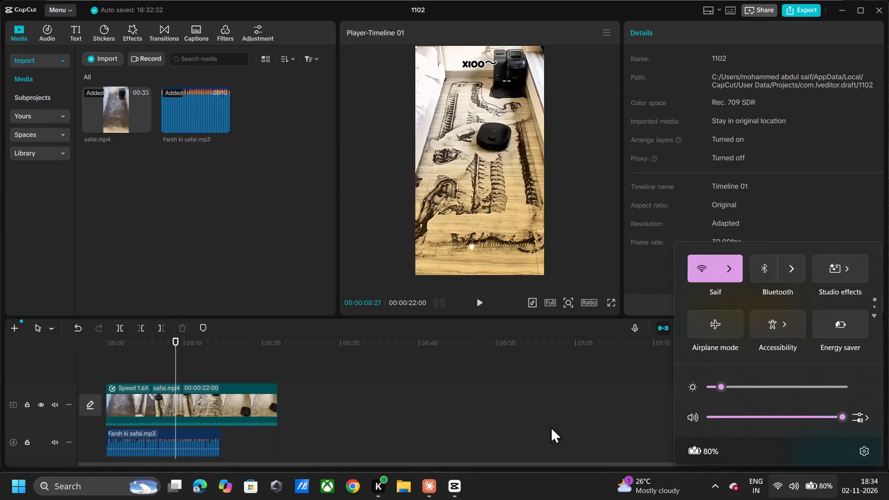
Play the opening second of the timeline to check the balance between the voiceover and the video sound.
click(103, 346)
click(105, 344)
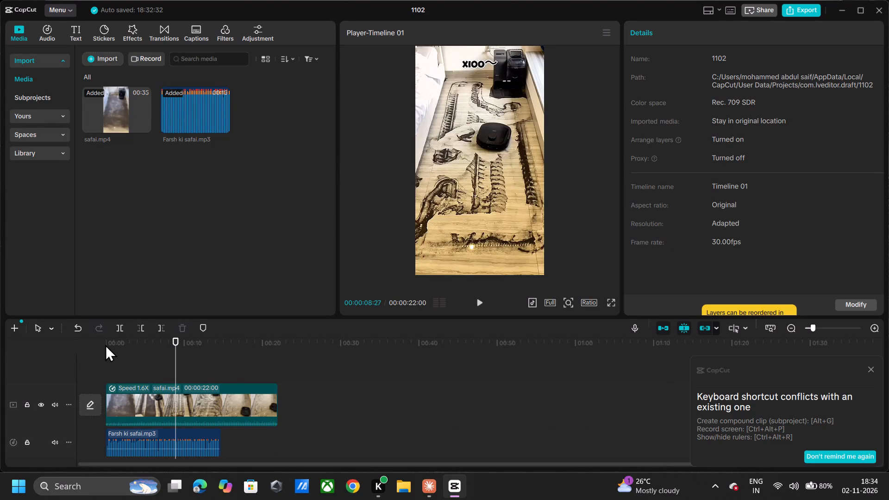
click(108, 342)
key(space)
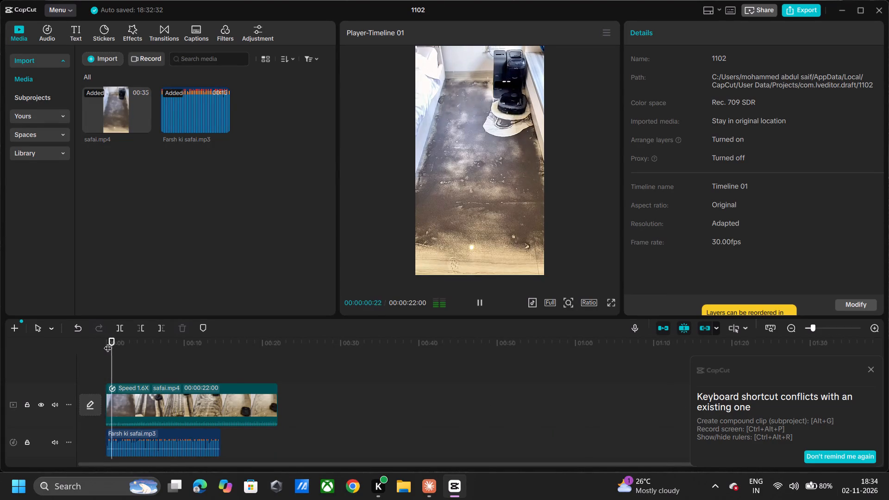
key(space)
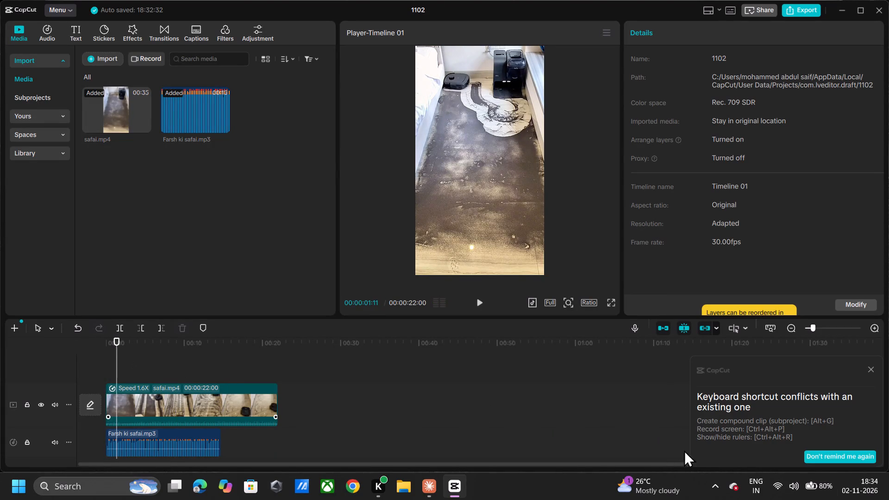
Lower the computer's system sound volume to about half.
click(814, 486)
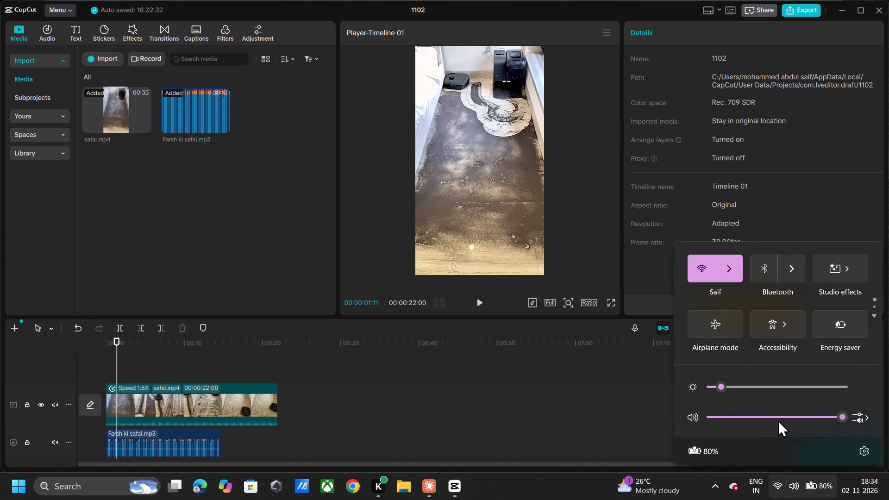
click(778, 420)
key(space)
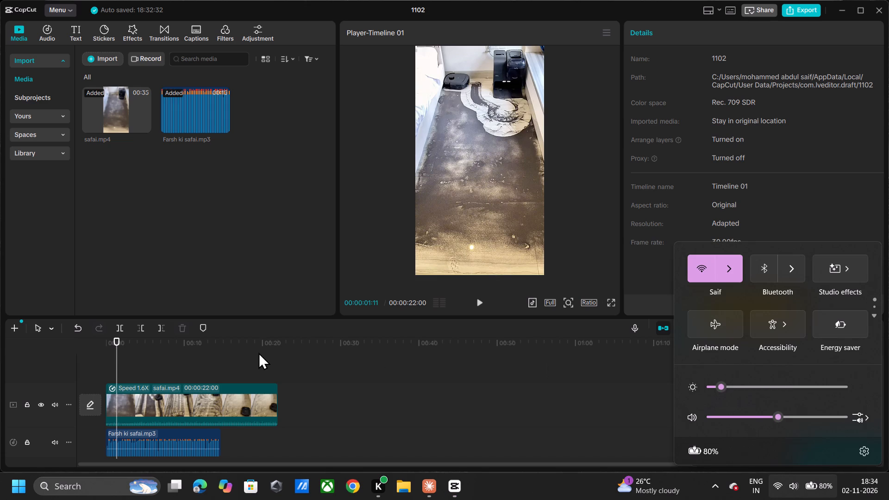
Play the timeline from the beginning past the end of the voiceover to check the mix, dismissing the shortcut-conflict notification.
click(110, 343)
key(space)
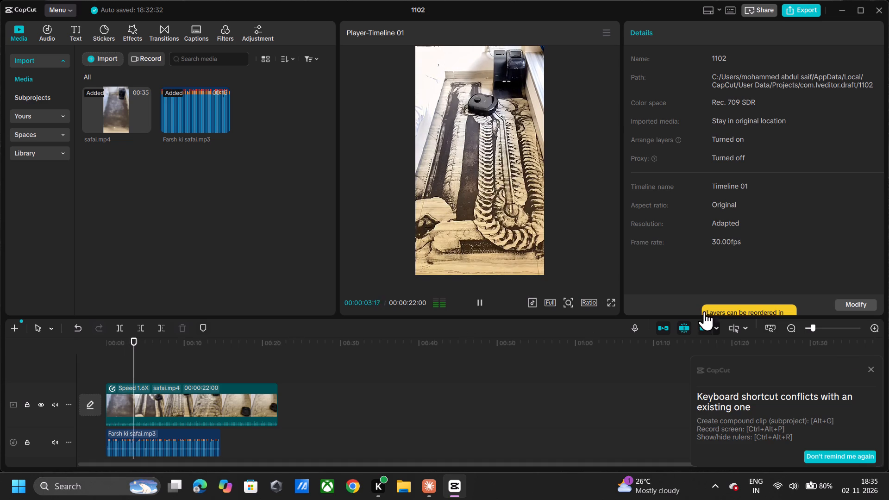
click(867, 371)
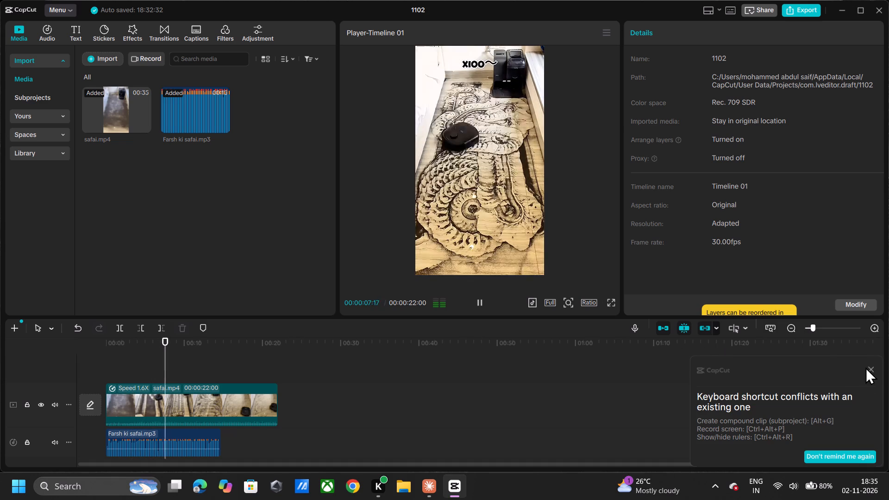
click(870, 370)
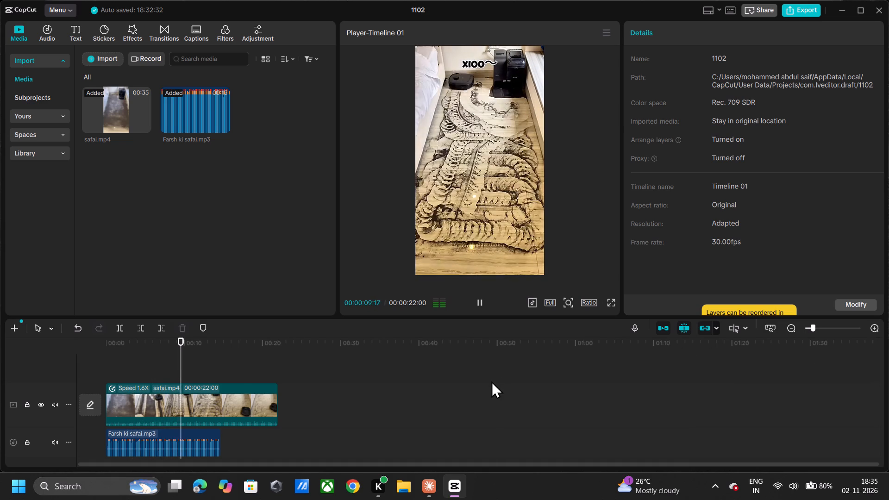
key(space)
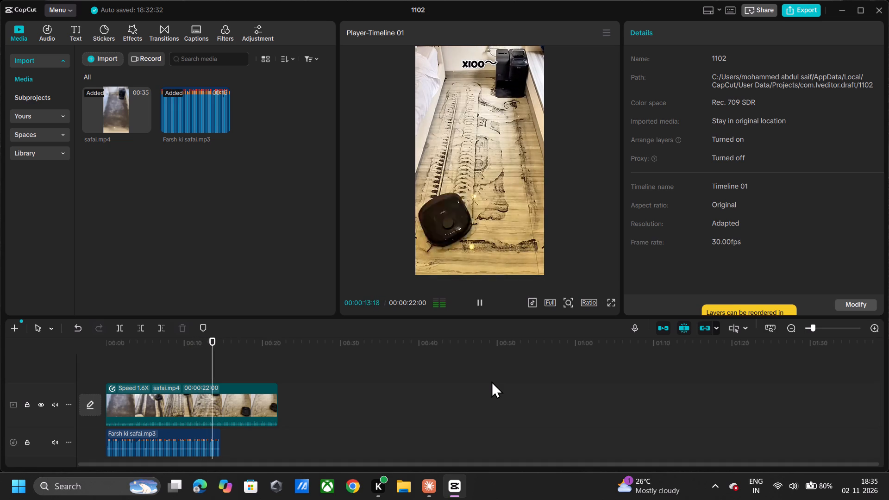
key(space)
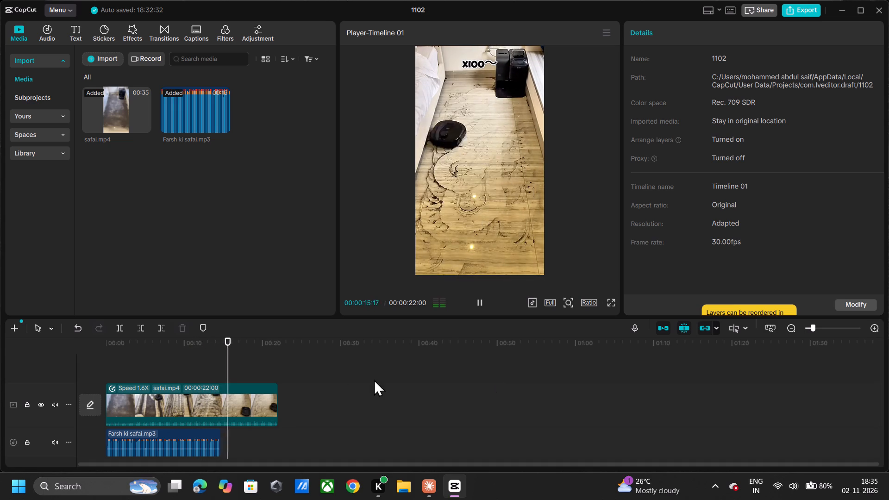
Split the Farsh ki safai.mp3 voiceover at 00:00:03:00, at the pause after its first phrase.
click(130, 377)
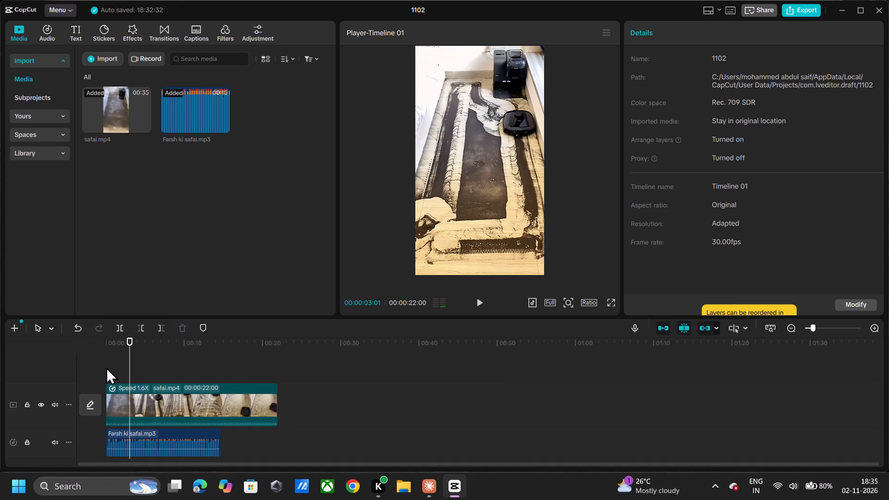
click(103, 367)
ctrl+scroll(130, 457, up, 6)
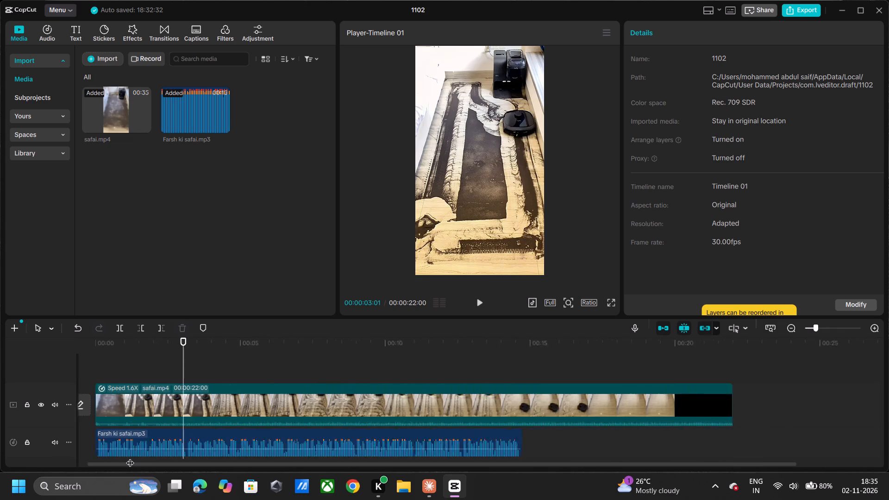
ctrl+scroll(130, 457, up, 10)
scroll(95, 437, right, 4)
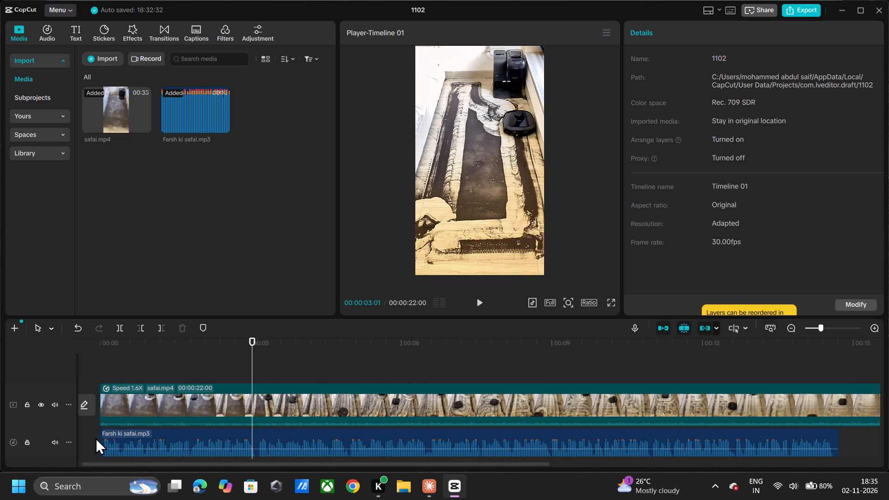
scroll(95, 437, right, 2)
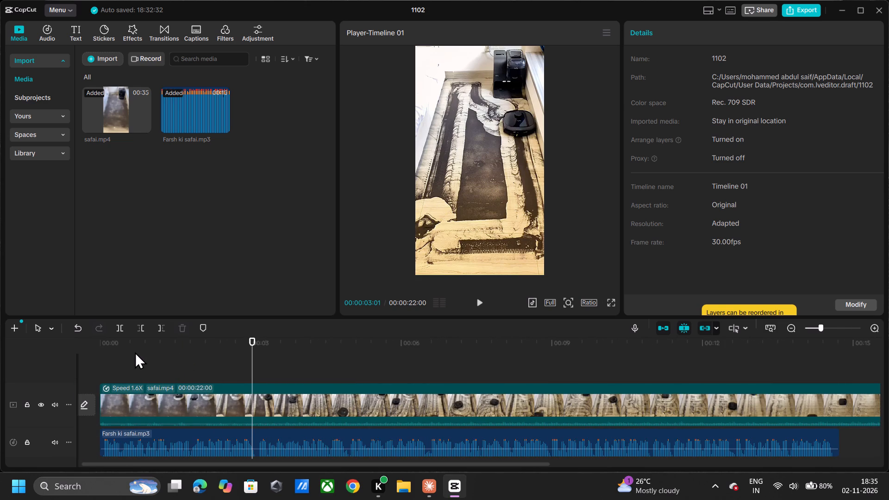
click(135, 352)
key(space)
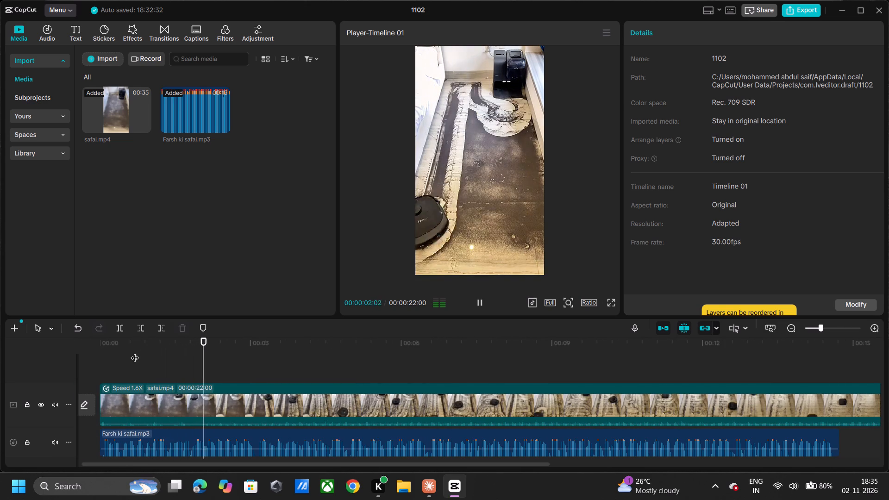
key(space)
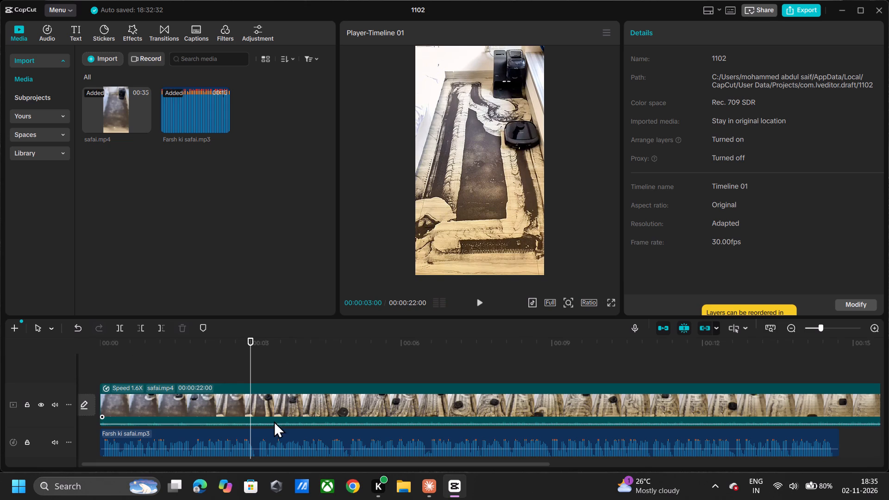
click(269, 437)
key(ctrl+b)
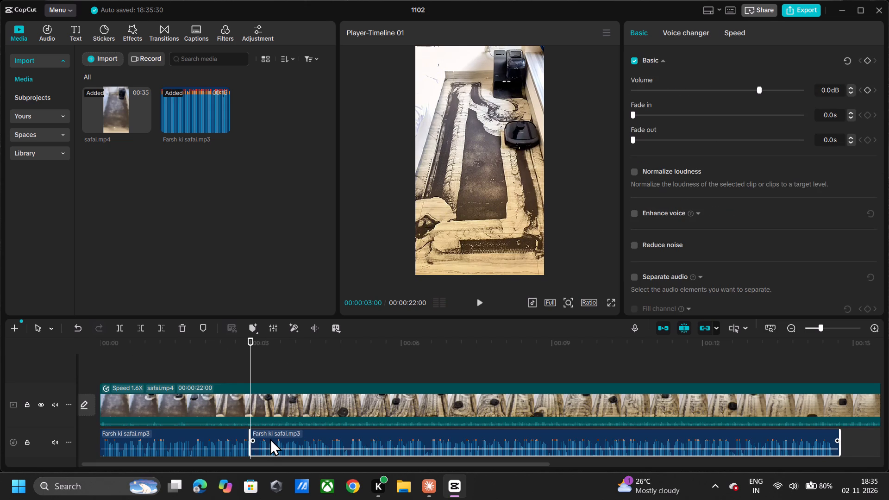
Move the second voiceover piece onto a new audio track below, starting slightly before the first piece ends.
drag(270, 438, 264, 471)
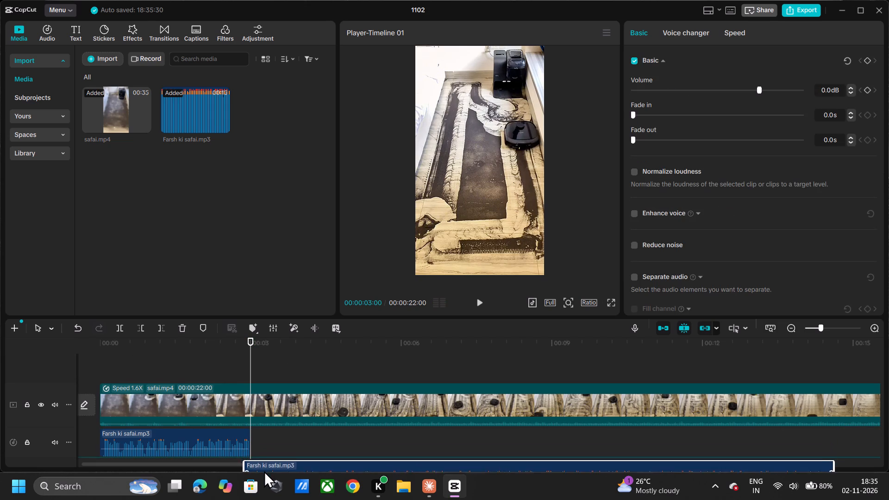
drag(264, 471, 262, 447)
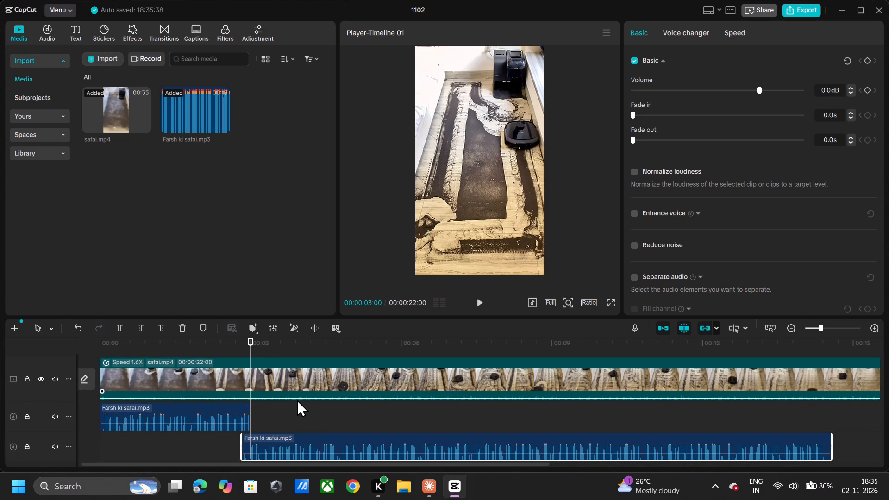
Listen for the next pause in the second voiceover piece and split it at 00:00:04:19.
key(space)
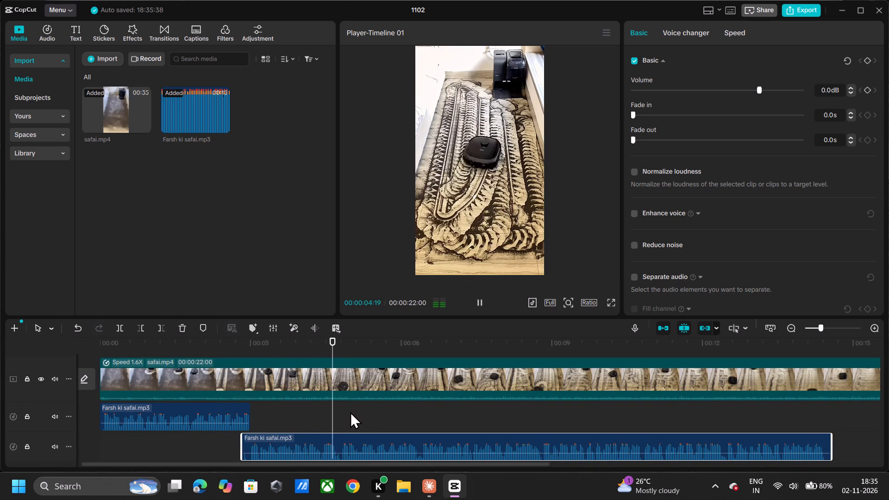
key(space)
key(space)
key(space)
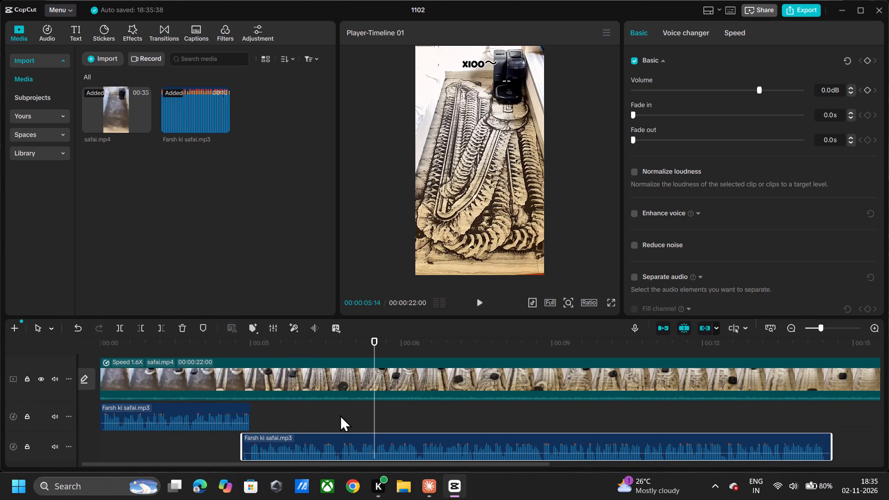
click(336, 414)
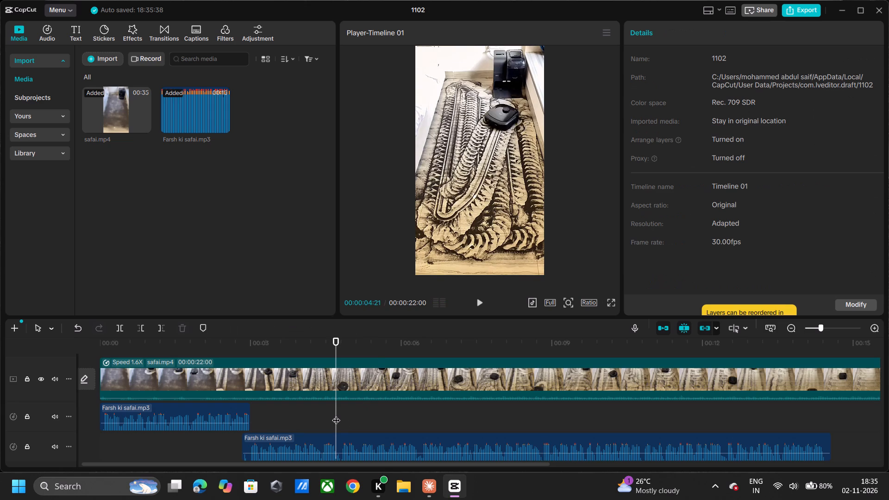
click(339, 415)
click(332, 414)
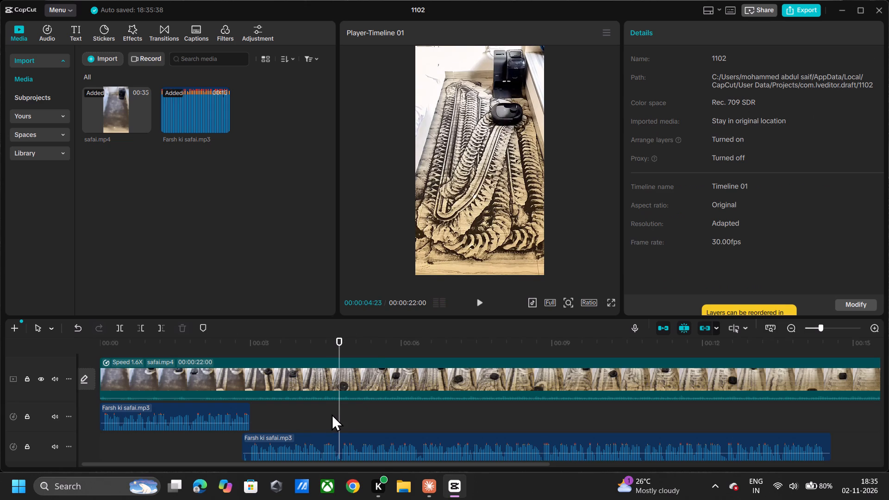
click(336, 414)
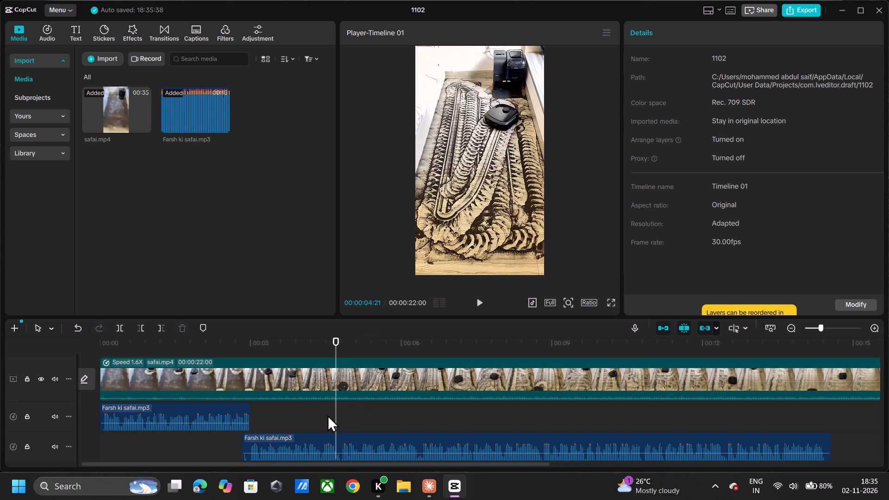
key(space)
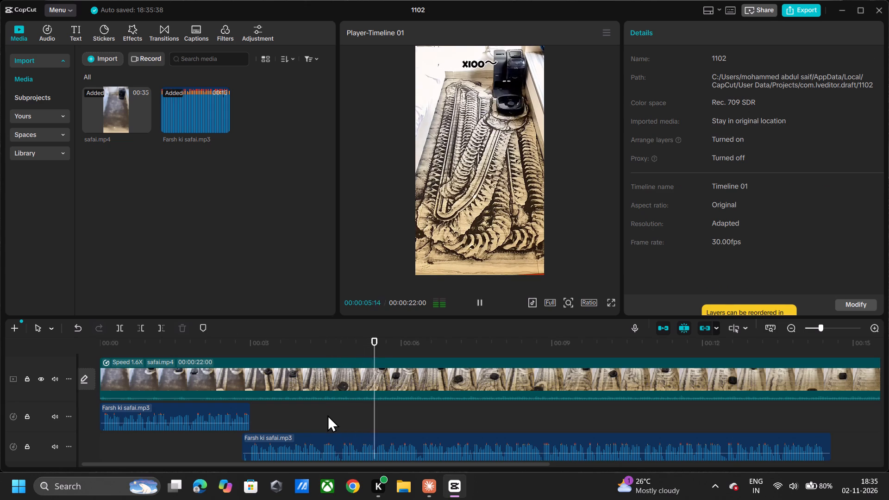
click(288, 414)
key(space)
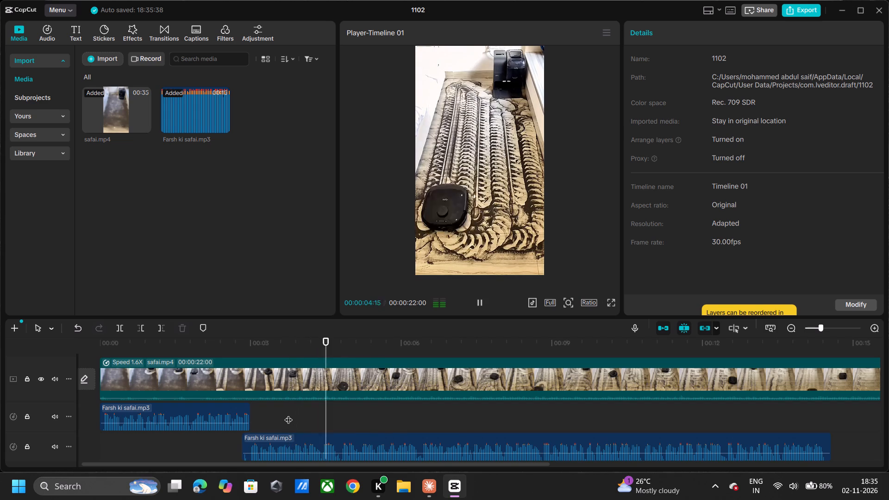
key(space)
click(304, 413)
key(space)
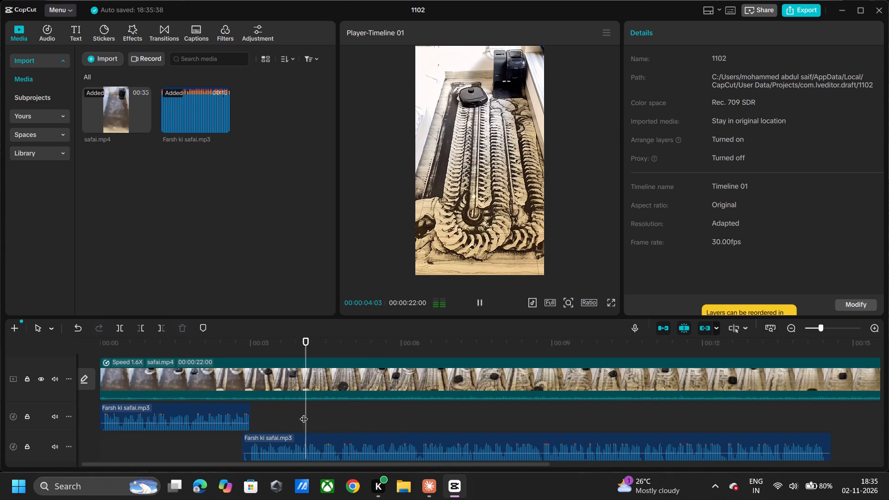
key(space)
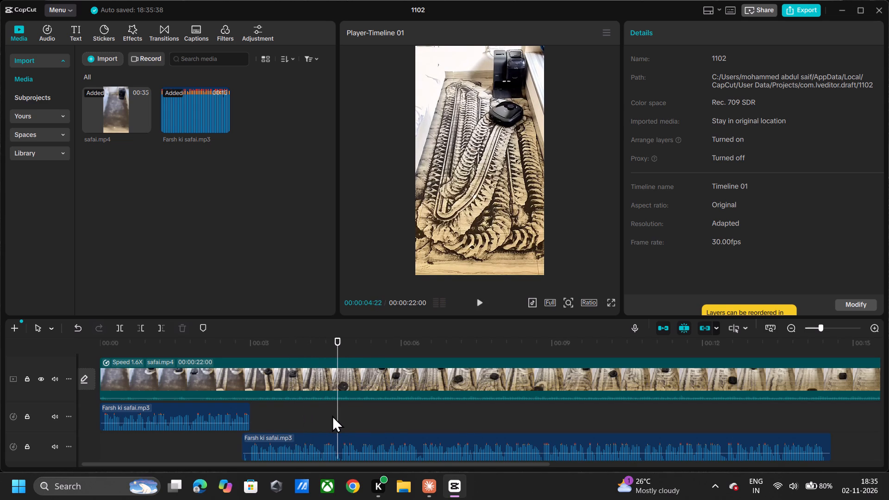
click(332, 415)
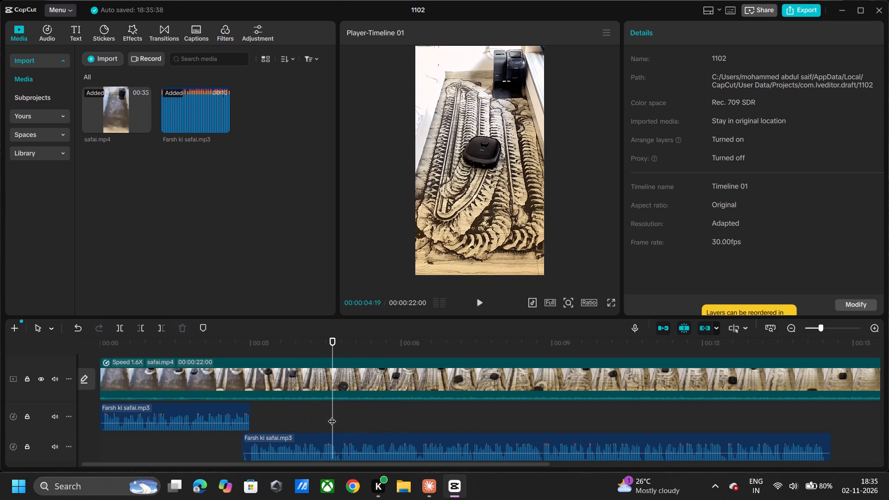
click(340, 441)
key(ctrl+b)
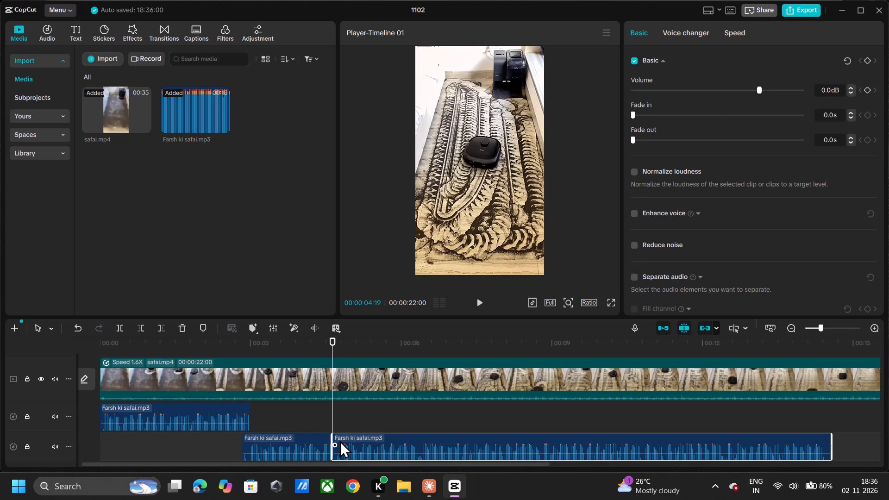
Trim about 0.2 s from the start of the last voiceover piece and move it back against the preceding piece.
drag(331, 444, 331, 444)
drag(331, 444, 341, 453)
drag(357, 438, 350, 440)
Listen for the next pause in the last voiceover piece and split only that audio at 00:00:06:04.
click(320, 409)
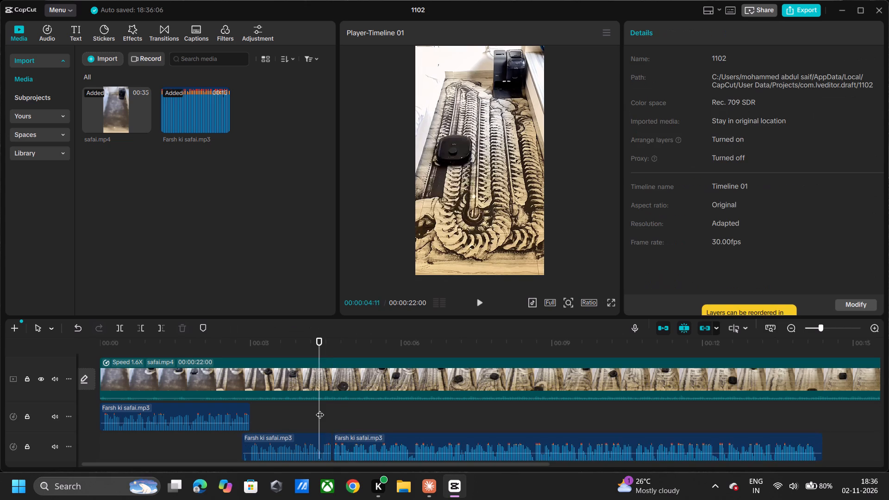
key(space)
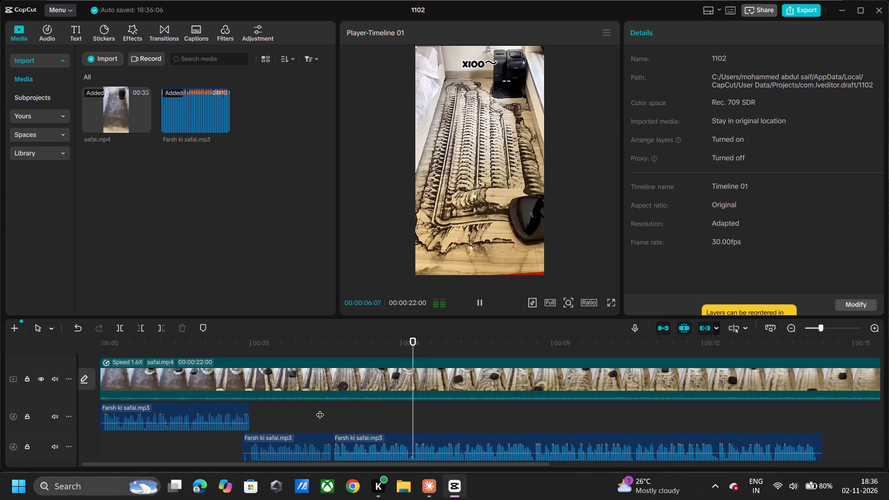
key(space)
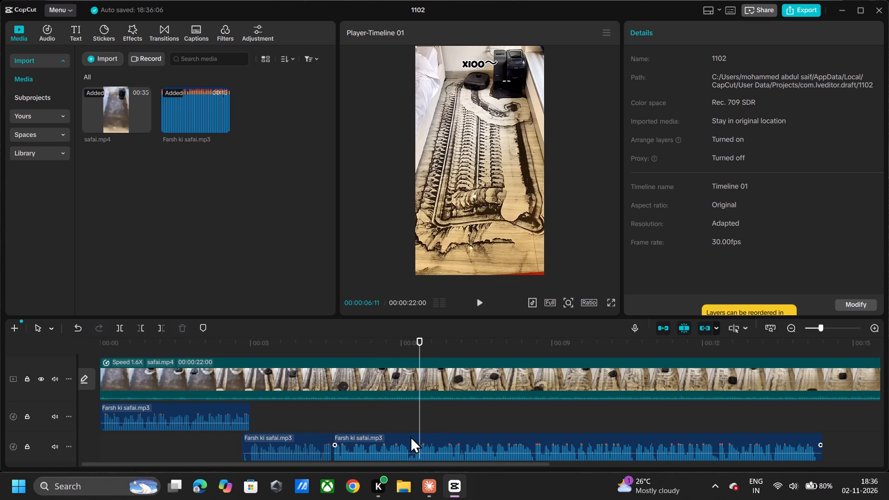
click(405, 423)
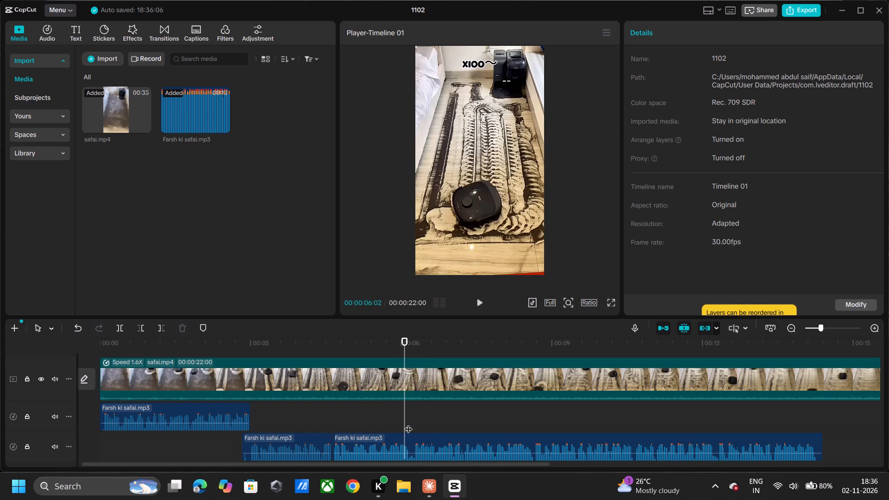
click(408, 423)
key(ctrl+b)
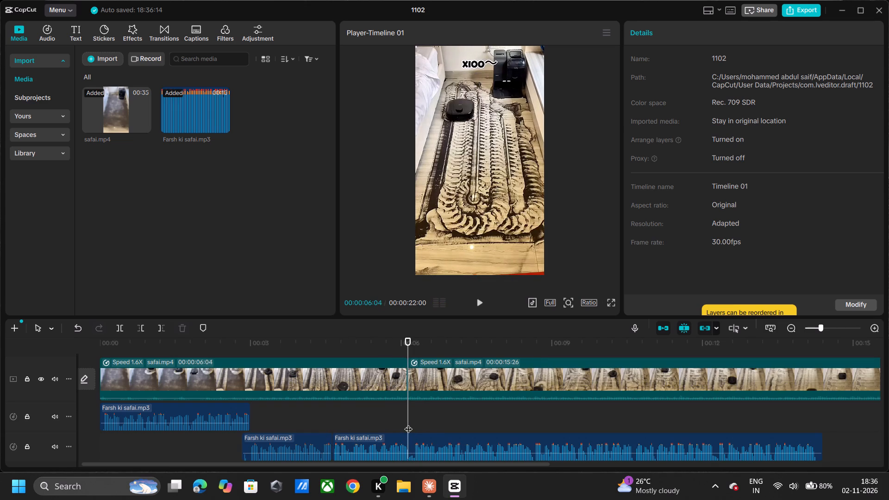
key(ctrl+z)
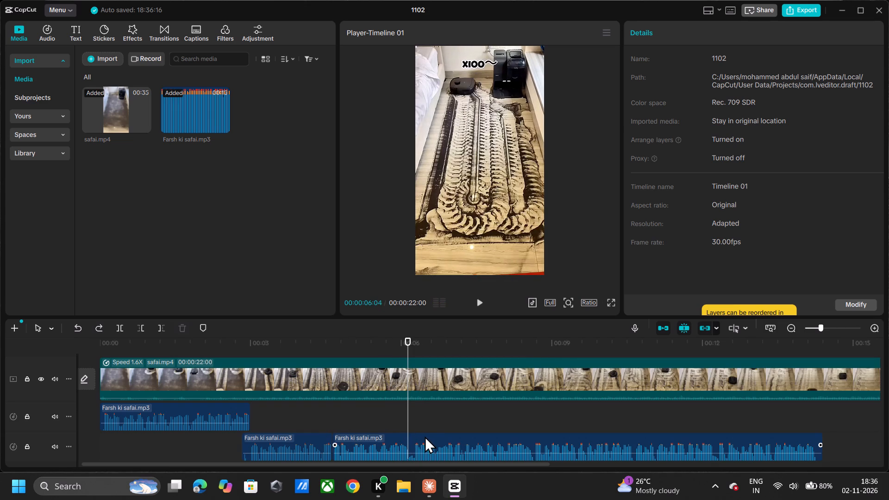
click(424, 438)
key(ctrl+b)
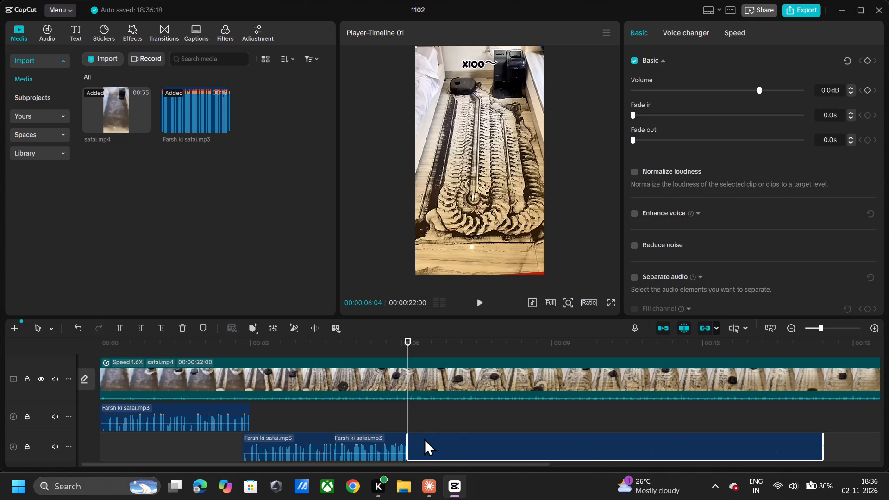
Move the last voiceover piece up to the first audio track, starting about 0.2 s before the preceding piece ends.
drag(424, 439, 414, 417)
Listen for the next pause in the last voiceover piece and split only that audio at 00:00:08:10.
click(374, 406)
key(space)
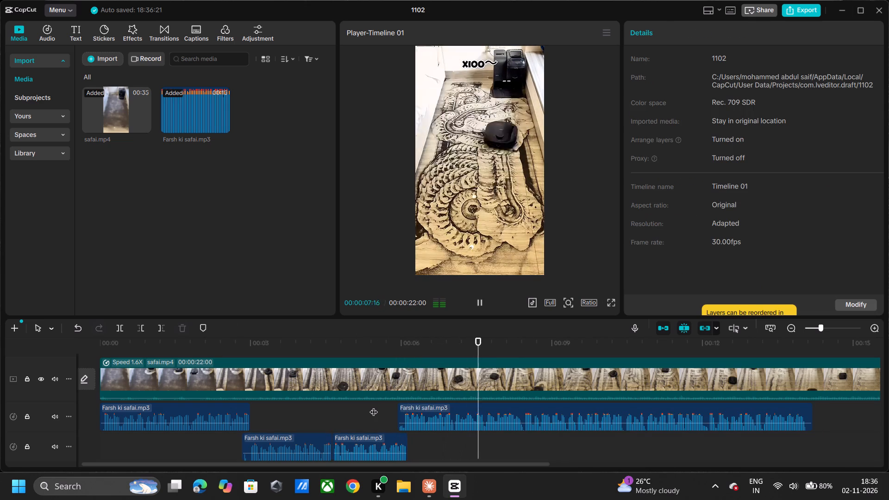
key(space)
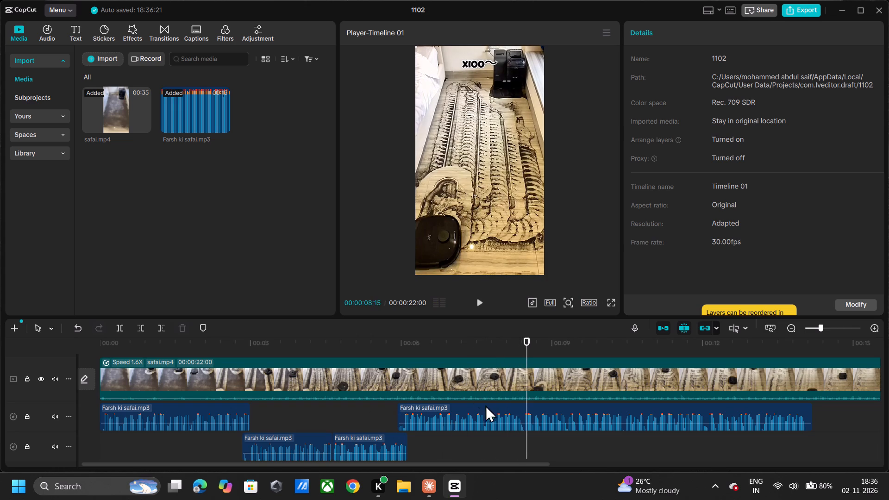
click(520, 435)
click(520, 435)
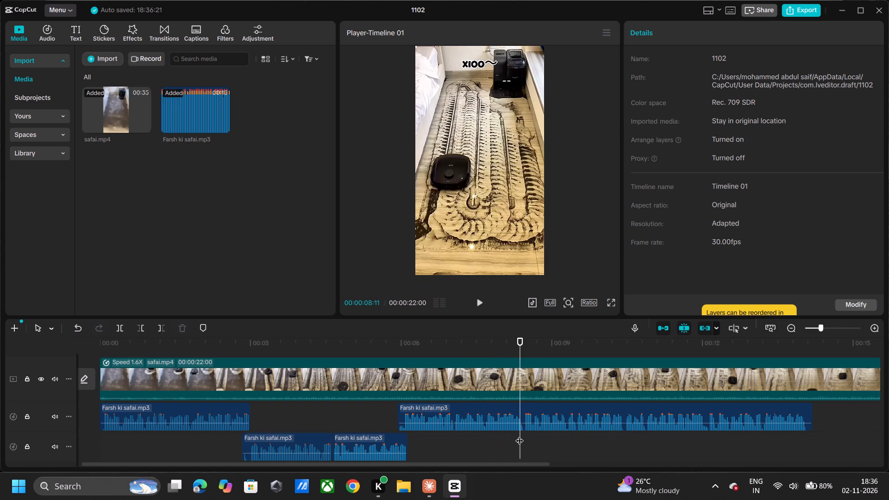
click(518, 436)
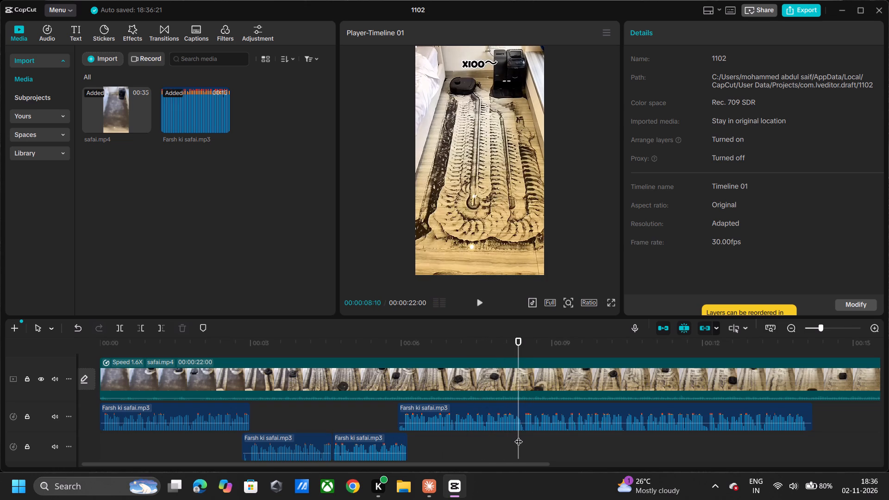
key(ctrl+b)
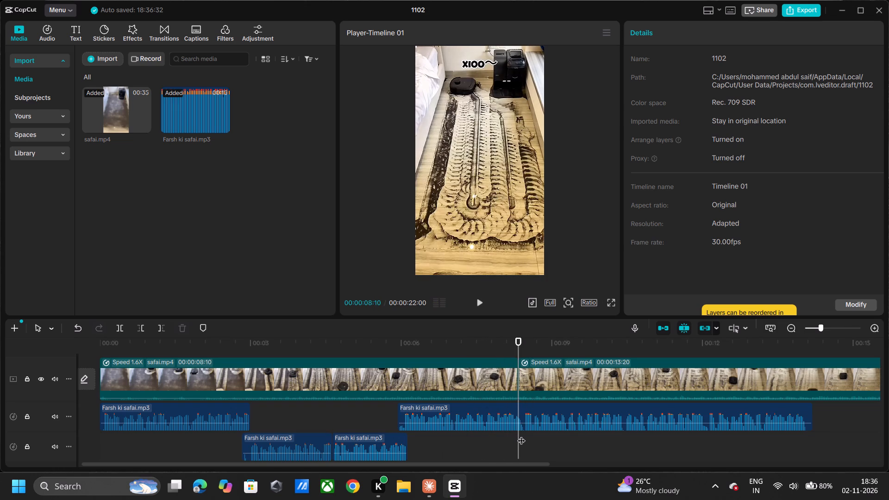
key(ctrl+z)
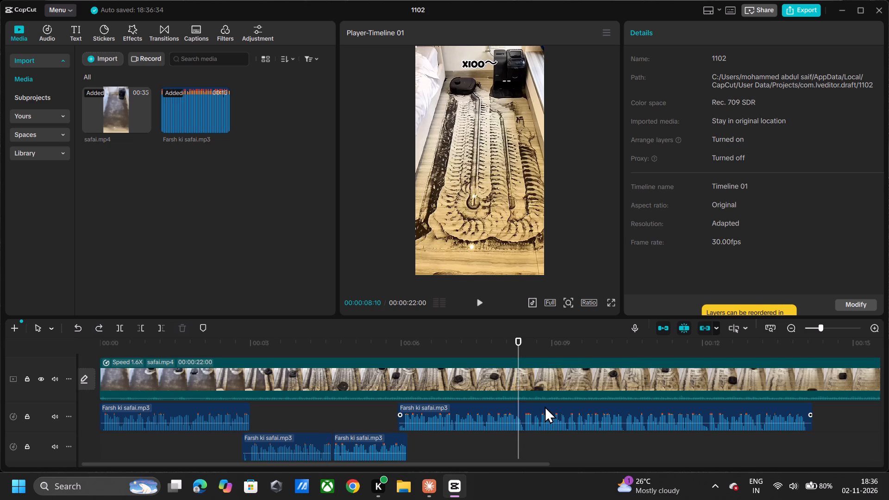
click(545, 406)
key(ctrl+b)
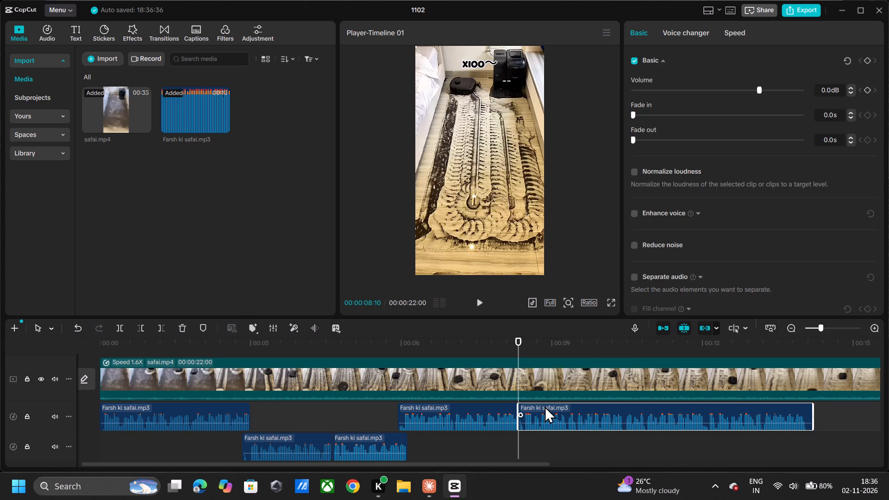
Move the last voiceover piece down to the second audio track, starting about 0.1 s before the preceding piece ends.
drag(550, 412, 541, 438)
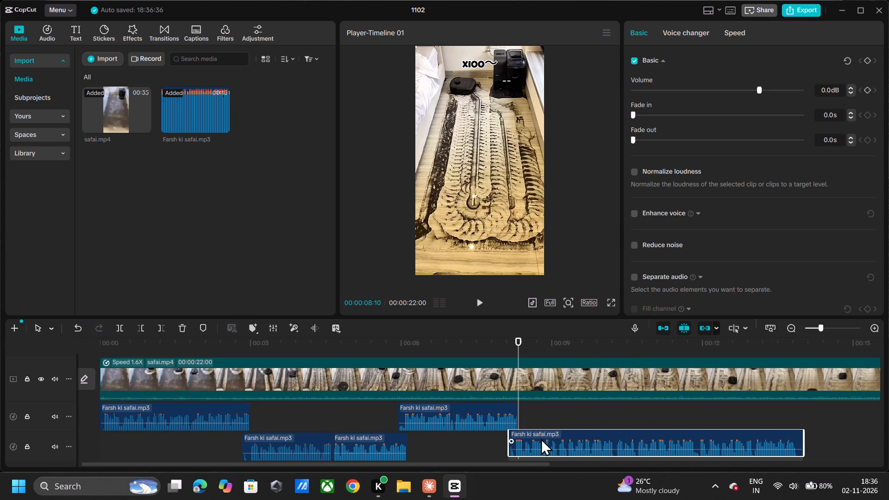
drag(541, 438, 542, 444)
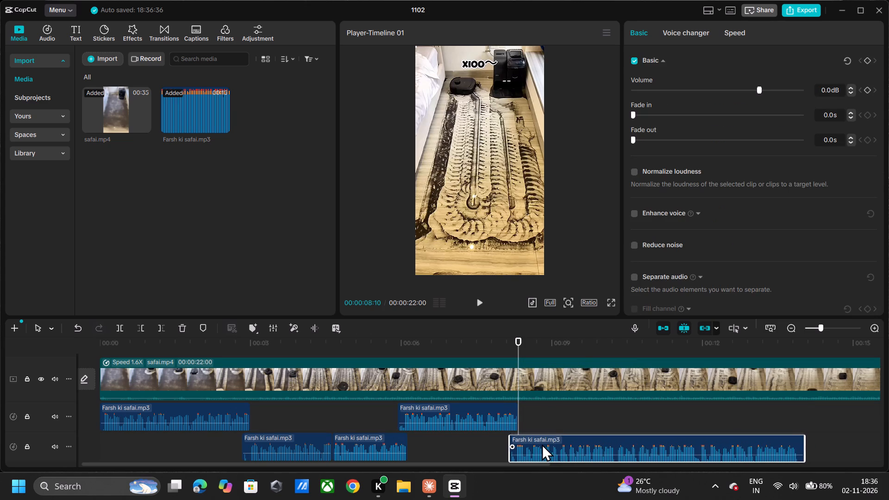
drag(542, 444, 545, 444)
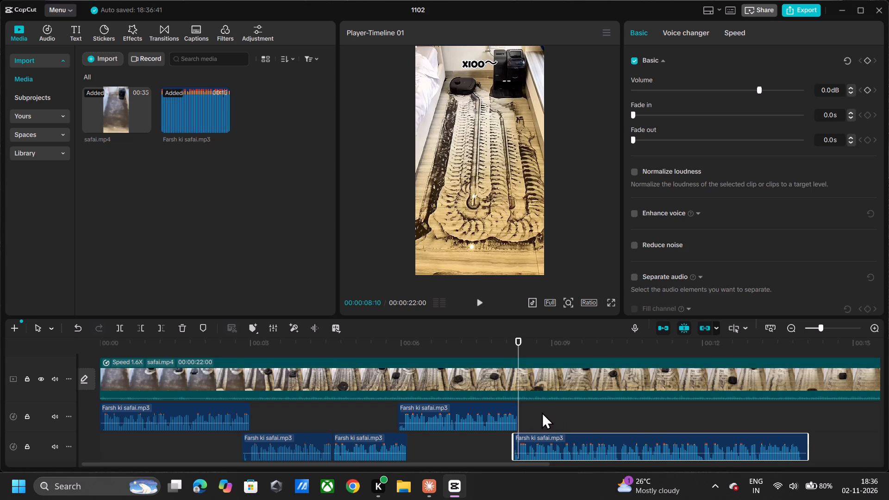
Play across the new overlap, find the next pause and split the last voiceover piece at 00:00:10:09.
click(499, 441)
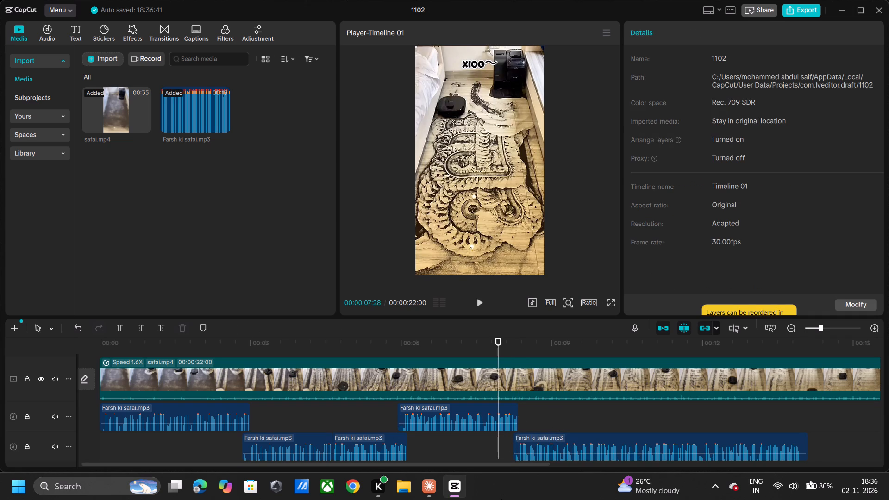
click(476, 447)
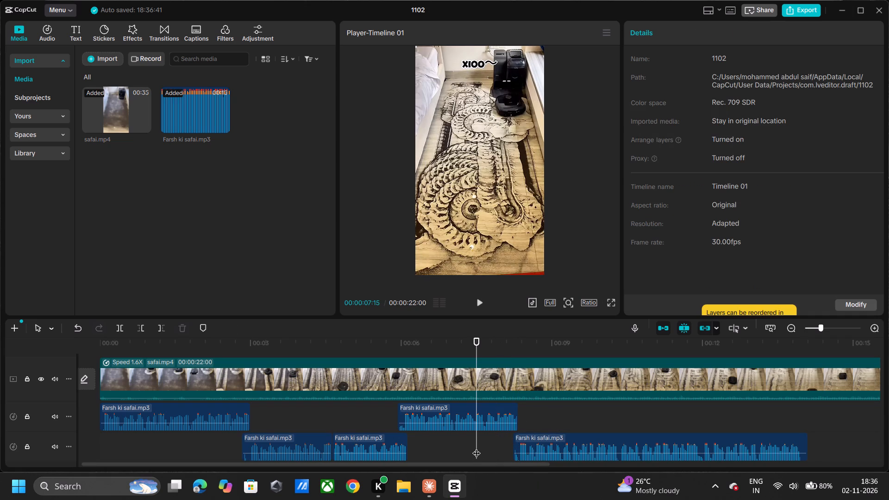
key(space)
key(space)
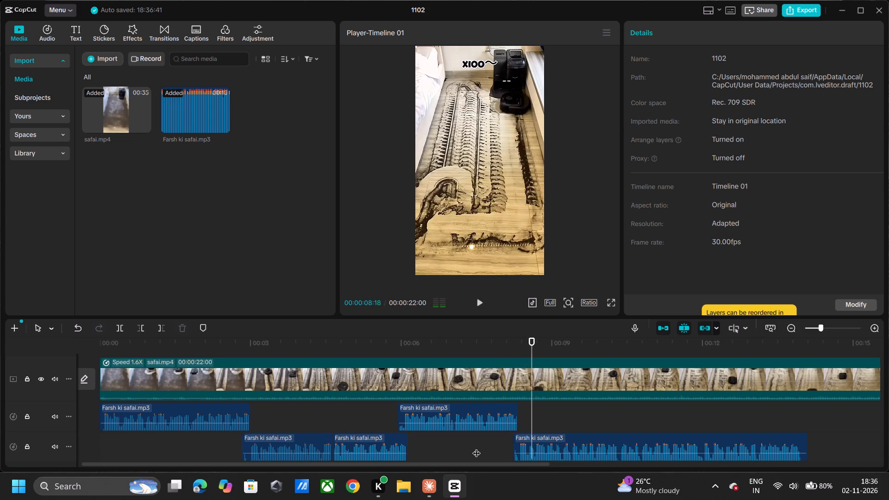
key(space)
key(space)
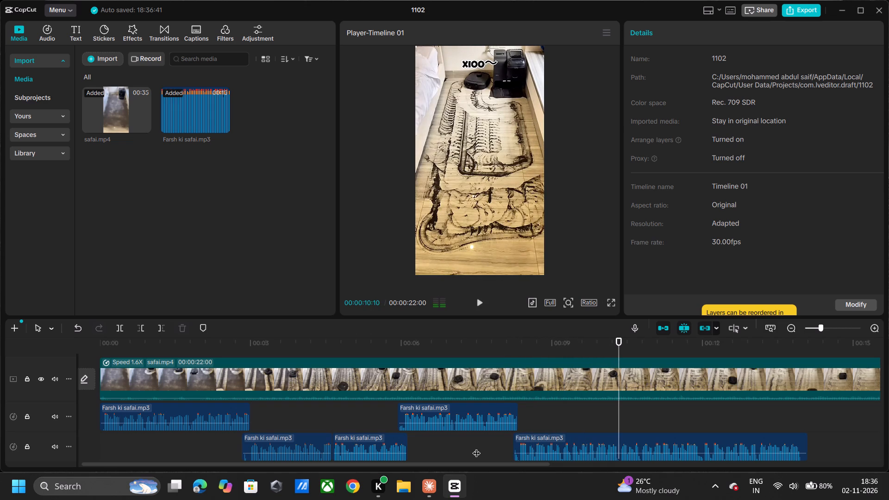
click(611, 341)
click(614, 342)
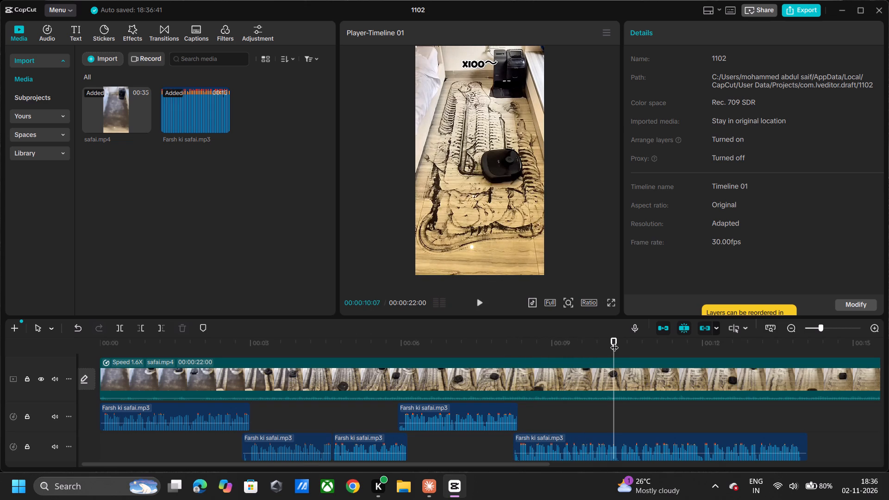
click(617, 343)
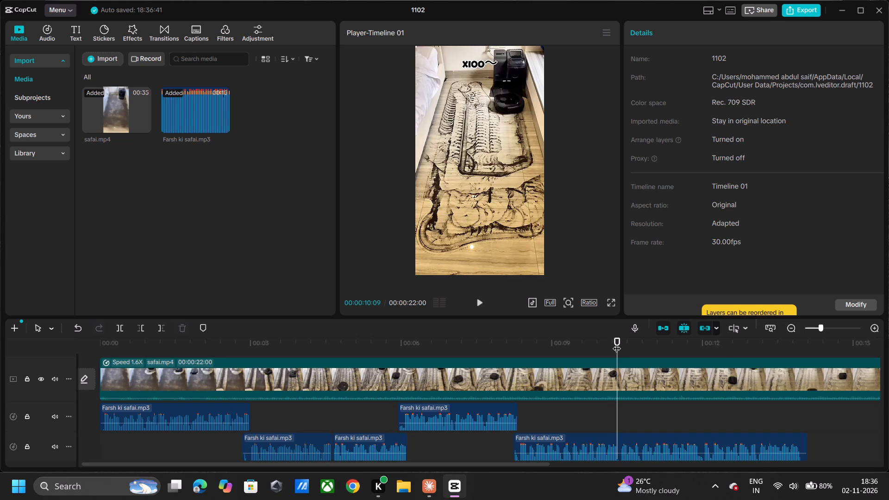
key(ctrl+b)
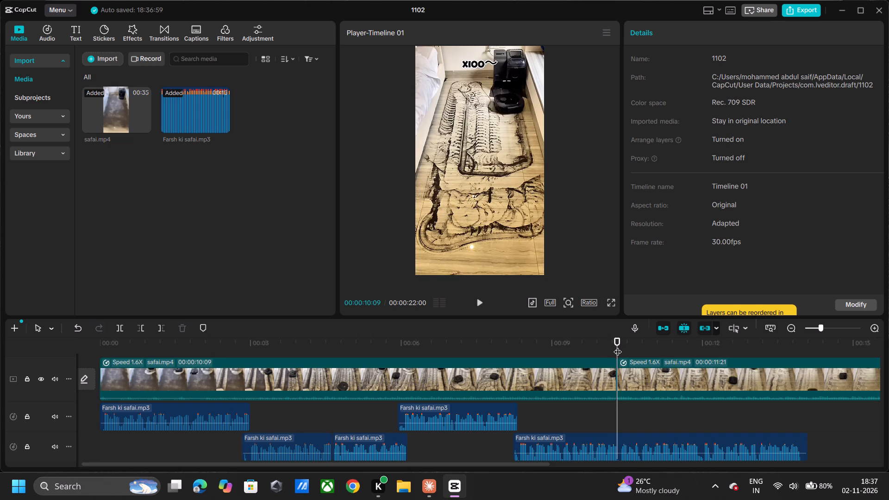
key(ctrl+z)
click(638, 443)
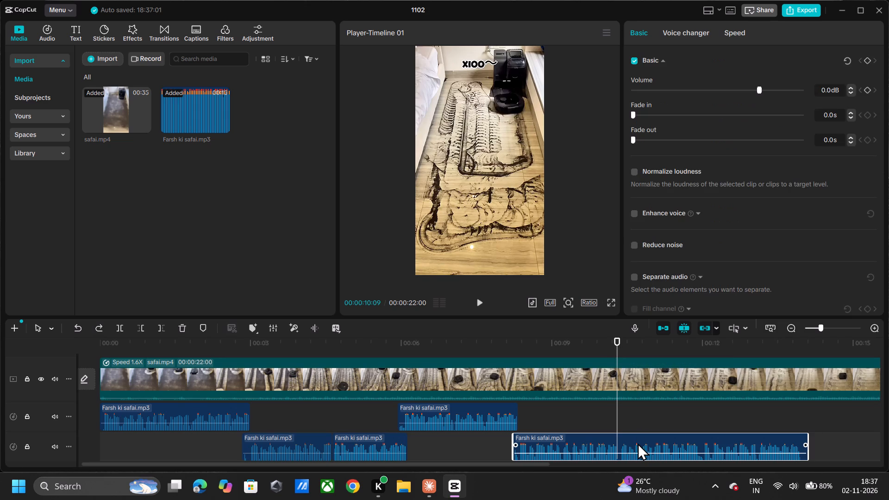
key(ctrl+b)
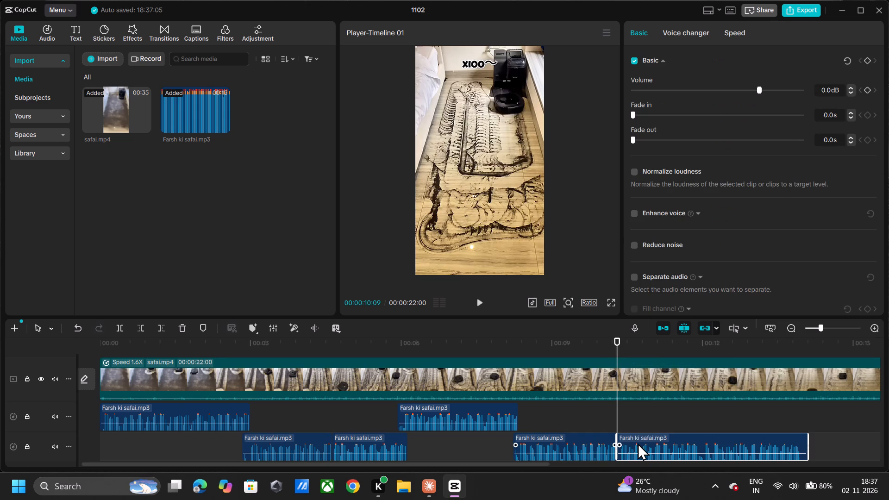
Move the last voiceover piece up to the first audio track, starting about 0.1 s before the preceding piece ends.
drag(631, 438, 623, 419)
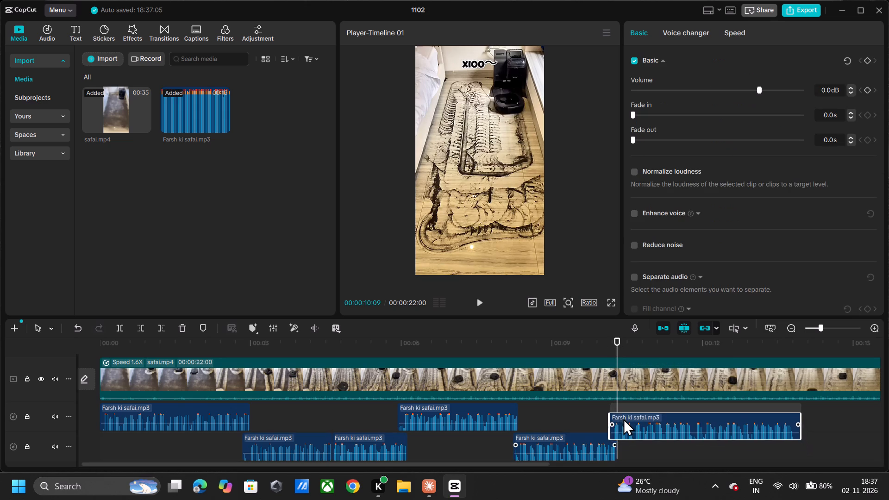
drag(623, 419, 623, 419)
Listen through the newest overlap and the last voiceover piece to locate its next pause.
click(600, 422)
key(space)
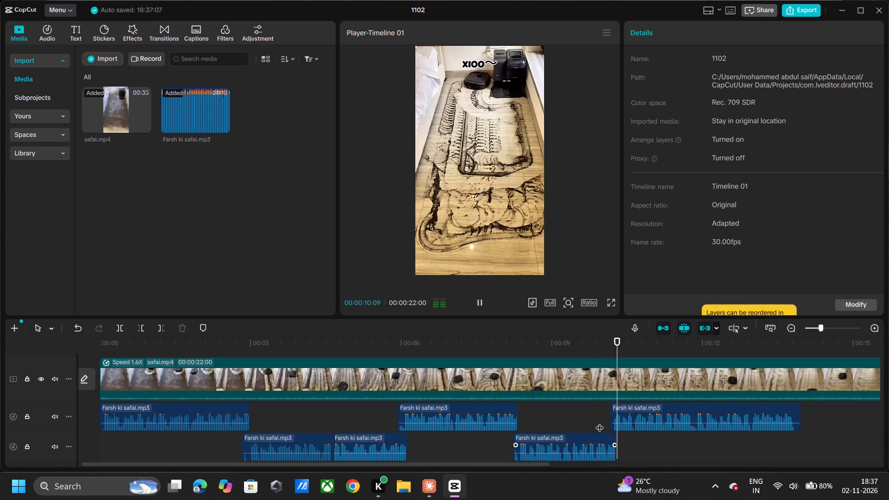
key(space)
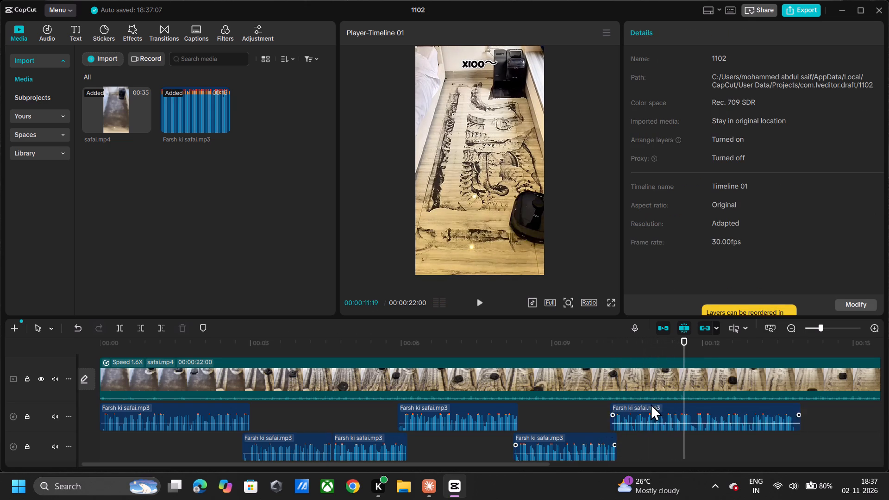
click(635, 345)
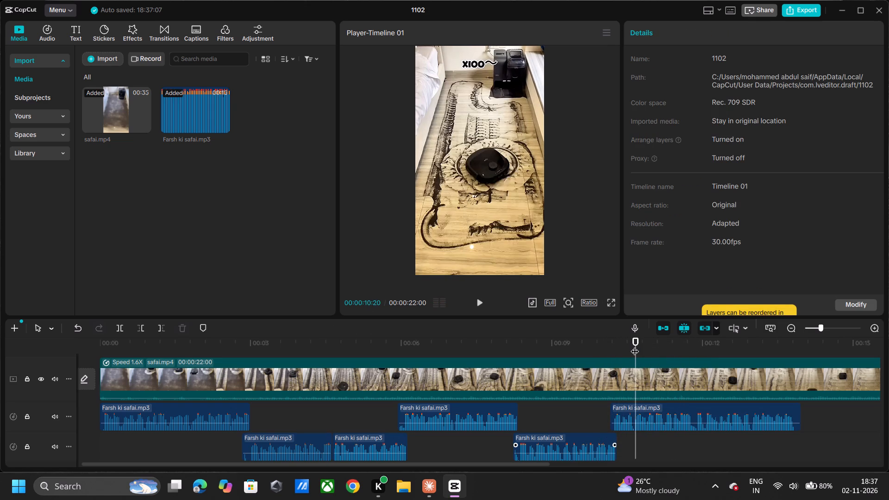
key(space)
key(space)
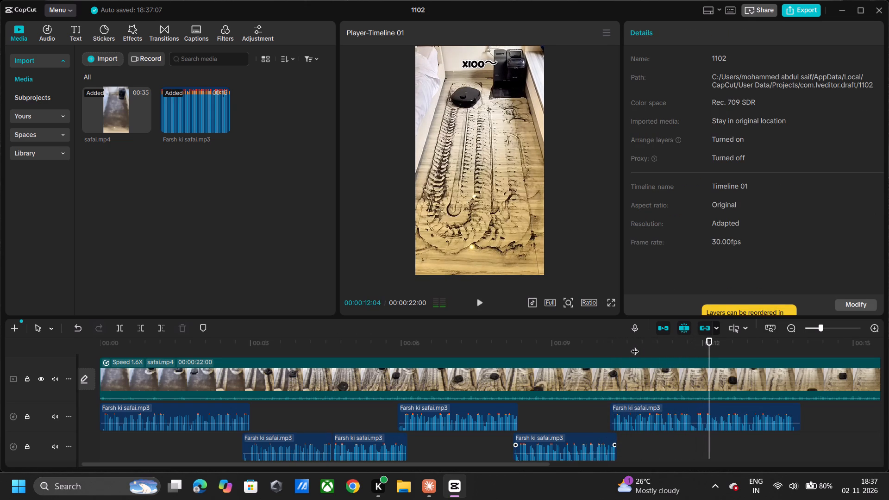
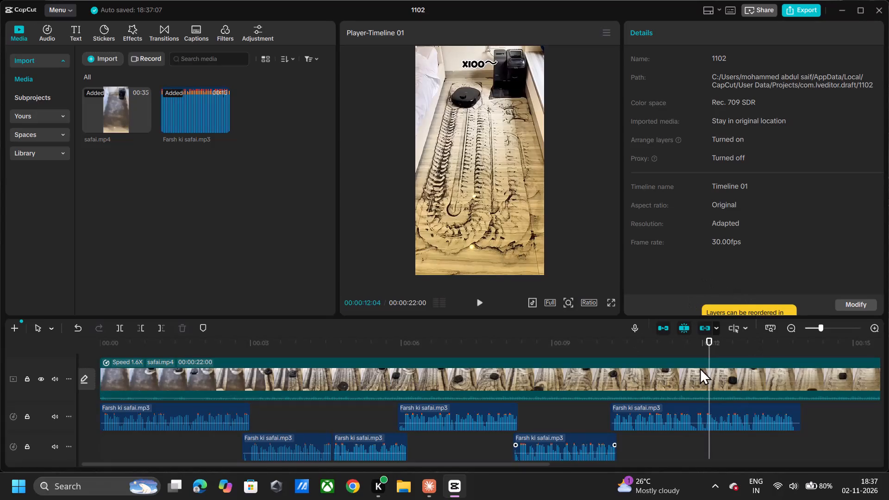
Replay the last voiceover piece to find its next pause and split that piece at 00:00:11:23.
click(681, 341)
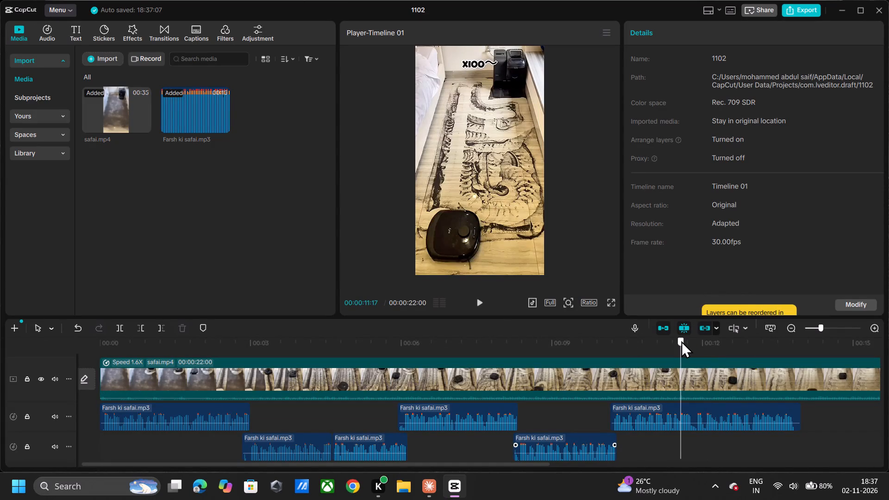
key(space)
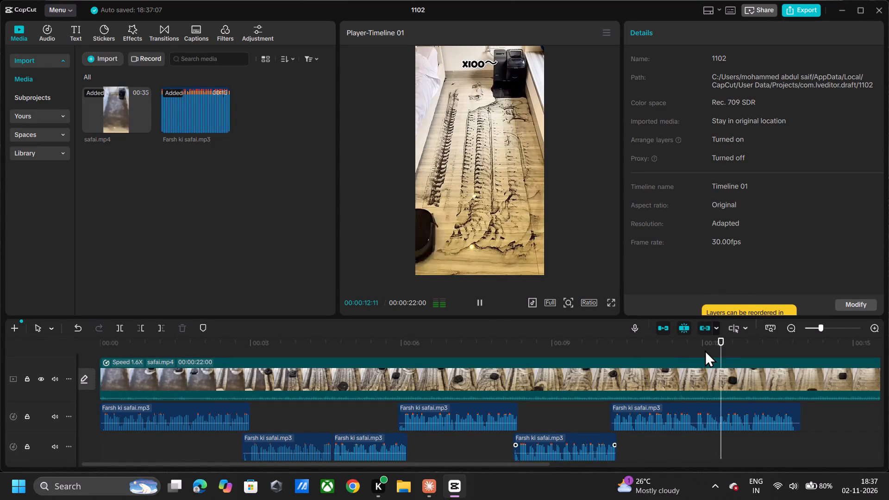
key(space)
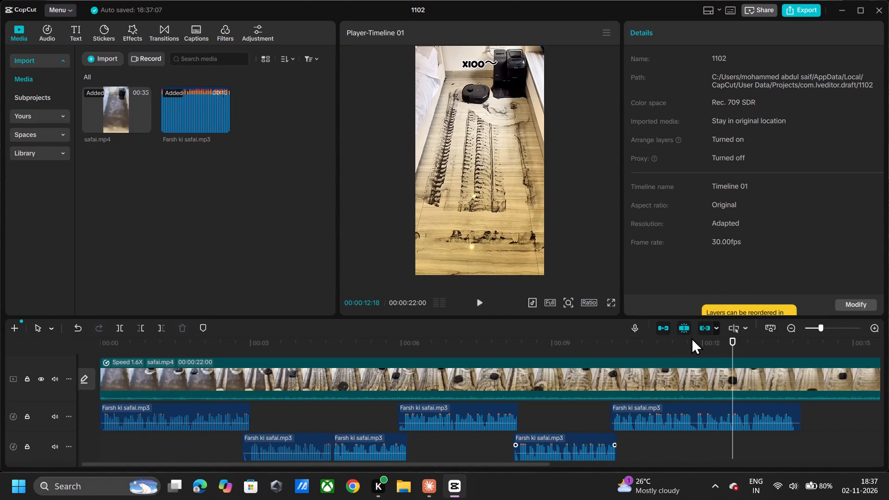
click(691, 337)
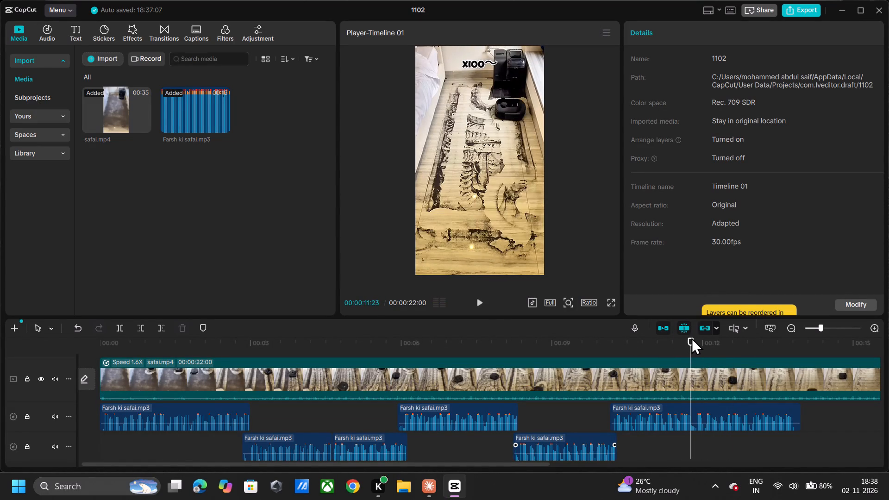
key(ctrl+b)
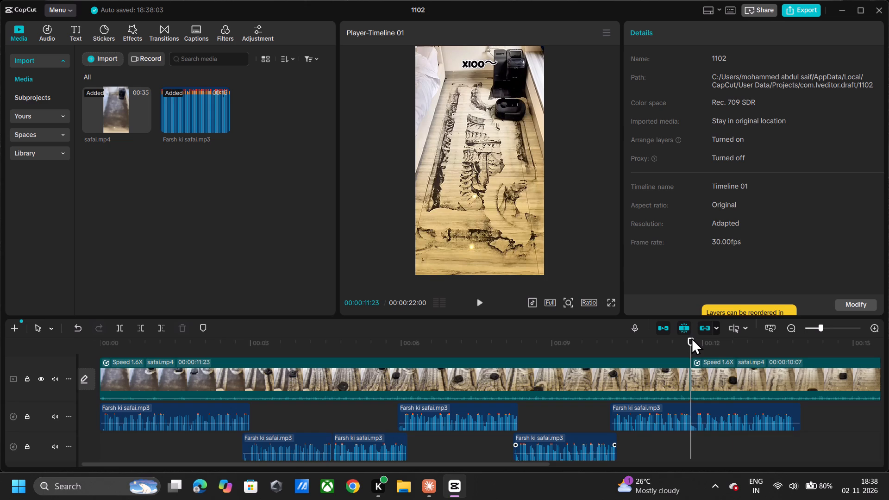
key(ctrl+z)
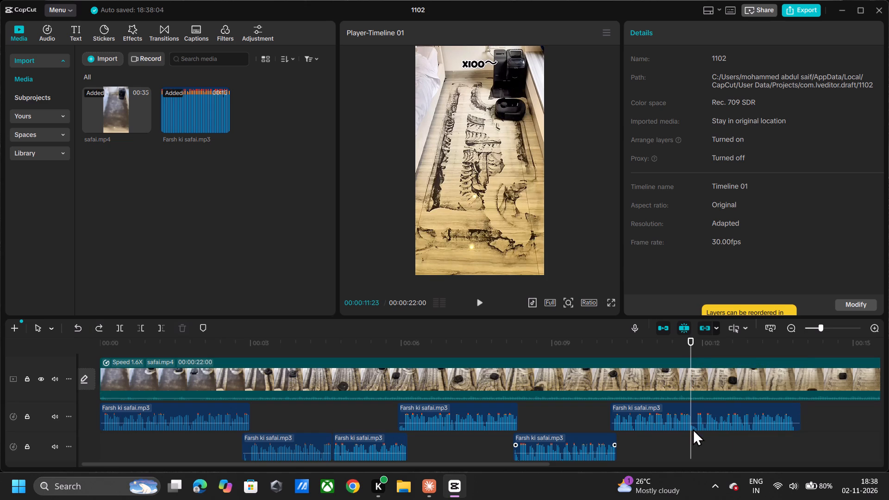
click(693, 409)
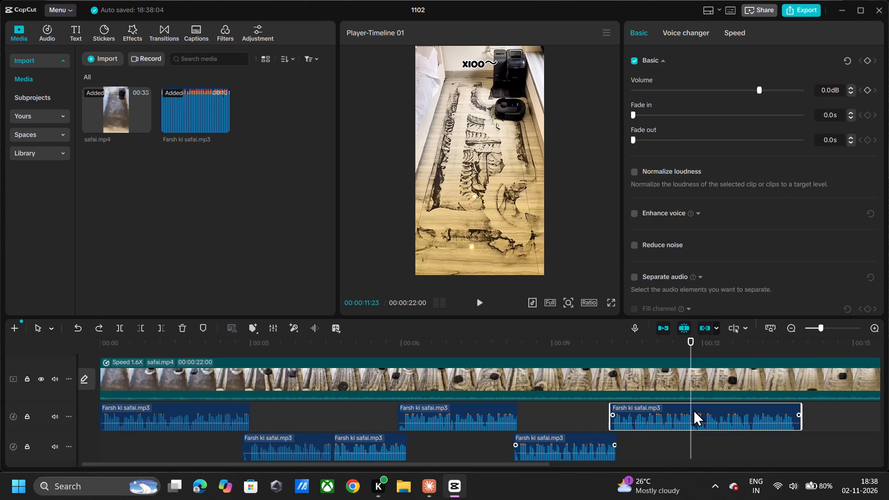
key(ctrl+b)
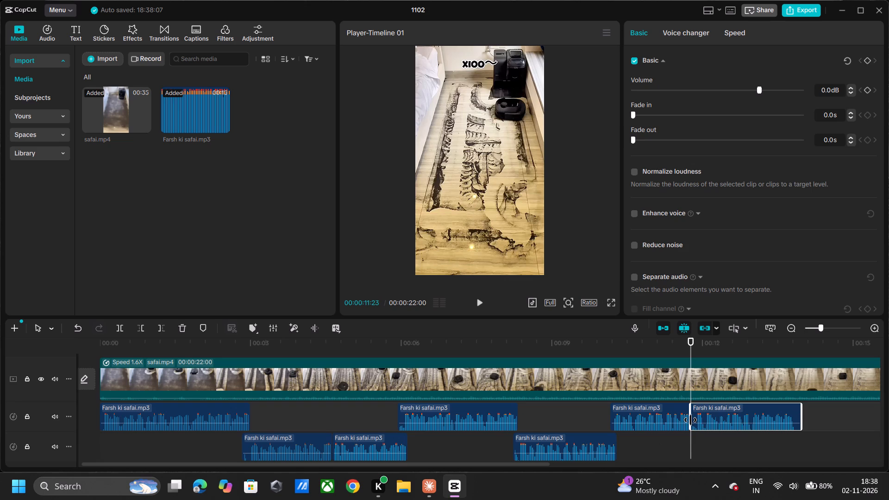
Trim about 0.1 s off the start of the last voiceover piece and close the gap against the preceding piece.
drag(690, 420, 697, 431)
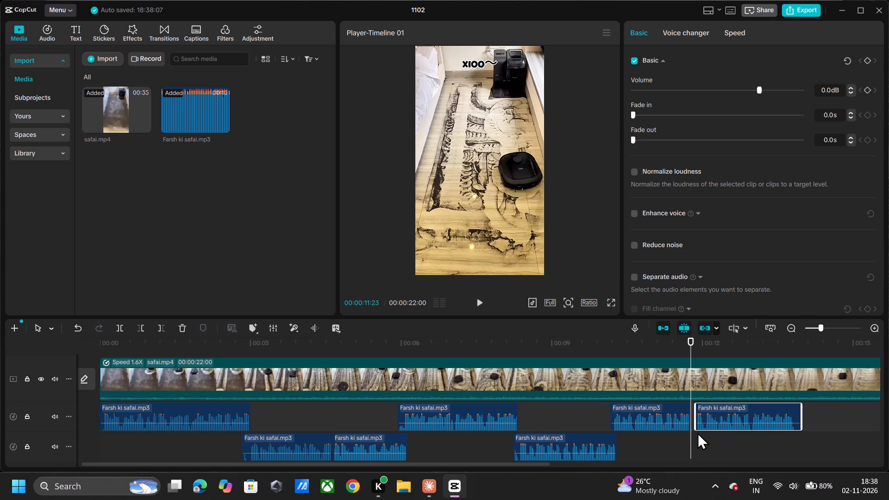
drag(711, 411, 706, 417)
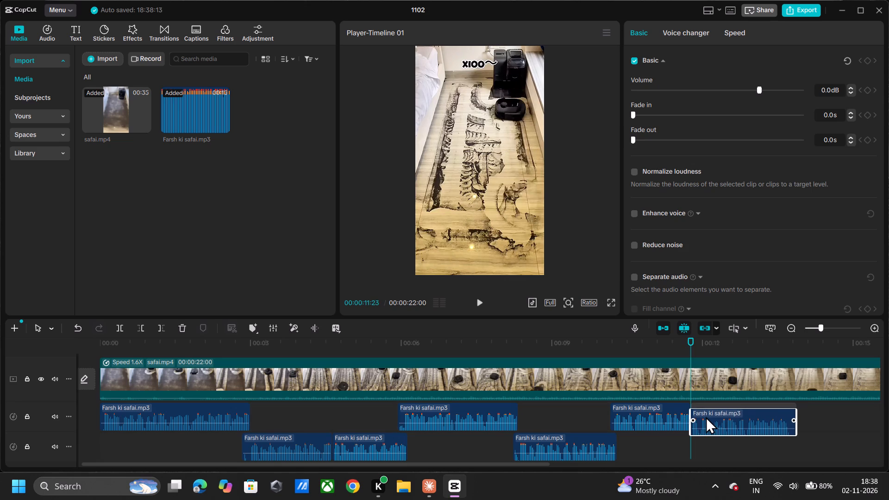
drag(706, 417, 706, 415)
click(658, 333)
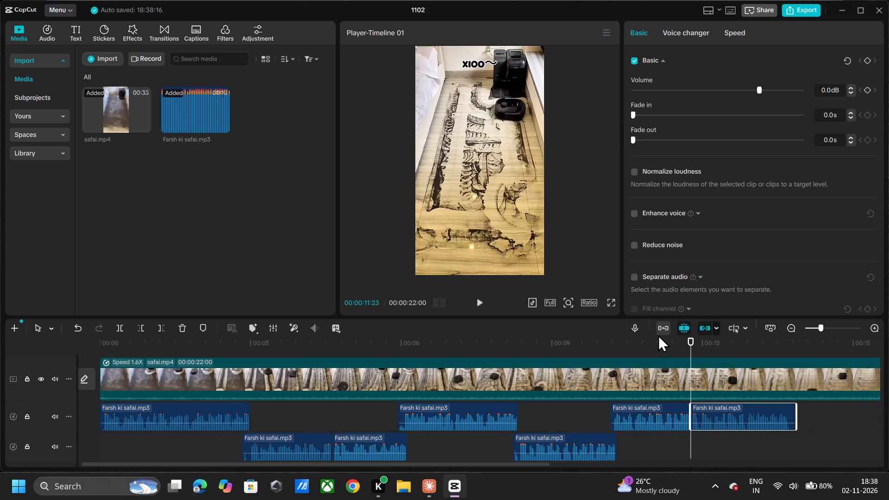
click(658, 330)
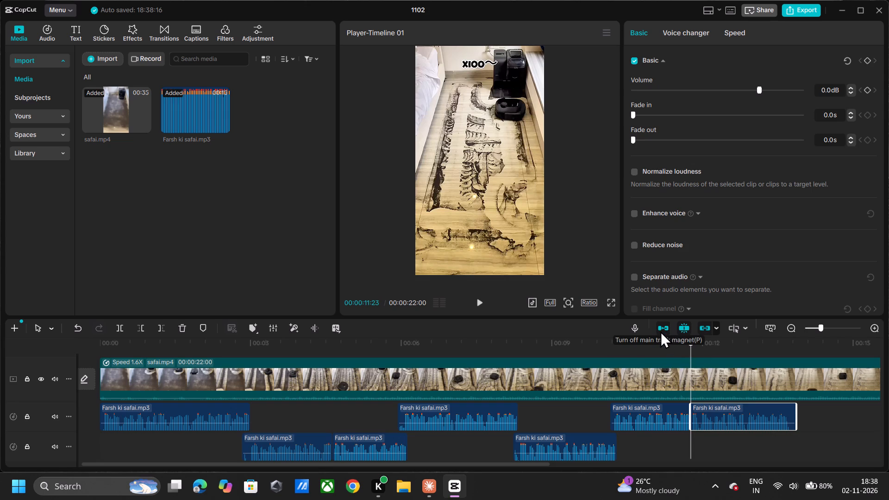
Play across the new join to the end of the voiceover and trim about 0.2 s off the last piece's end.
click(660, 338)
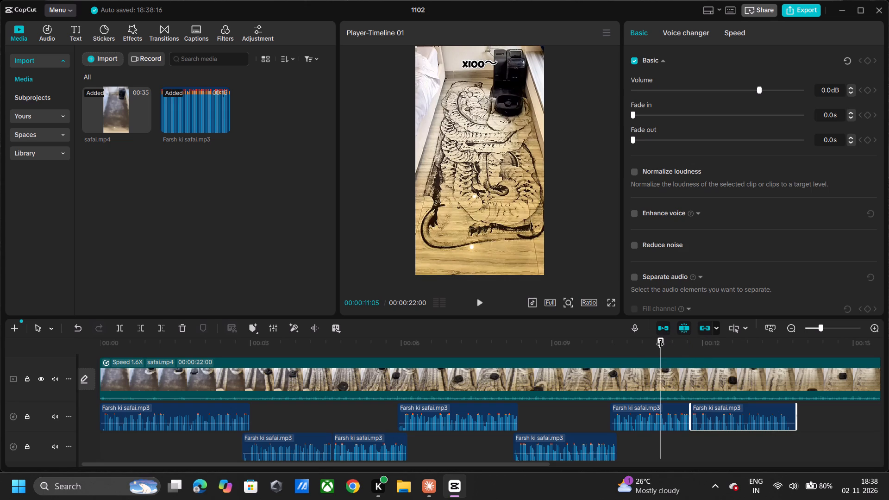
key(space)
key(space)
key(space)
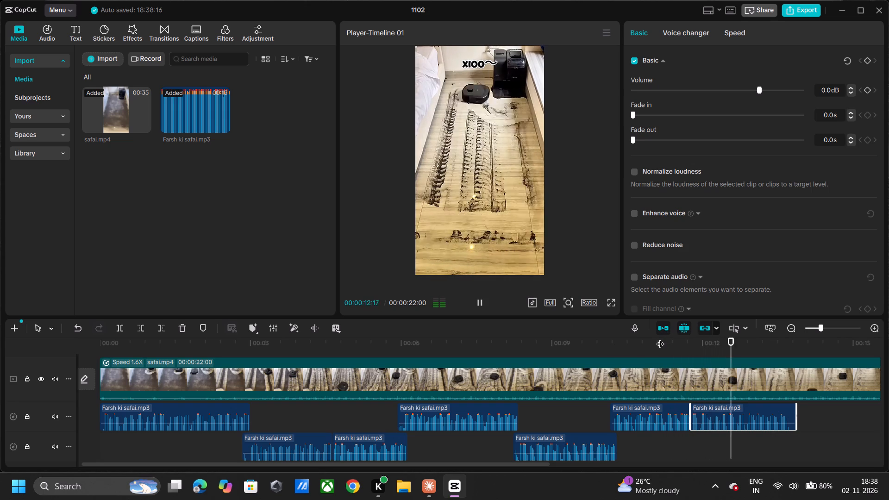
key(space)
key(space)
key(space)
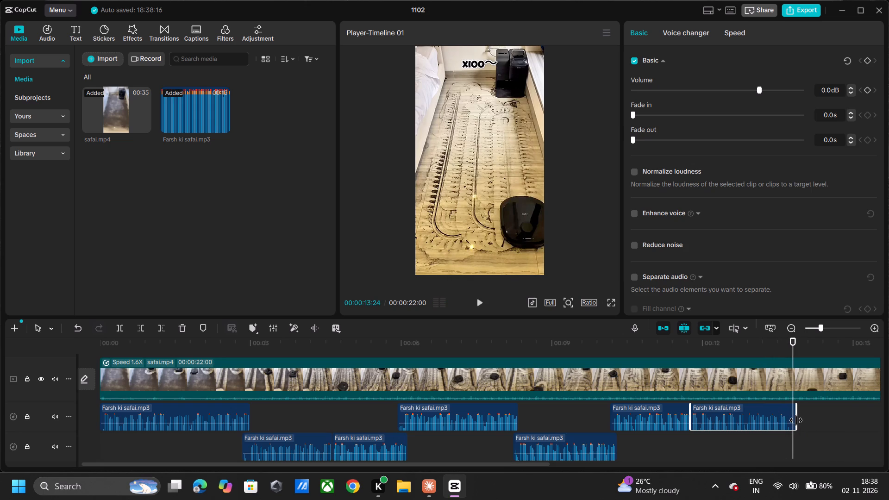
drag(796, 420, 789, 431)
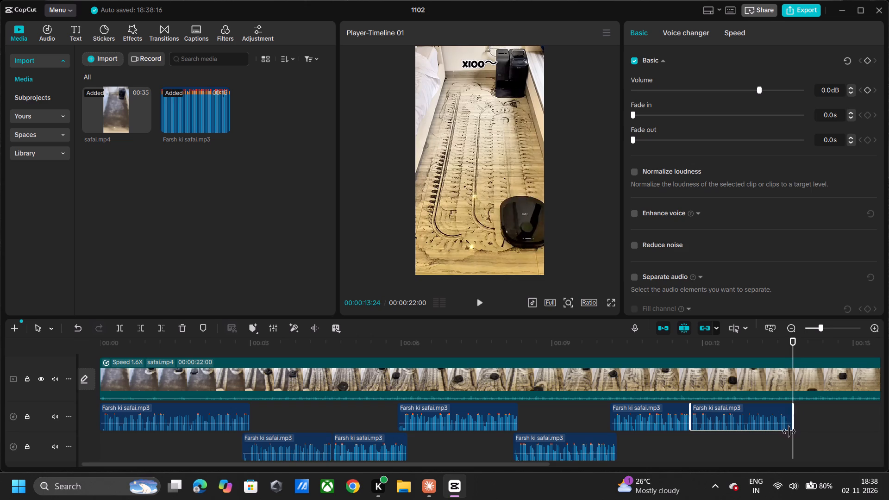
drag(789, 431, 787, 435)
click(772, 435)
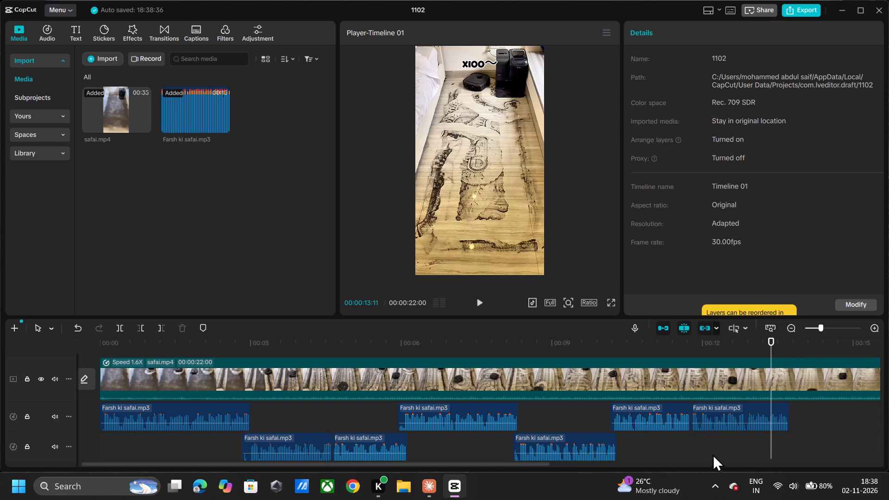
Listen to the trimmed ending of the voiceover and play the timeline from the beginning to check voiceover against video.
click(724, 349)
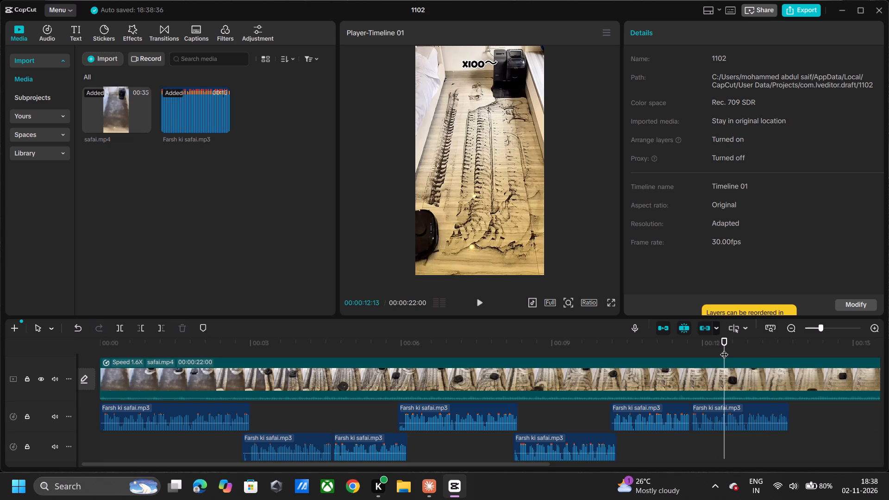
key(space)
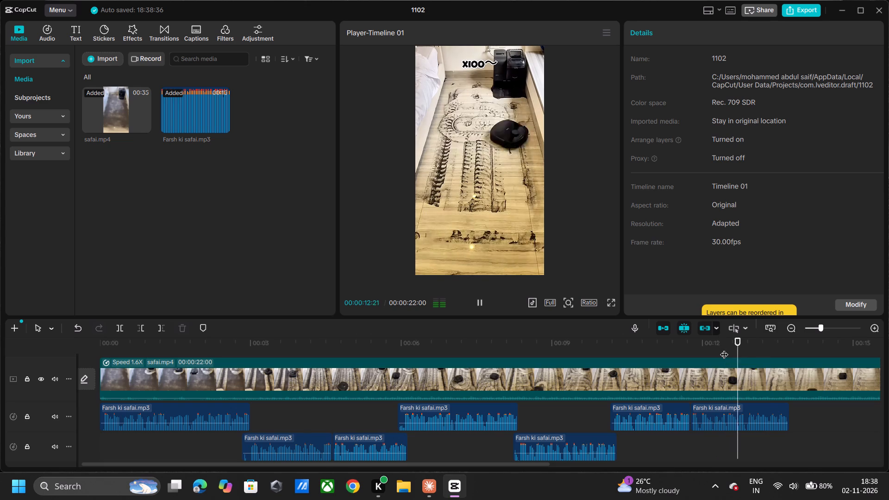
key(space)
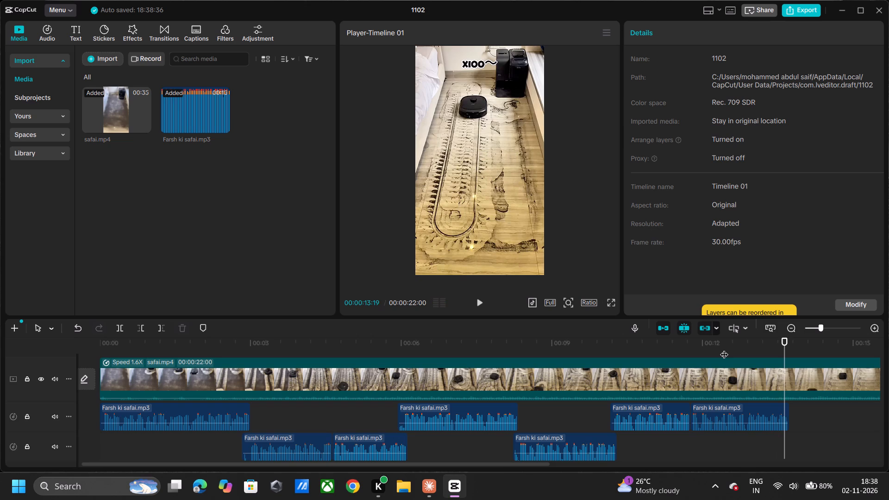
key(space)
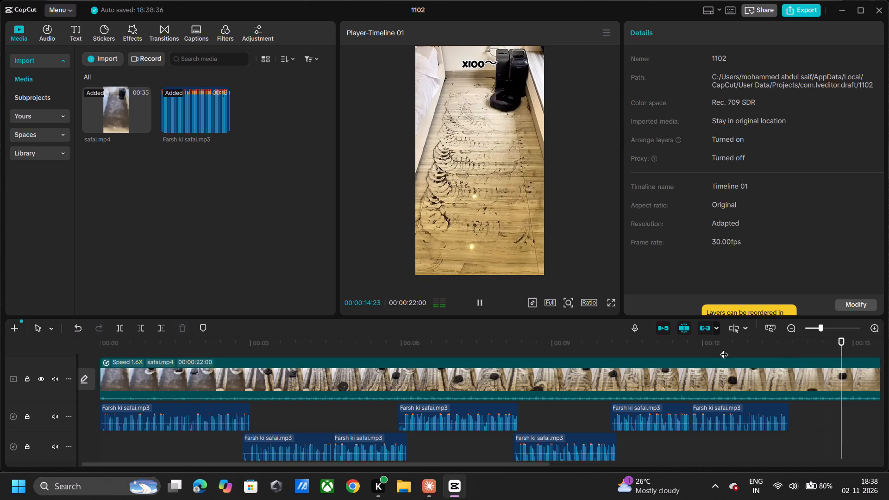
click(139, 339)
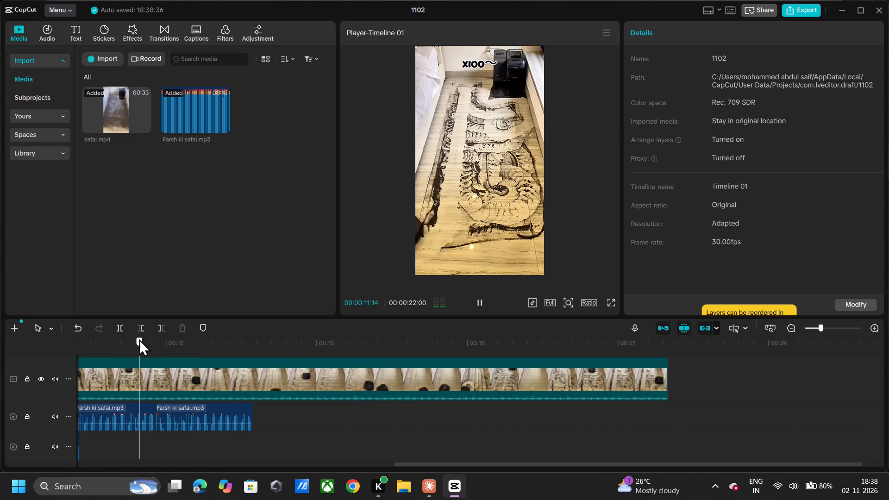
drag(139, 339, 0, 373)
key(space)
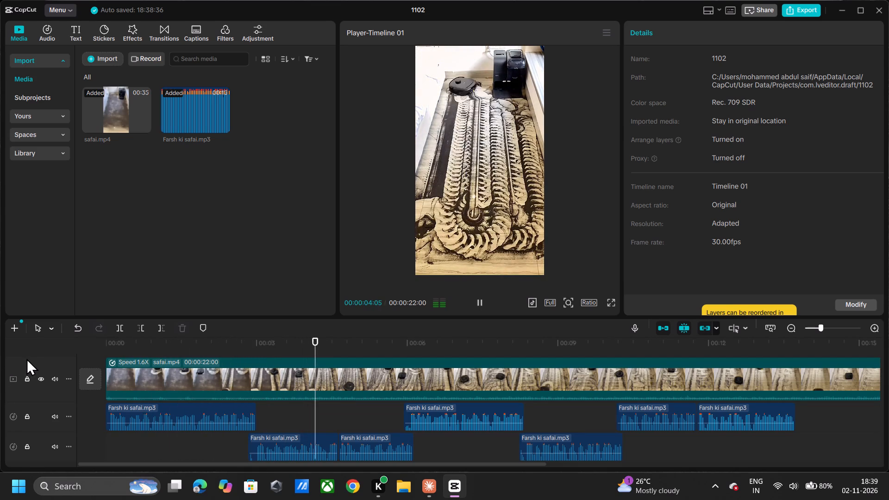
key(space)
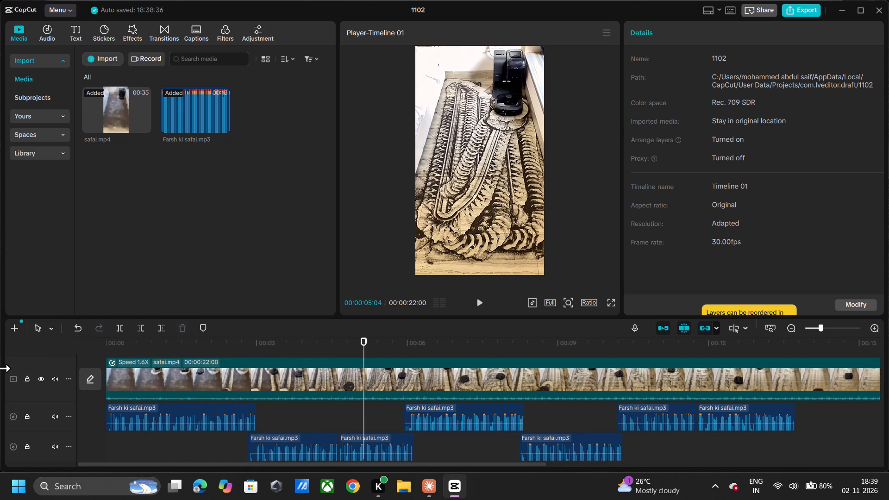
click(107, 341)
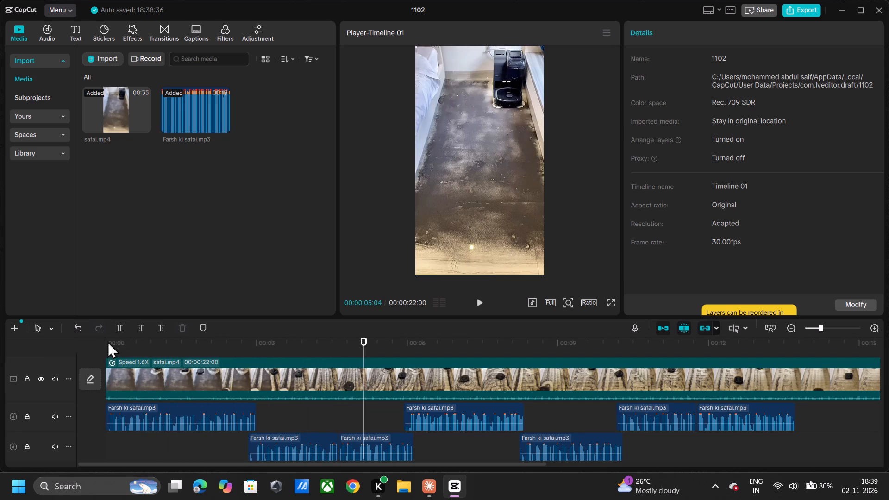
key(space)
key(space)
key(space)
key(space)
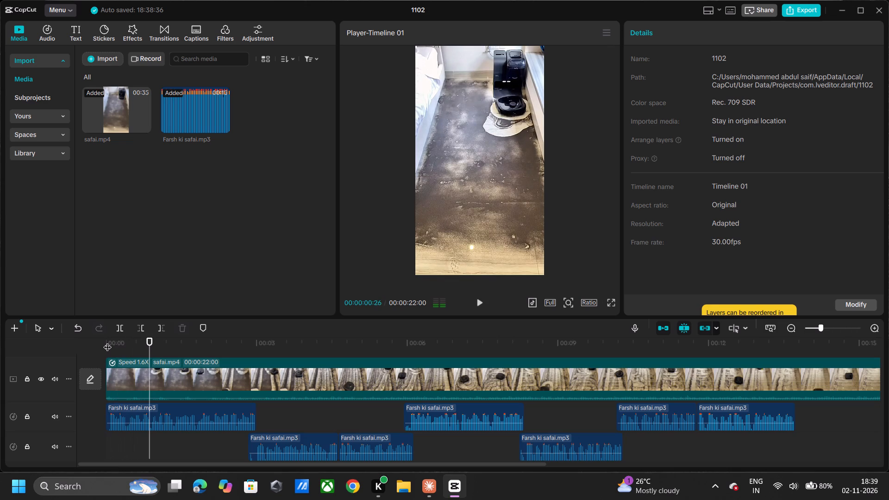
key(space)
key(space)
key(space)
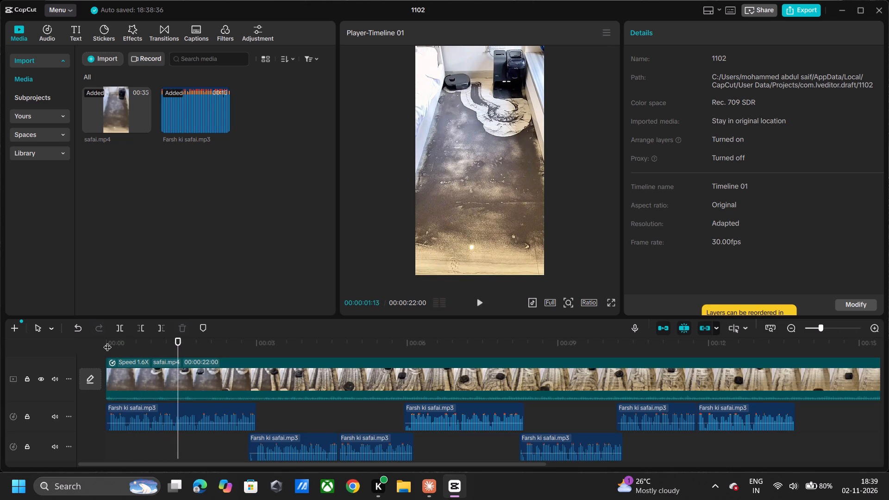
key(space)
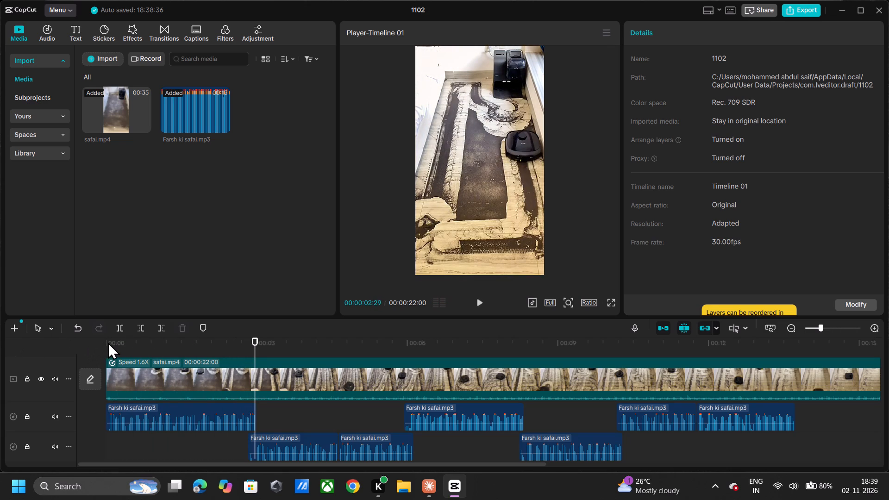
Replay the opening and trim the start of safai.mp4 by about 1.3 s, making the clip 00:00:20:21 long.
click(108, 342)
key(space)
key(space)
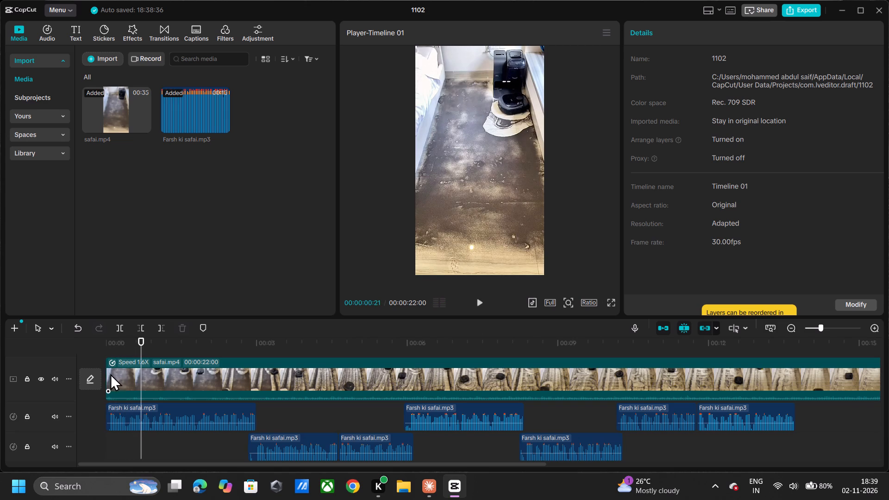
drag(107, 376, 156, 389)
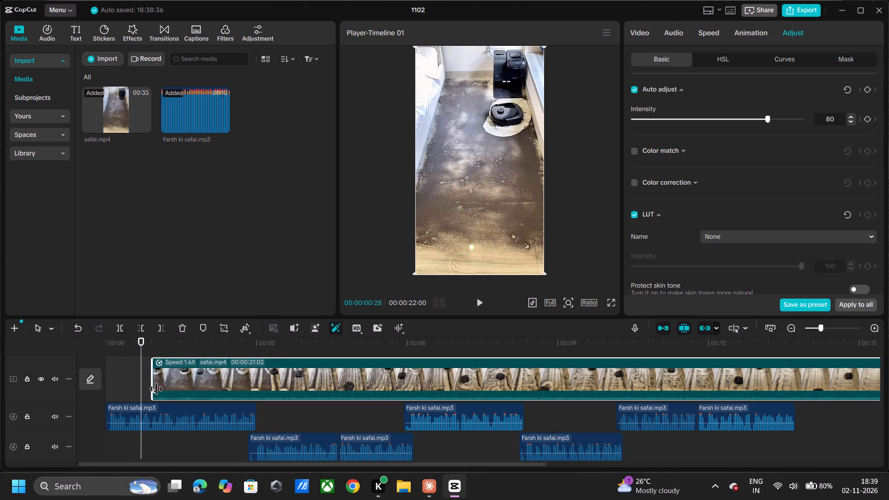
drag(156, 389, 174, 396)
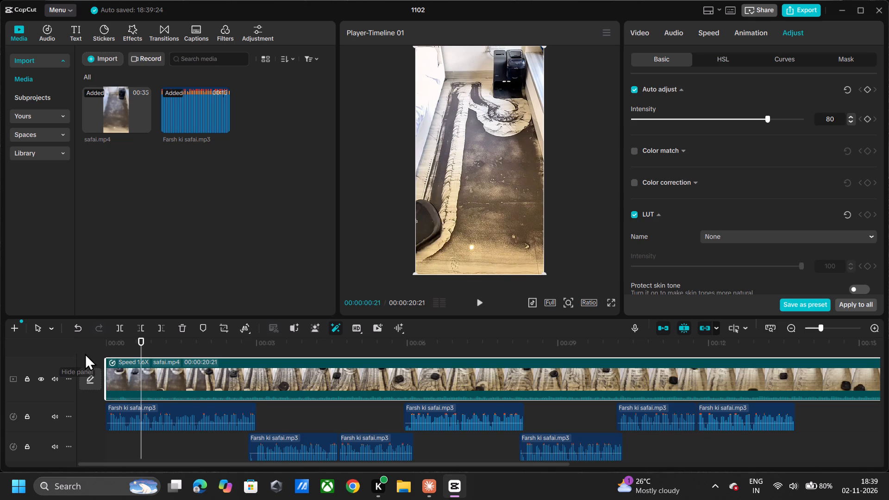
Play the timeline from the beginning to the end of the voiceover, pausing along the way, to check voiceover against video.
click(106, 345)
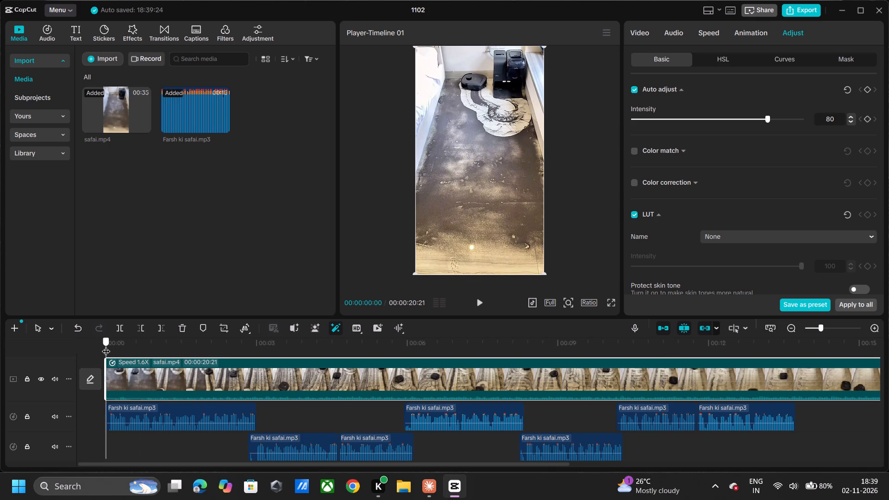
key(space)
key(space)
key(space)
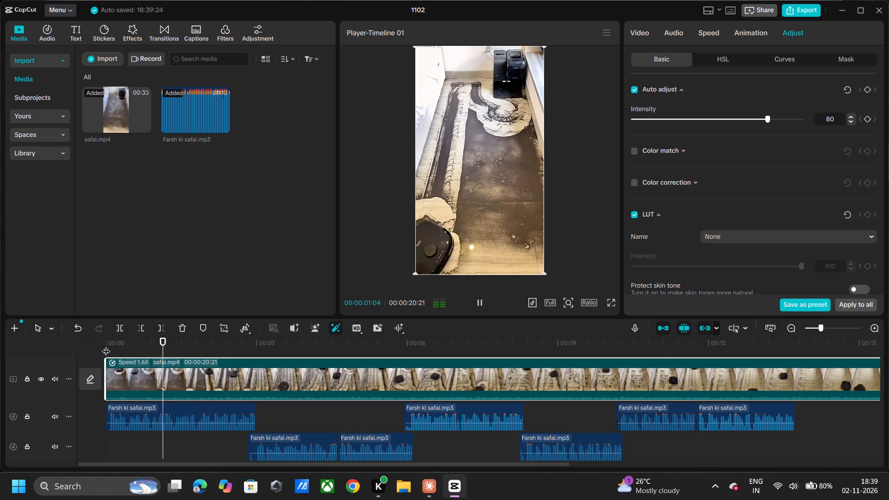
key(space)
key(space)
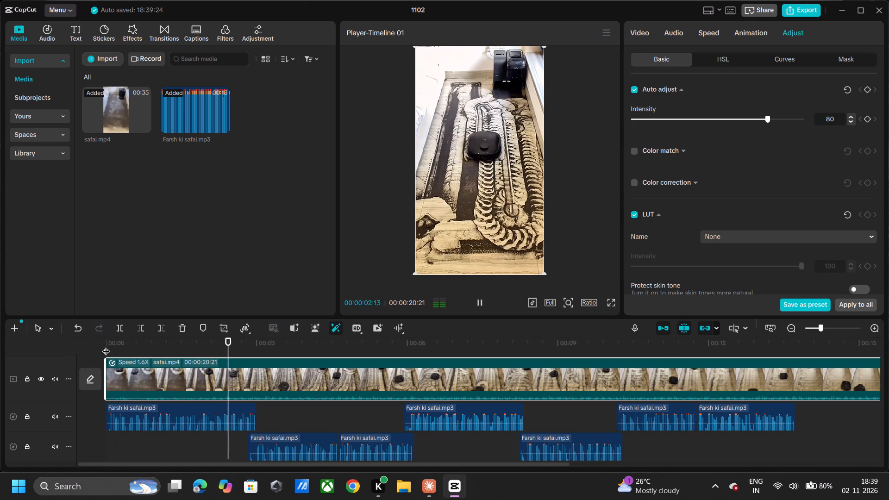
key(space)
key(space)
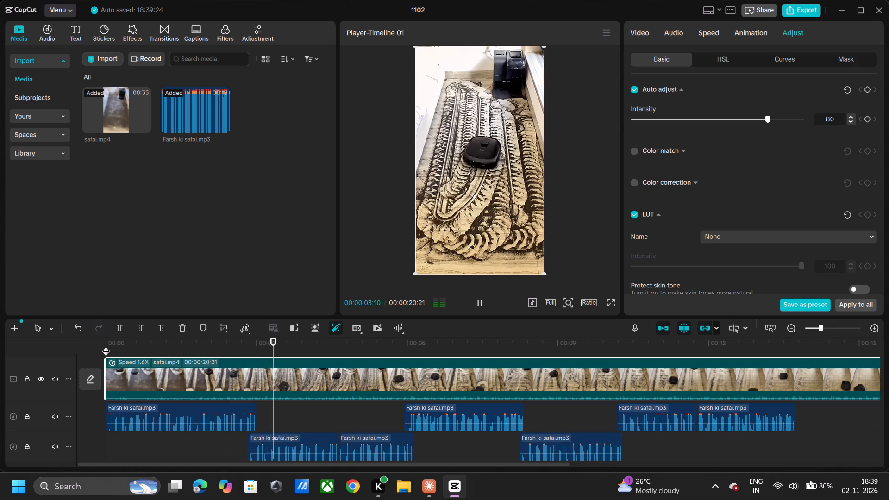
key(space)
key(space)
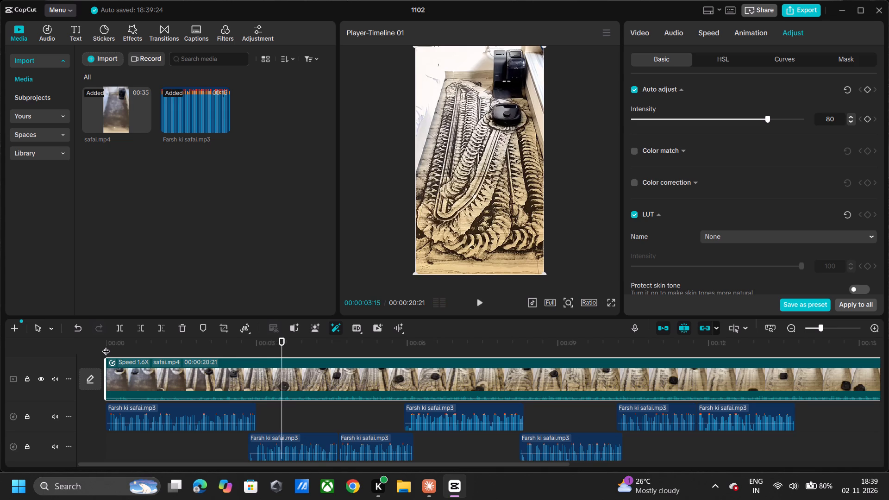
key(space)
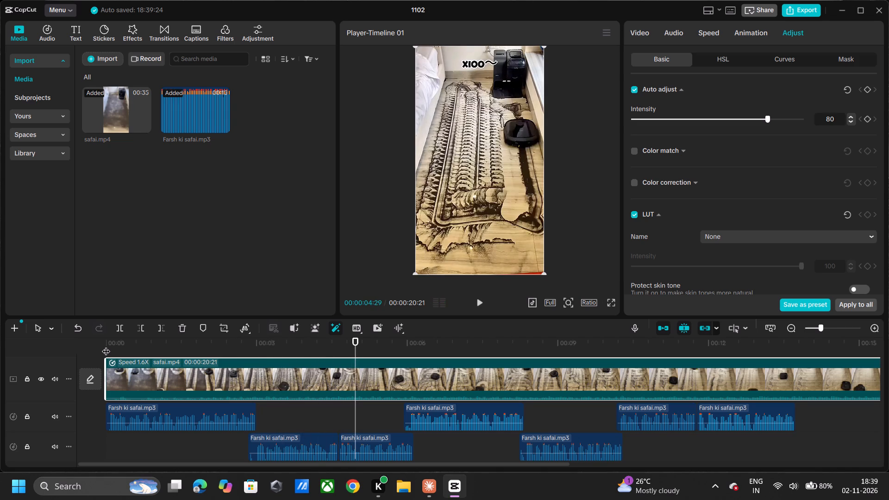
key(space)
key(space)
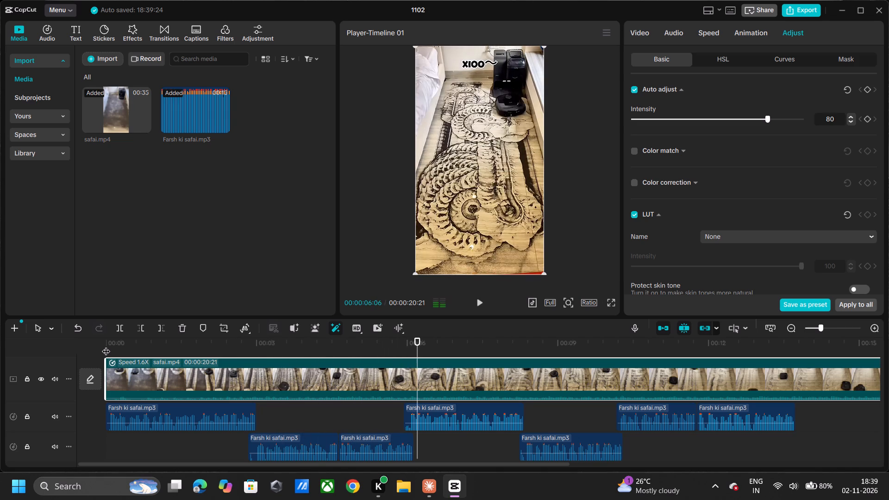
key(space)
key(space)
key(space)
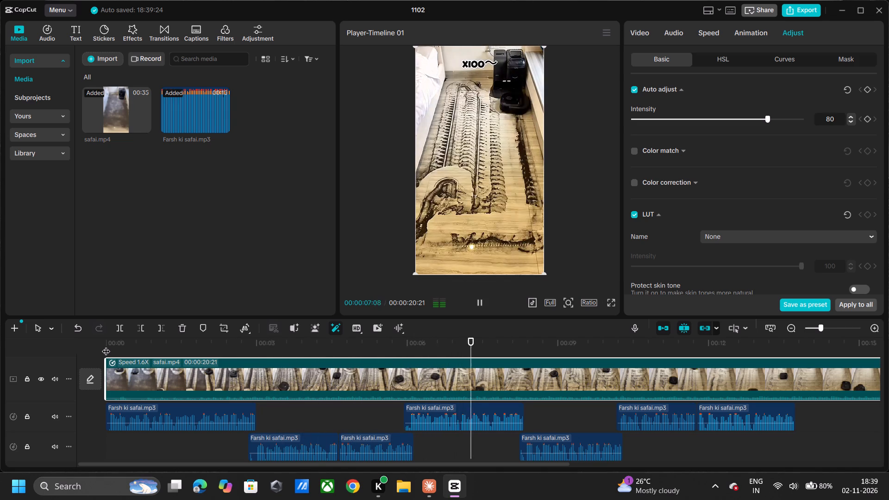
key(space)
key(space)
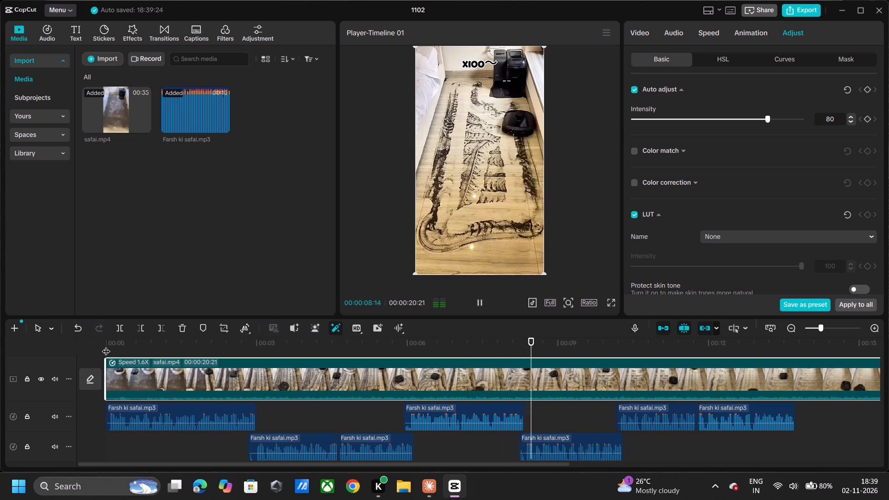
key(space)
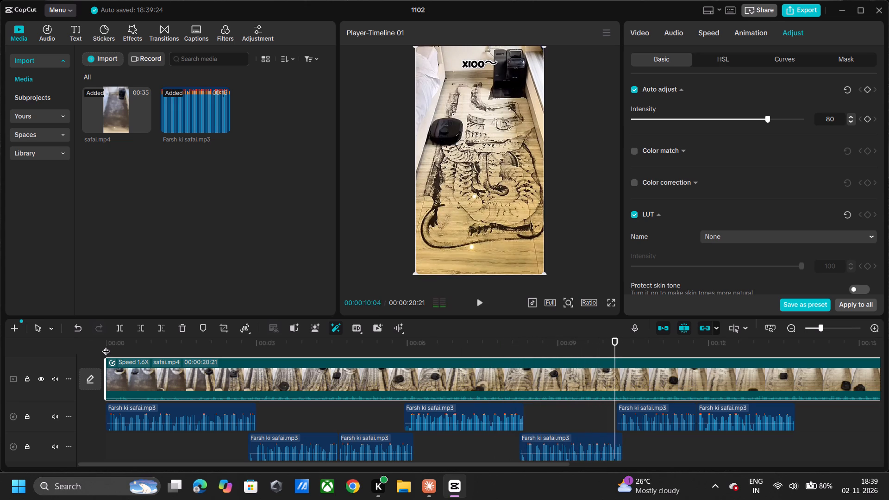
key(space)
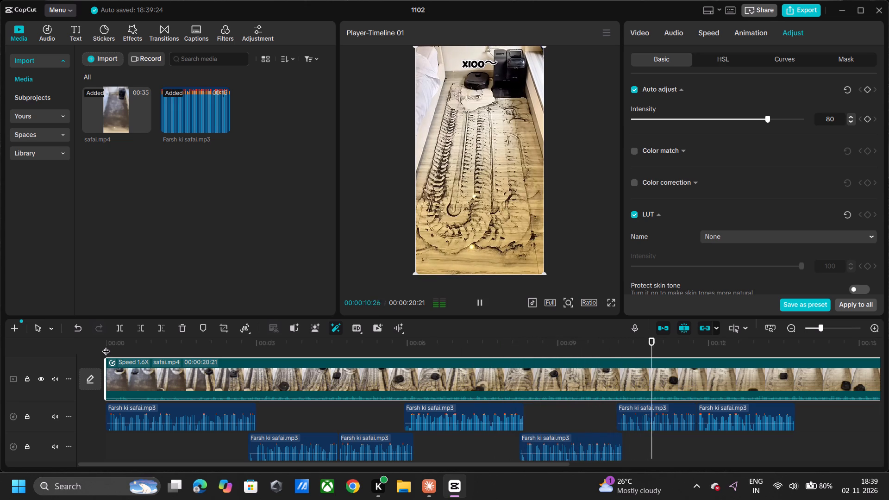
key(space)
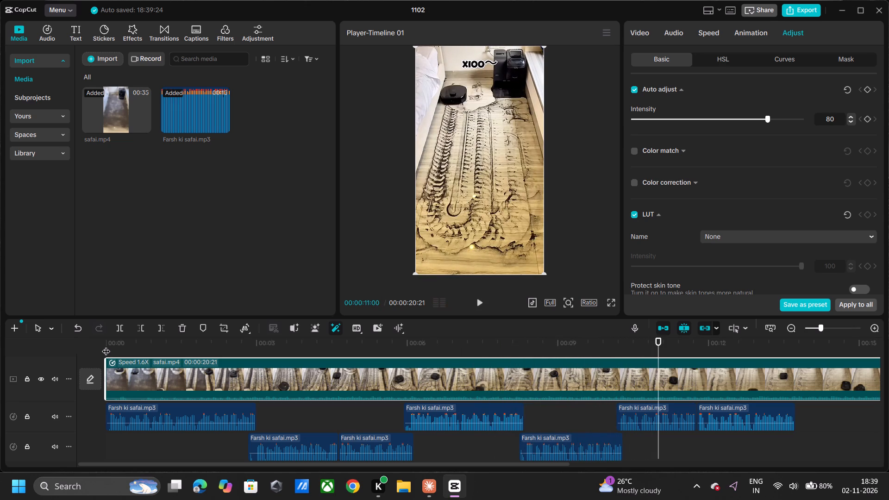
key(space)
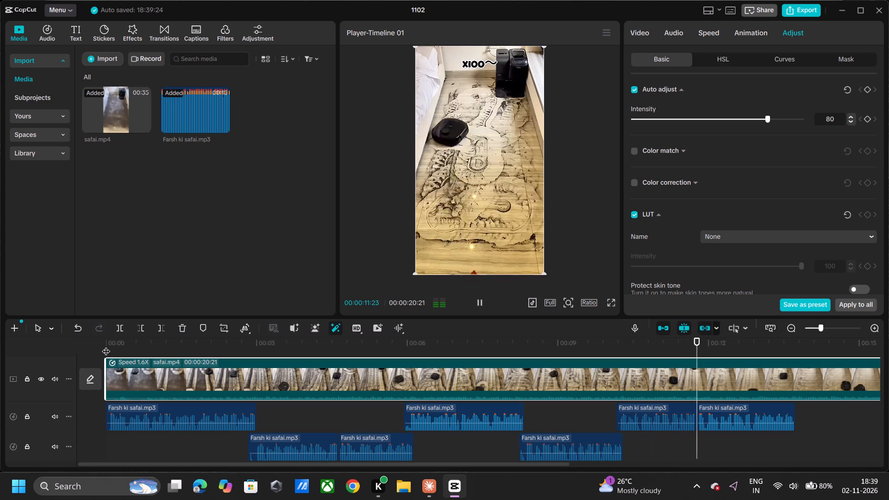
key(space)
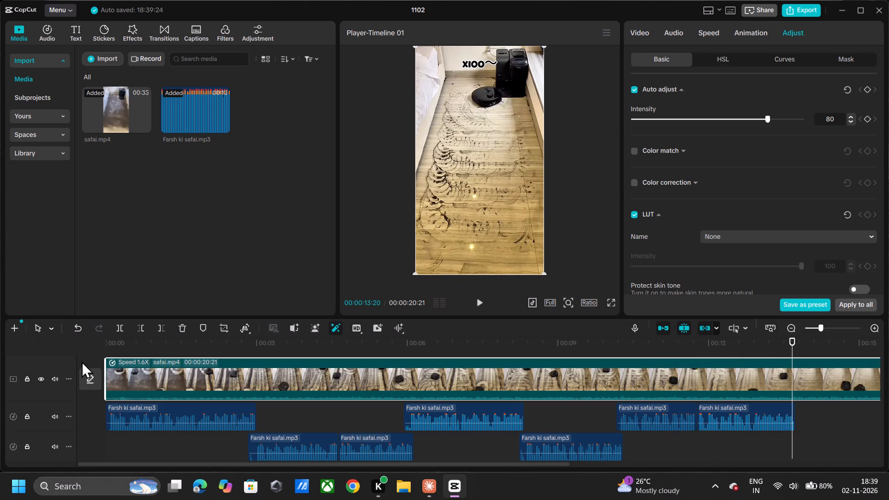
Replay the section from about 1.4 s to 6 s to check how the video matches the first three voiceover pieces.
click(178, 343)
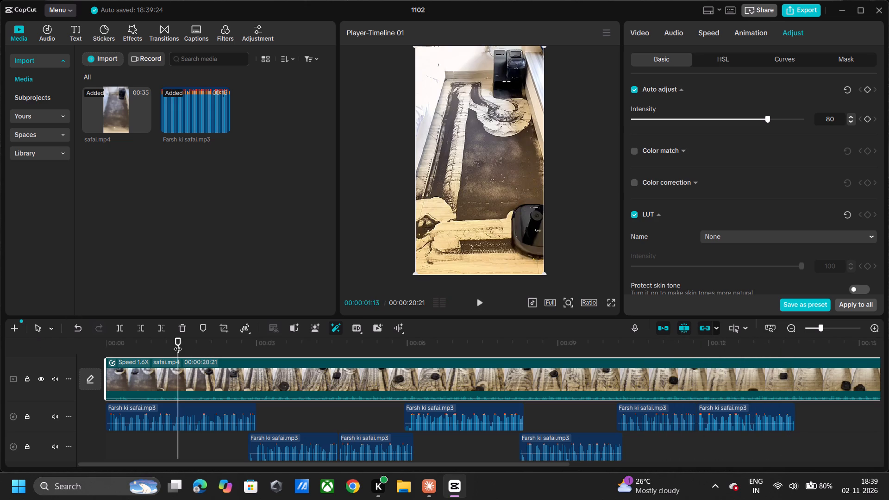
key(space)
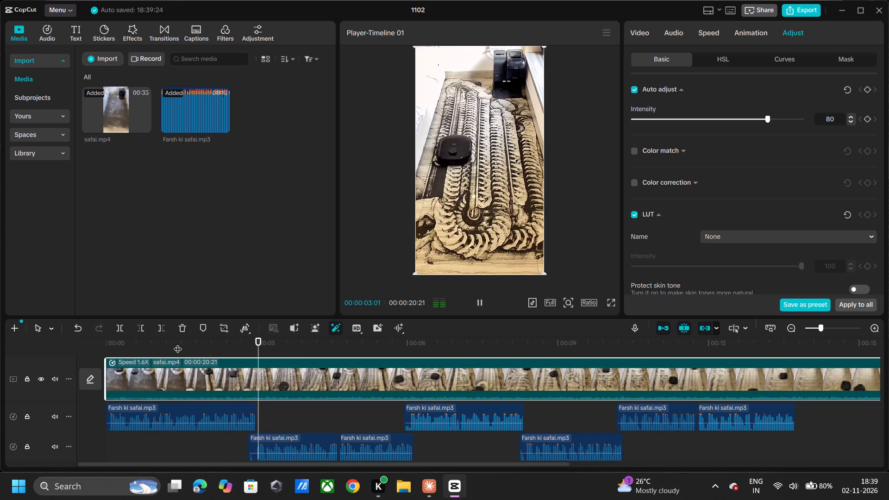
key(space)
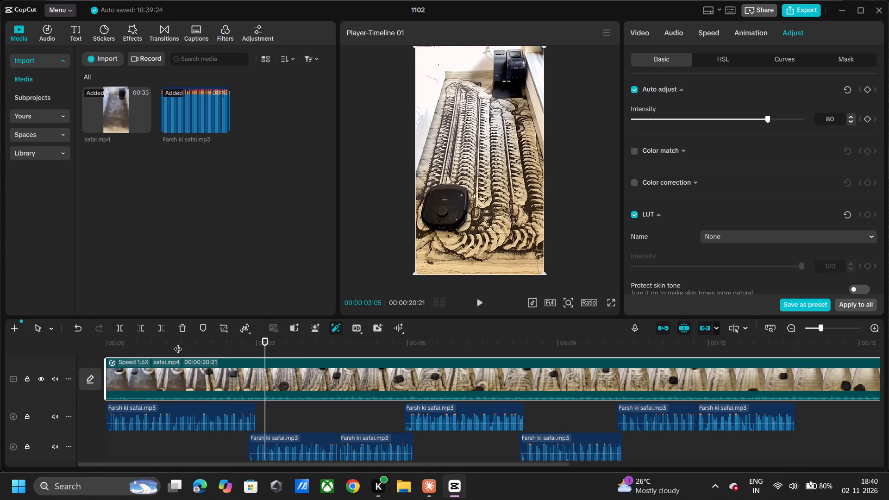
click(243, 339)
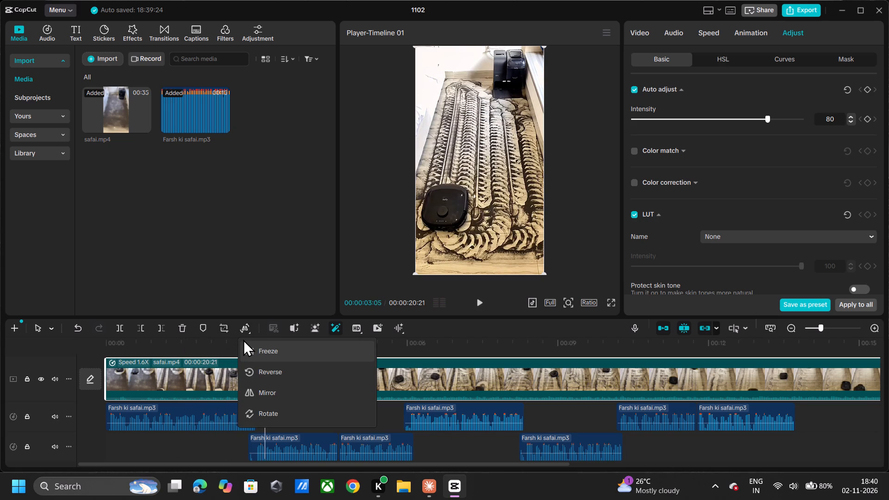
click(248, 343)
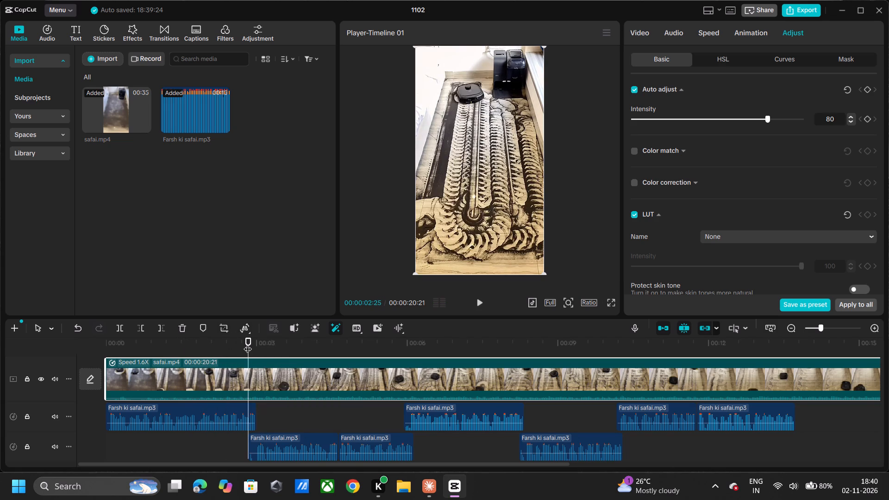
key(space)
key(space)
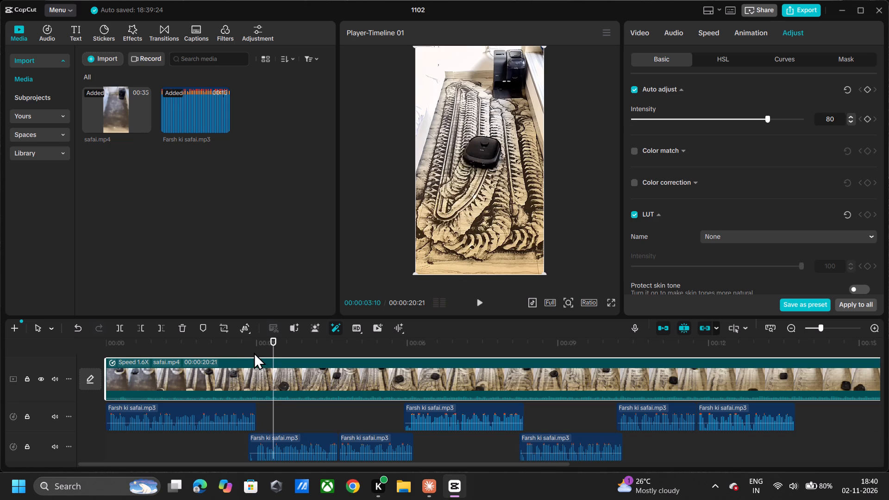
key(space)
key(space)
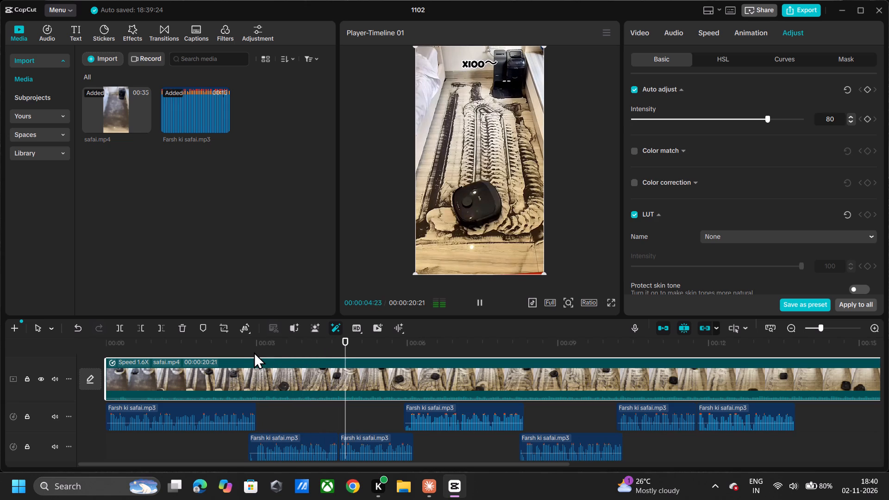
key(space)
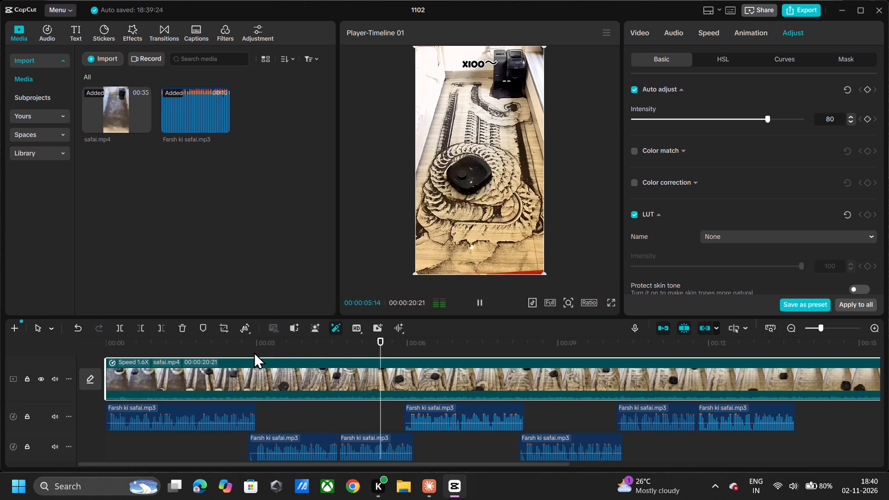
key(space)
key(space)
key(space)
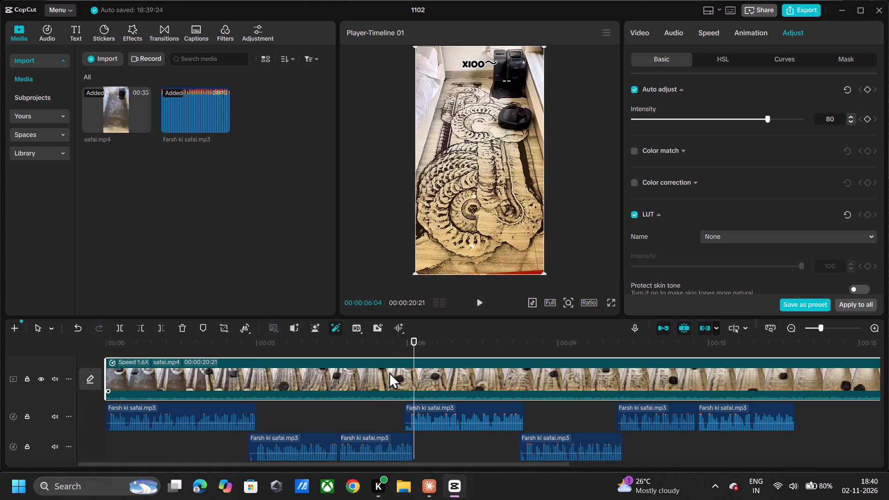
Locate the cut point near the end of the third voiceover piece and split safai.mp4 at 00:00:06:02.
click(402, 341)
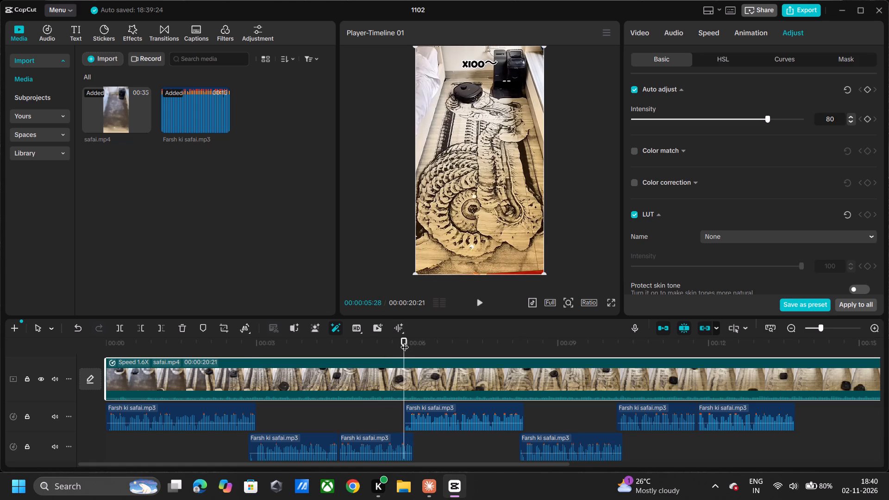
click(409, 343)
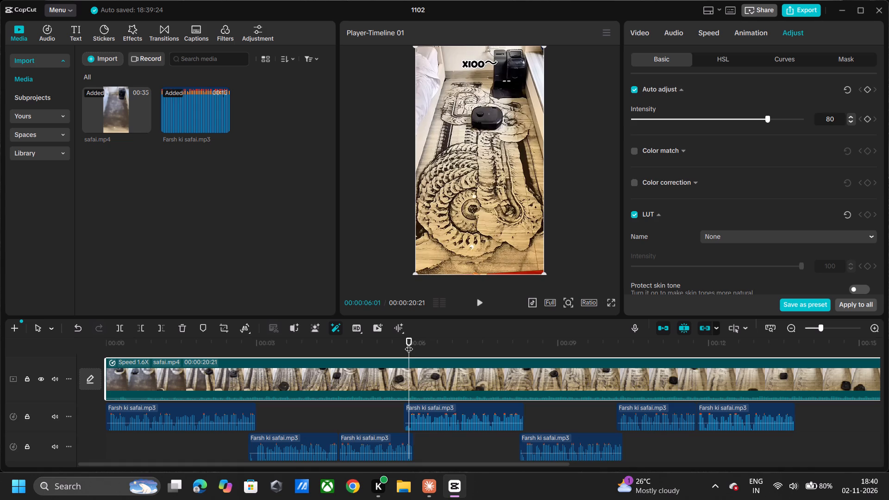
key(space)
key(space)
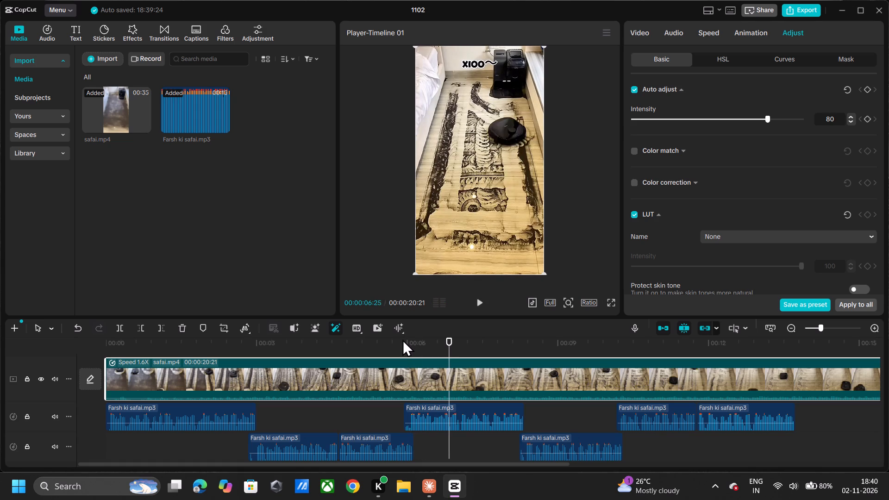
click(402, 339)
click(409, 344)
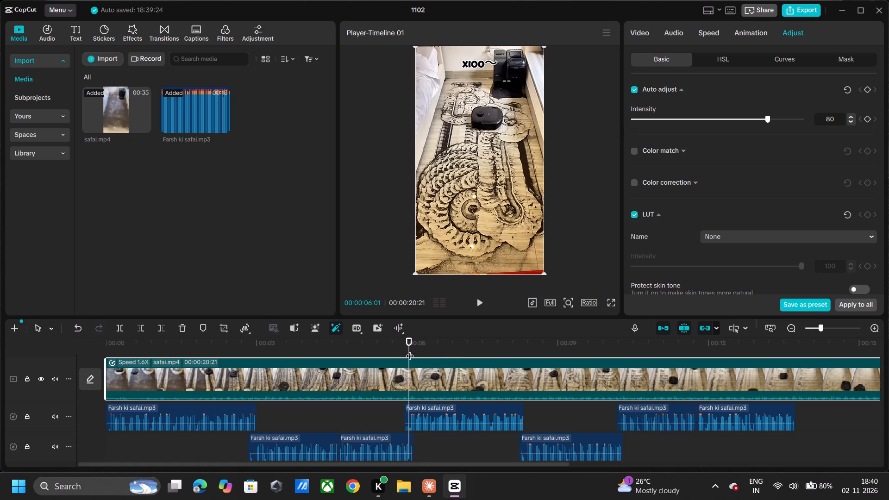
click(410, 350)
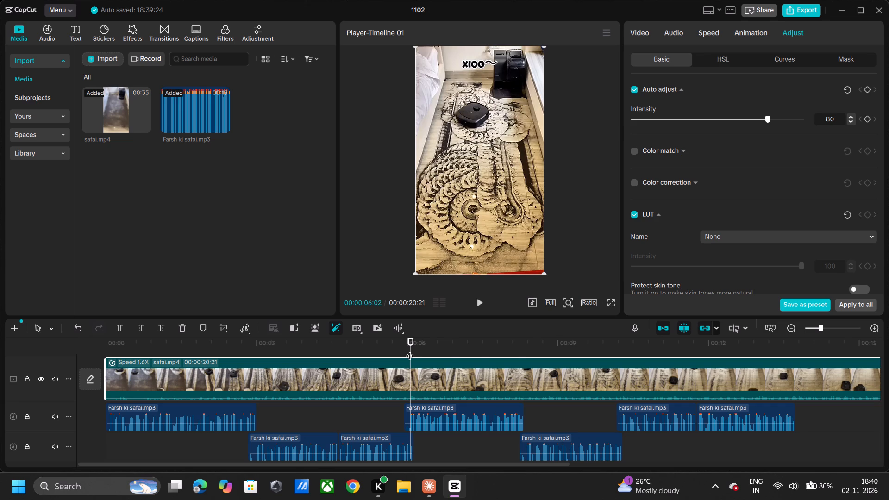
key(ctrl+b)
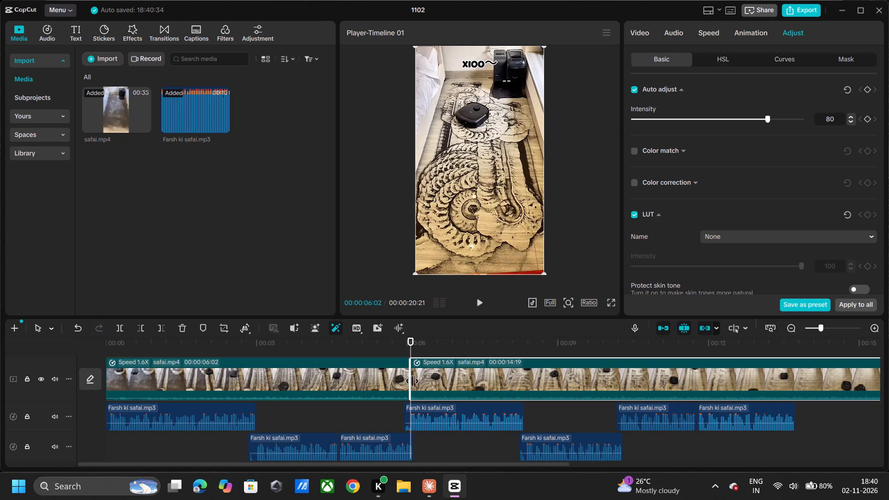
Trim about 0.8 s off the start of the second safai.mp4 piece, making it 00:00:13:26 long.
drag(410, 381, 411, 383)
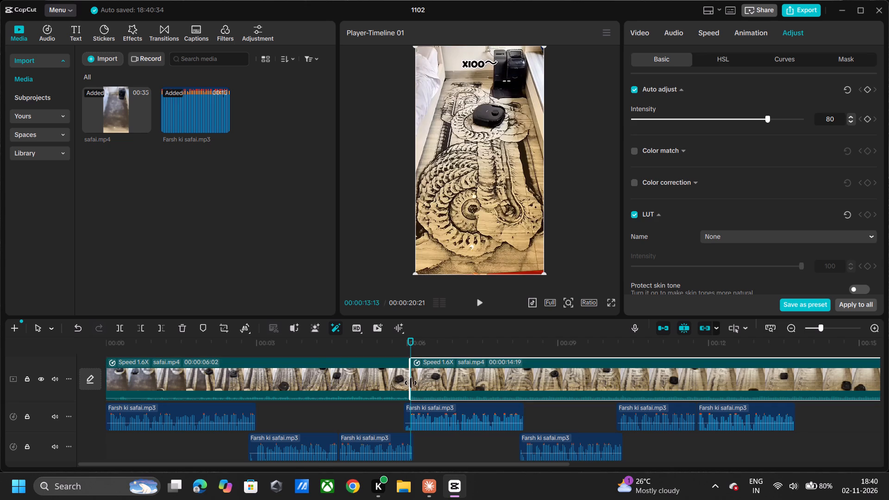
drag(411, 383, 438, 391)
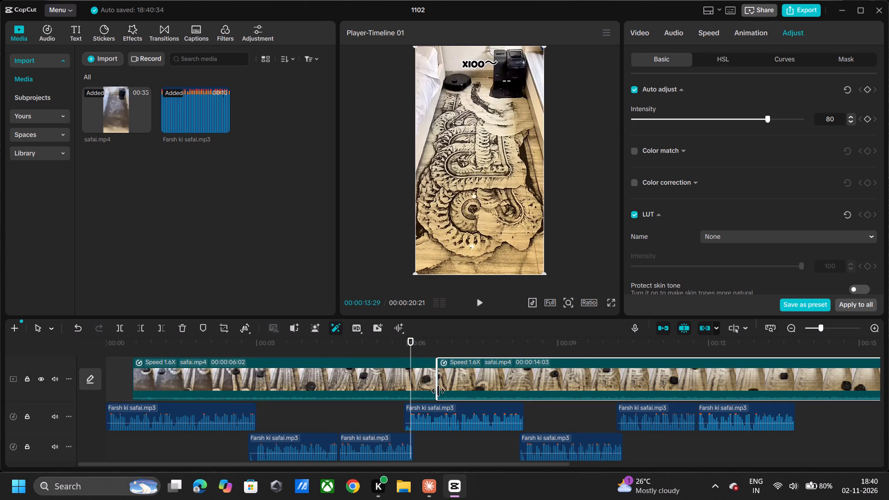
drag(438, 391, 452, 393)
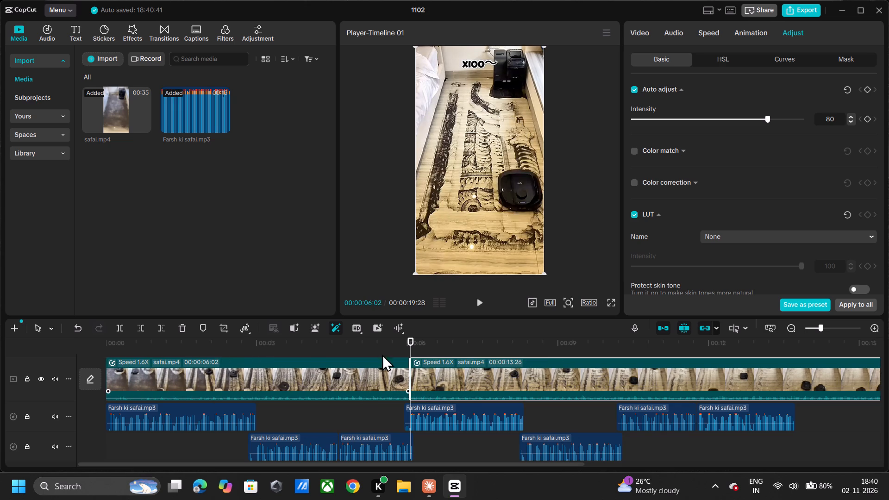
Play across the new video cut, from about 5.4 s to 8.4 s, to check it against the voiceover.
click(377, 345)
key(space)
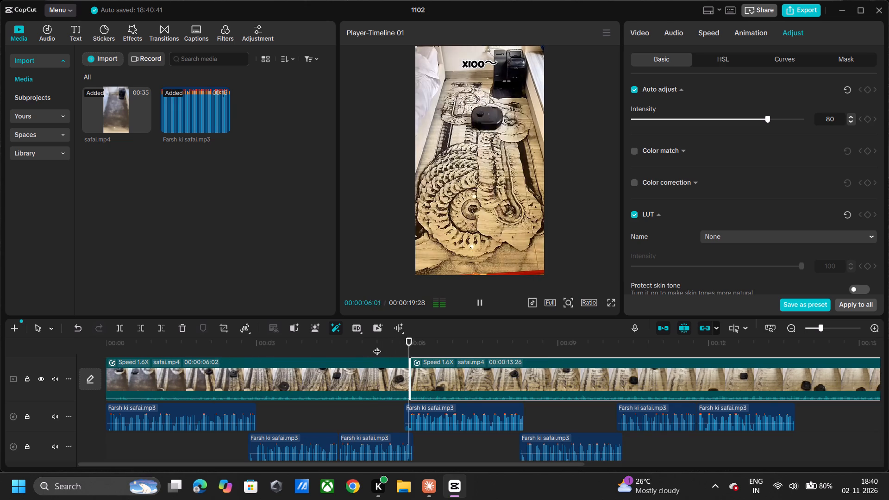
key(space)
key(space)
key(space)
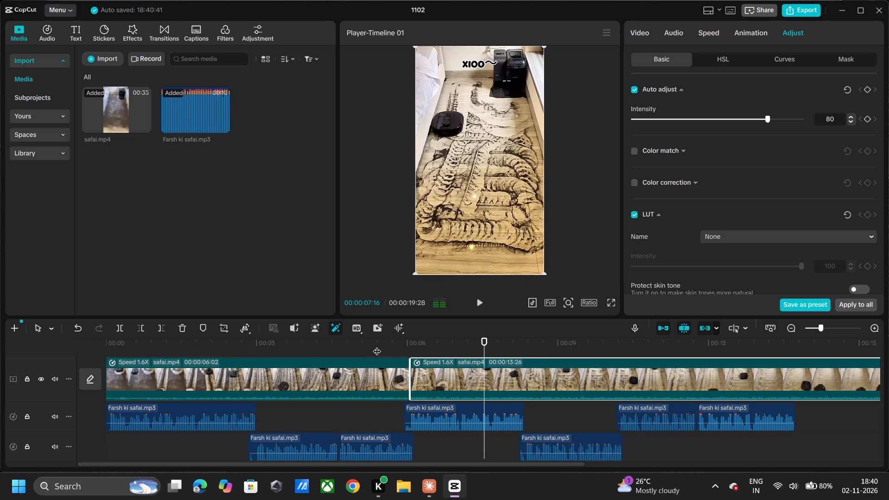
key(space)
key(space)
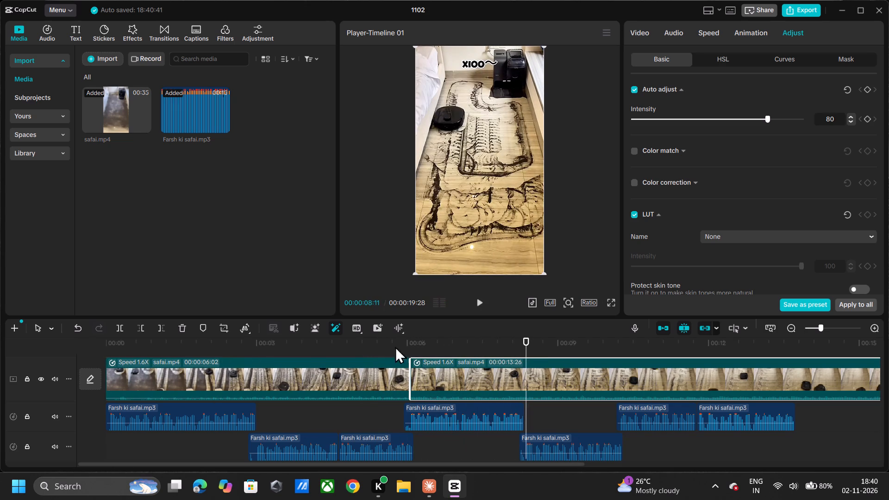
Split the second safai.mp4 piece at 00:00:08:10, near the end of the fourth voiceover piece.
click(520, 342)
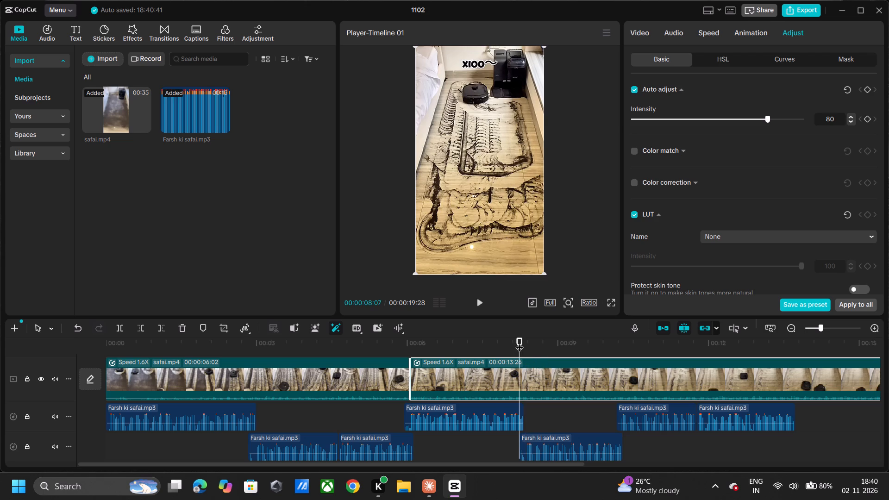
click(525, 343)
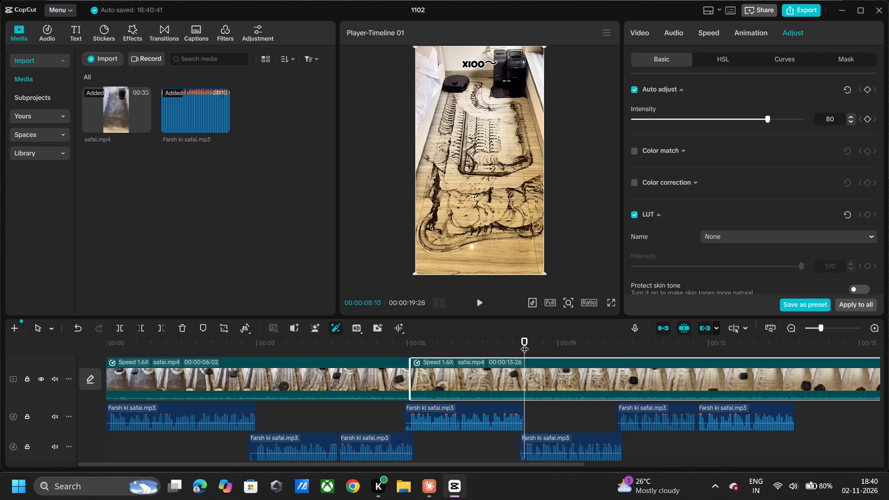
key(ctrl+b)
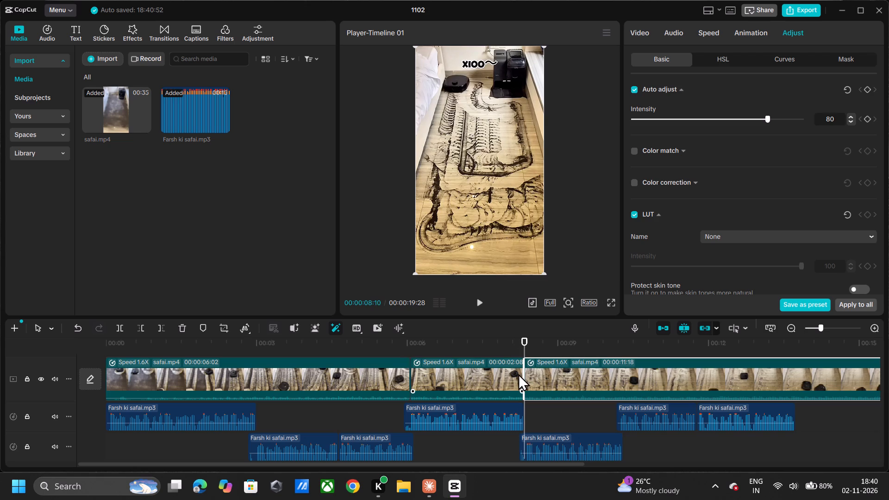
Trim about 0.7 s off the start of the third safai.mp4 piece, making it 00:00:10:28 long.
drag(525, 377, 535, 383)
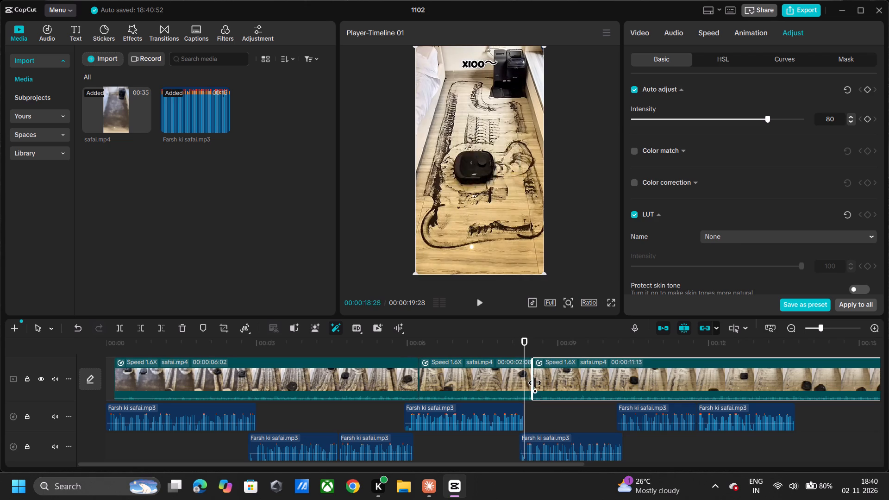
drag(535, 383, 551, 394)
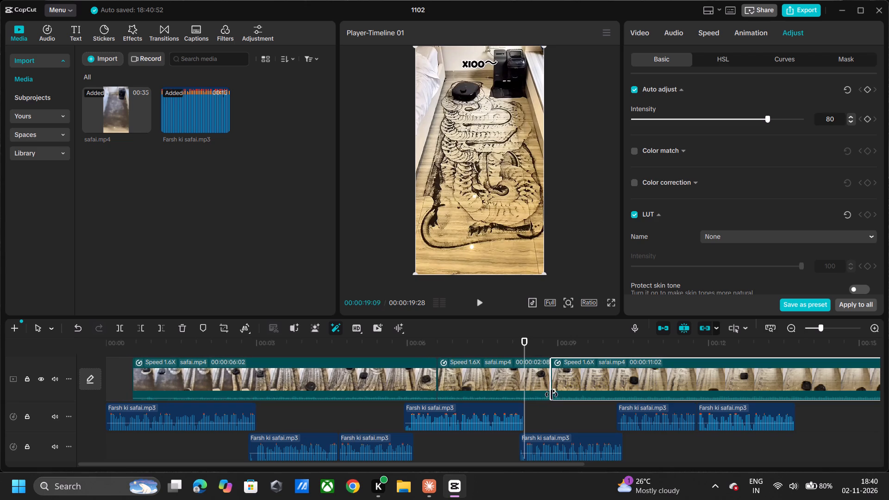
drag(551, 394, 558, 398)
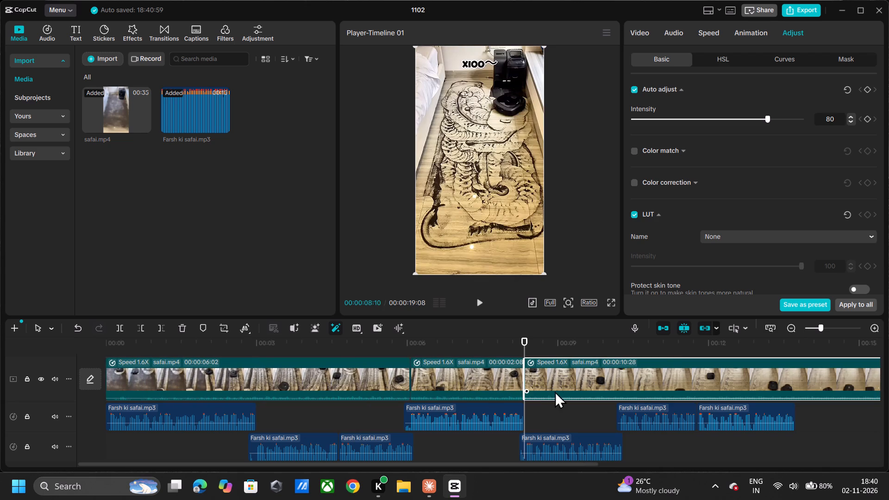
Play from about 7.8 s to 13.8 s, pausing along the way, to check the third video piece against the remaining voiceover pieces.
click(496, 347)
key(space)
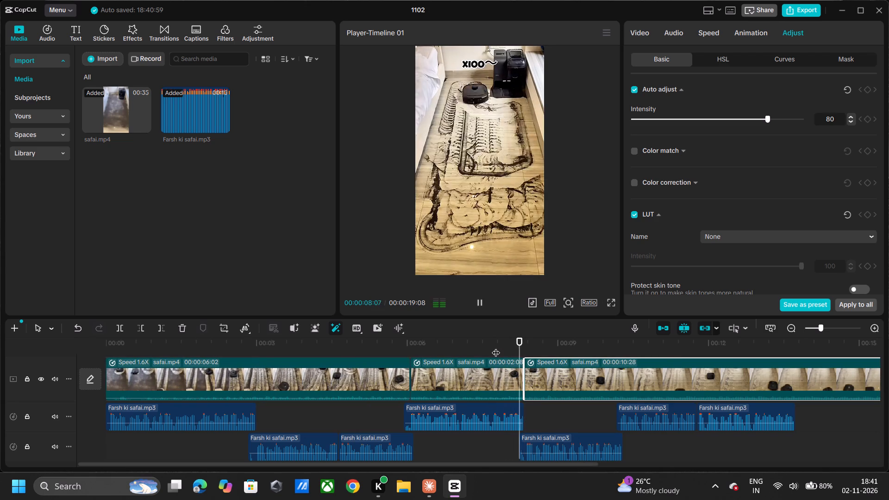
key(space)
key(space)
key(space)
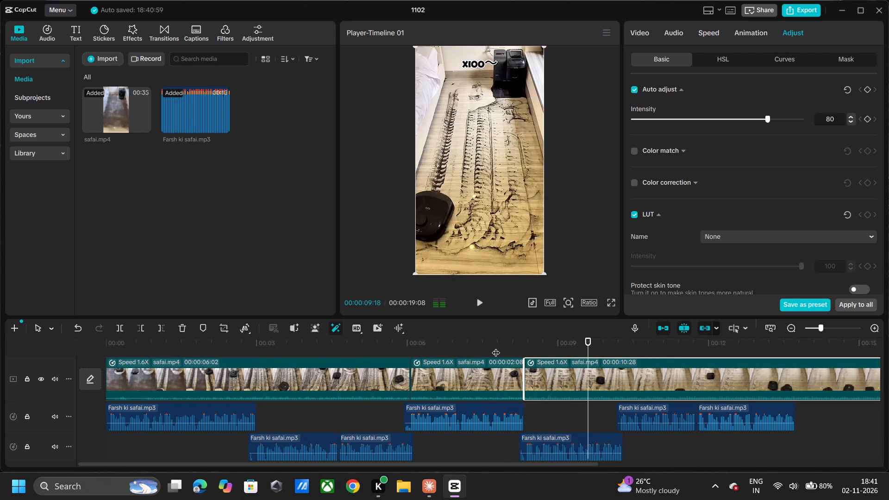
key(space)
key(space)
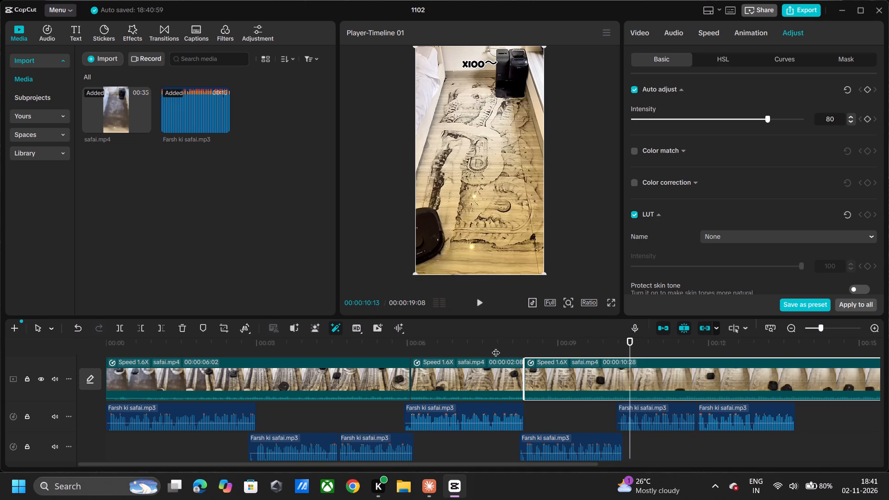
key(space)
key(space)
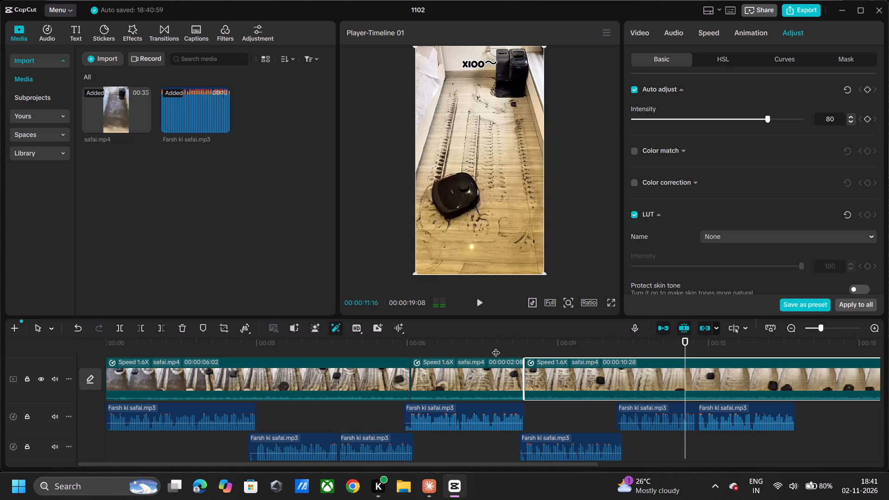
key(space)
key(space)
key(space)
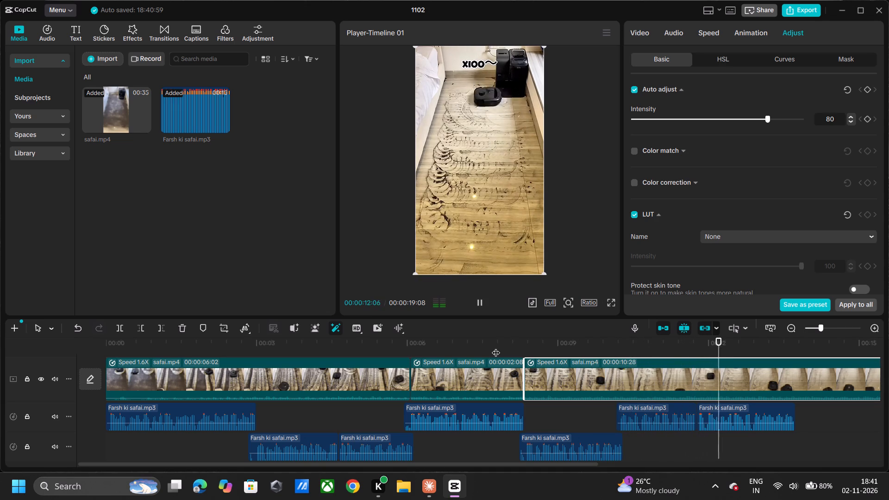
key(space)
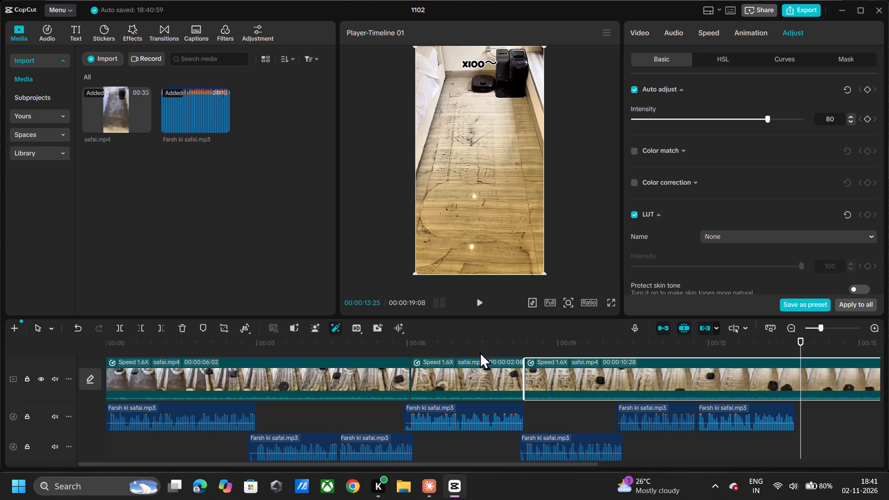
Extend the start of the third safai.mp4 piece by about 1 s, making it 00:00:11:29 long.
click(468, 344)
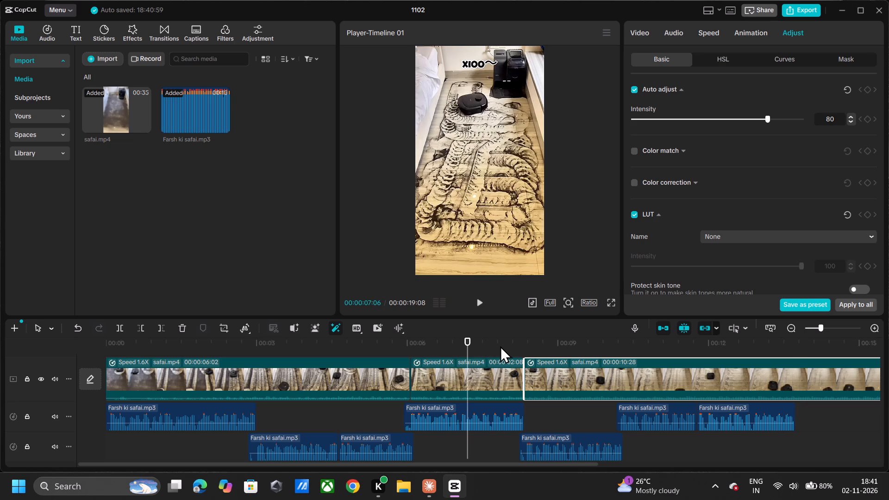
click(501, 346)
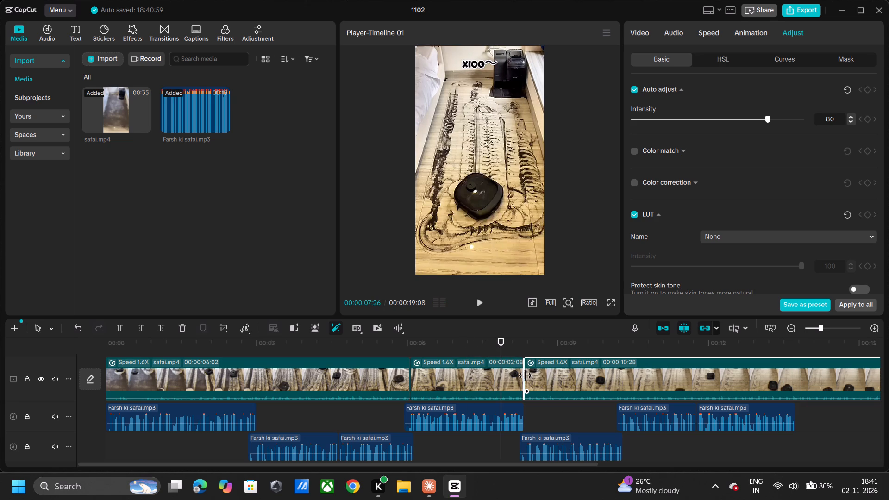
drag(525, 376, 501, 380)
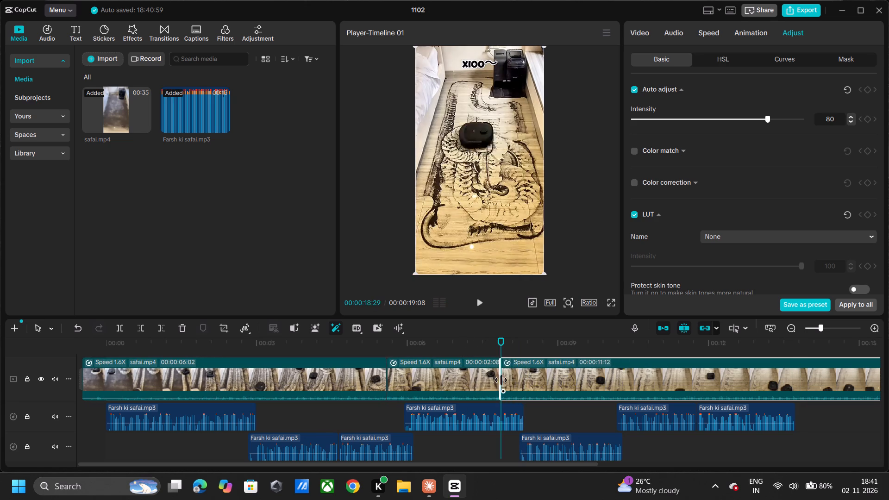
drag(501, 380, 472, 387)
Play across the second video cut, from about 6.4 s to 10.3 s, to check it against the fourth and fifth voiceover pieces.
click(429, 340)
key(space)
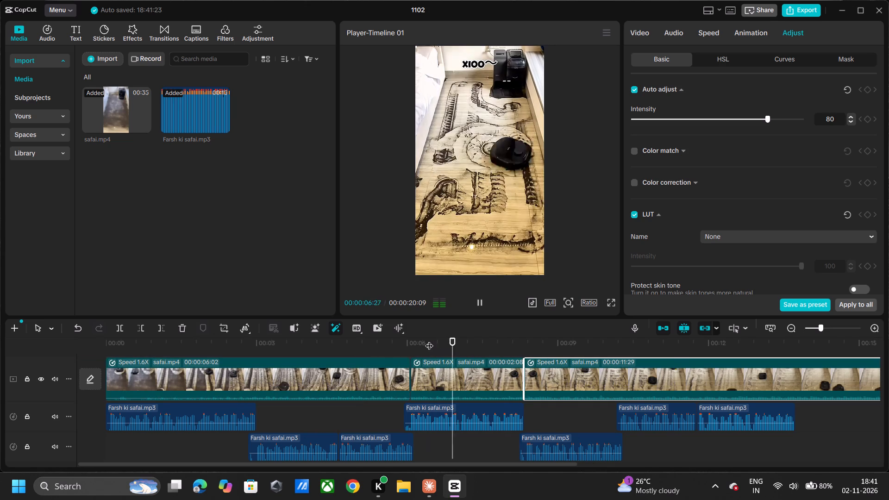
key(space)
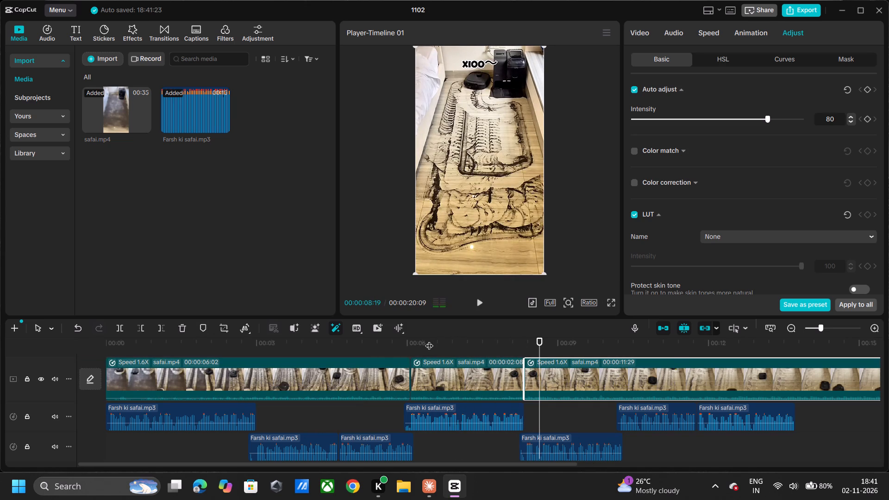
key(space)
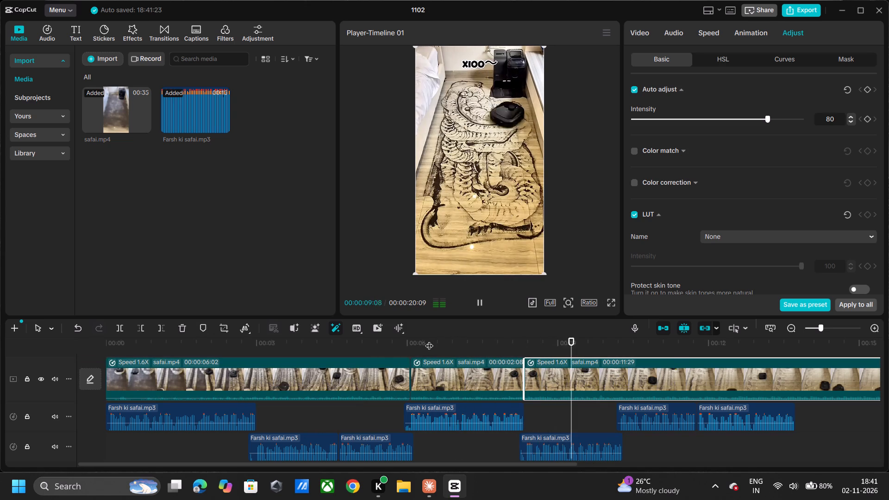
key(space)
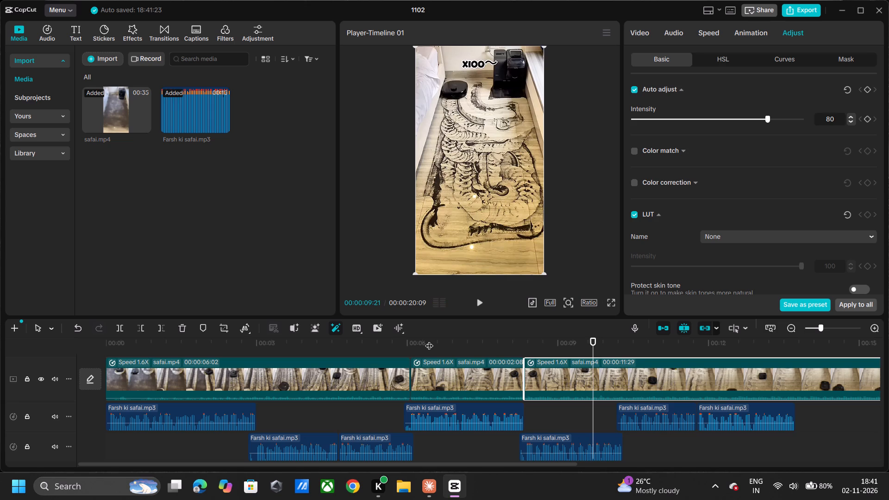
key(space)
key(space)
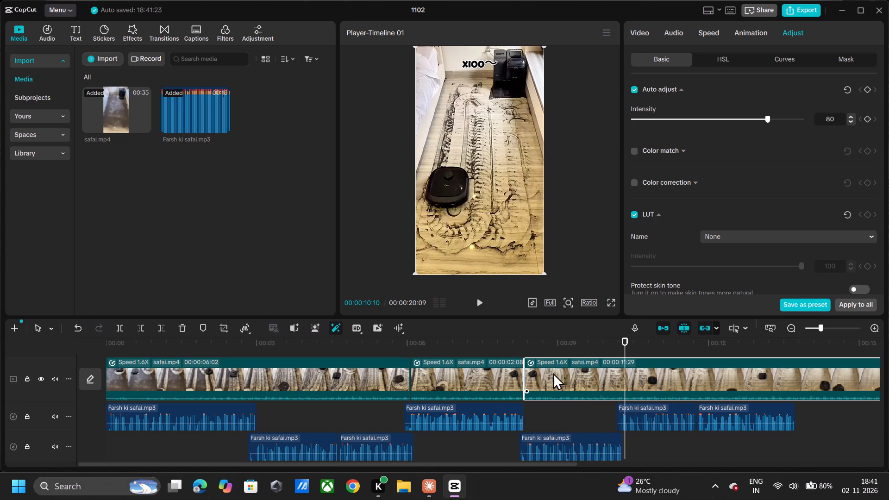
Extend the start of the third safai.mp4 piece by about 0.8 s, making it 00:00:12:24 long.
click(617, 348)
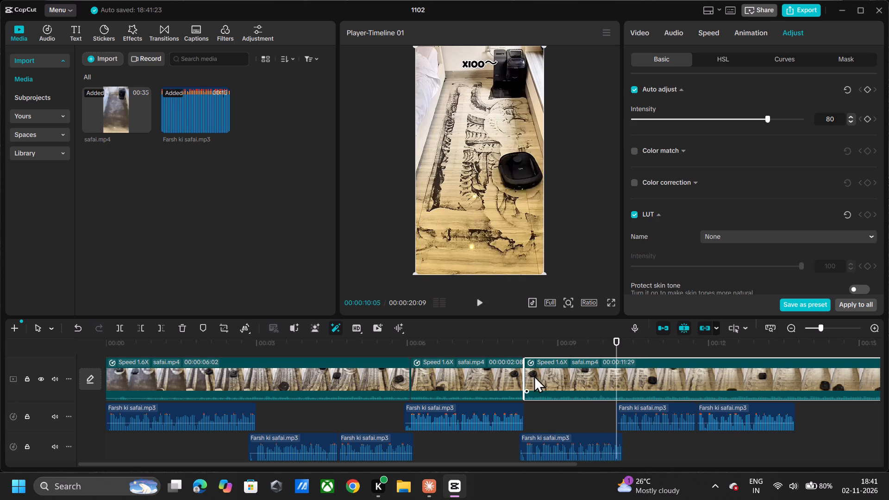
drag(526, 378, 506, 380)
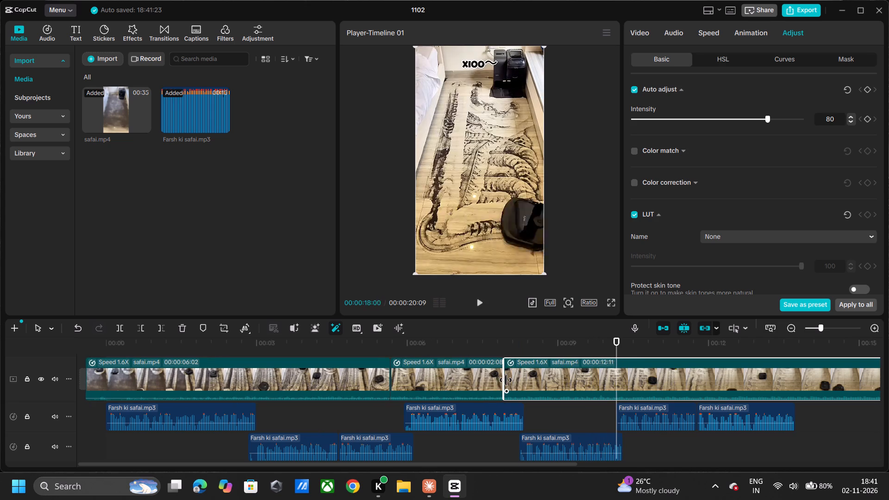
drag(506, 380, 484, 385)
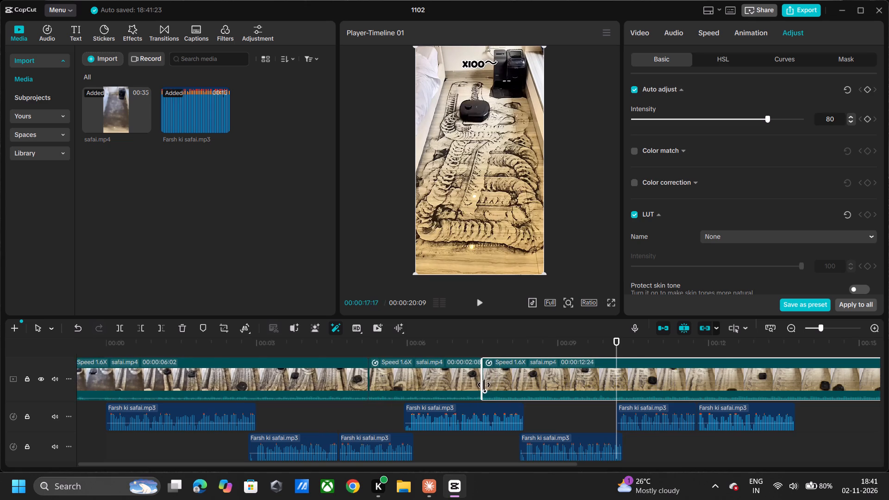
drag(484, 385, 483, 385)
Replay the section from about 7.4 s to 10.3 s to check how the third video piece matches the fifth voiceover piece.
click(476, 344)
key(space)
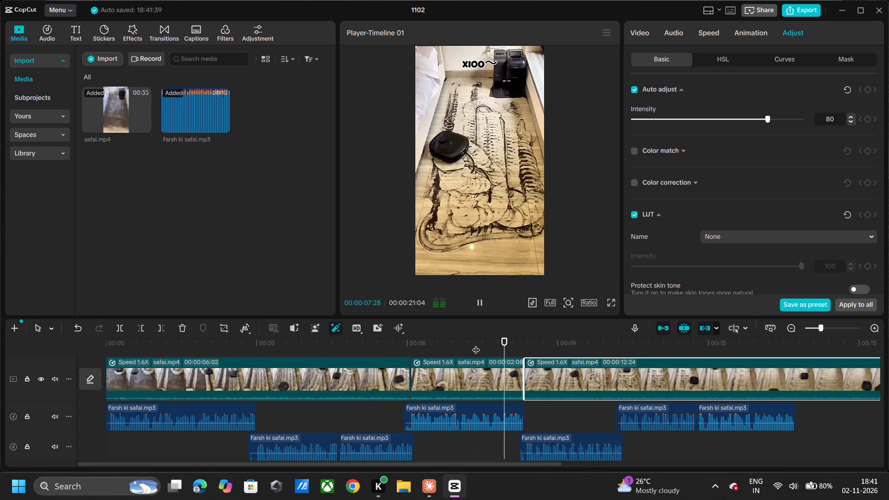
key(space)
key(space)
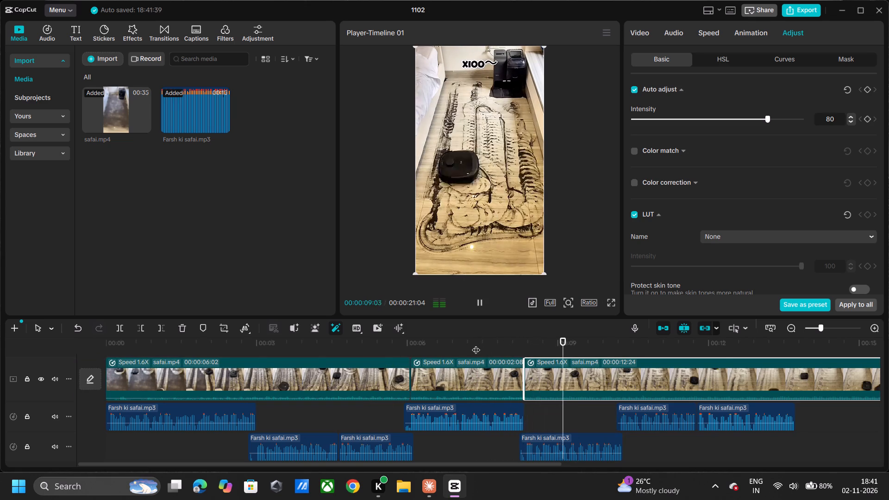
key(space)
key(space)
key(space)
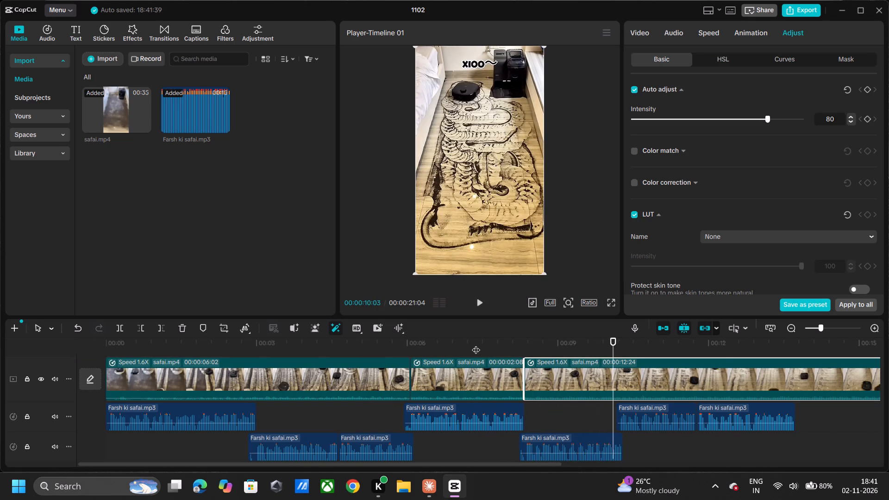
key(space)
key(space)
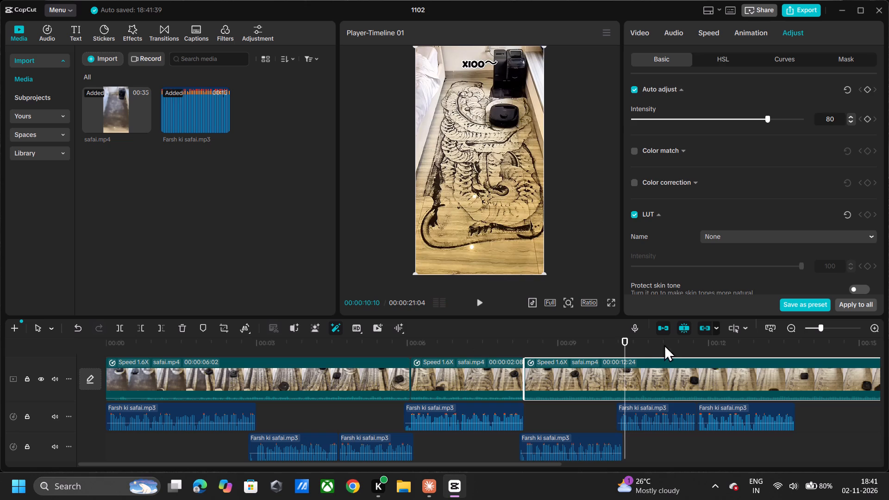
Split the third safai.mp4 piece at 00:00:10:07, where the sixth voiceover piece starts.
click(608, 346)
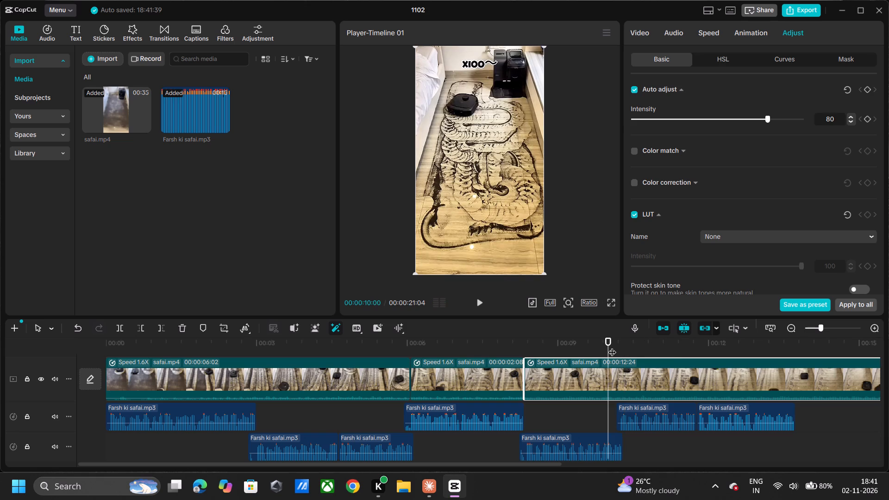
click(615, 348)
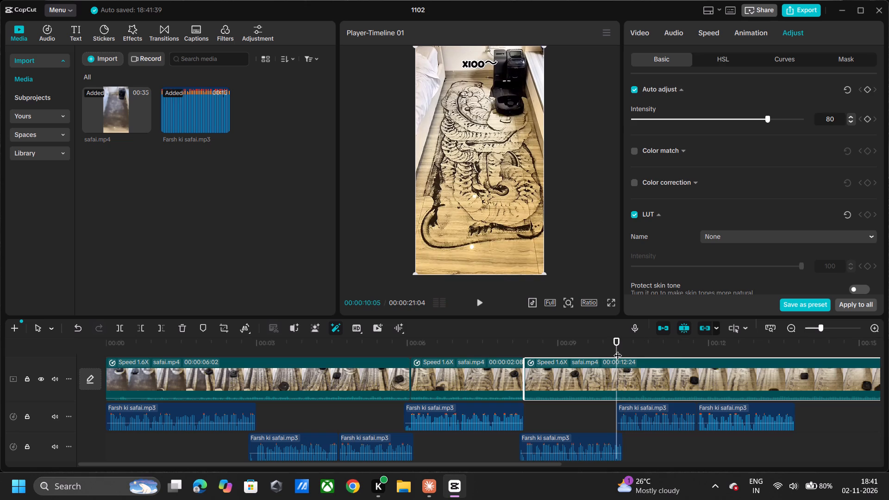
click(618, 350)
click(620, 350)
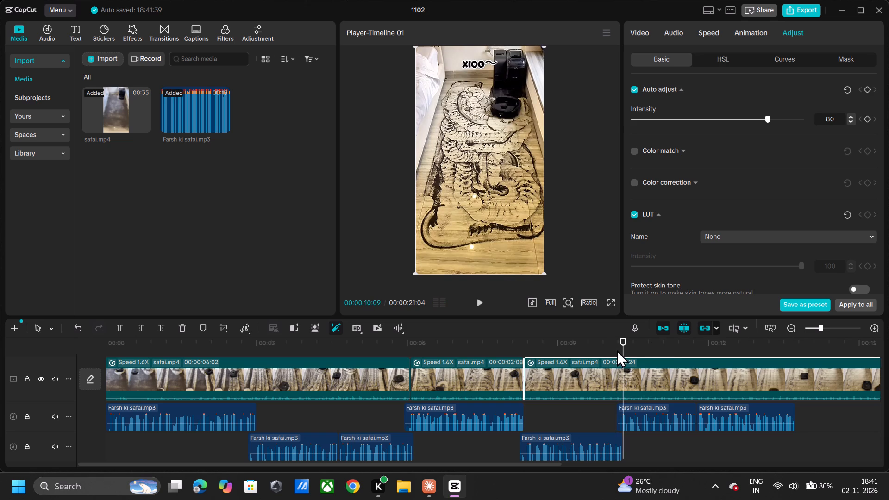
click(617, 350)
click(623, 350)
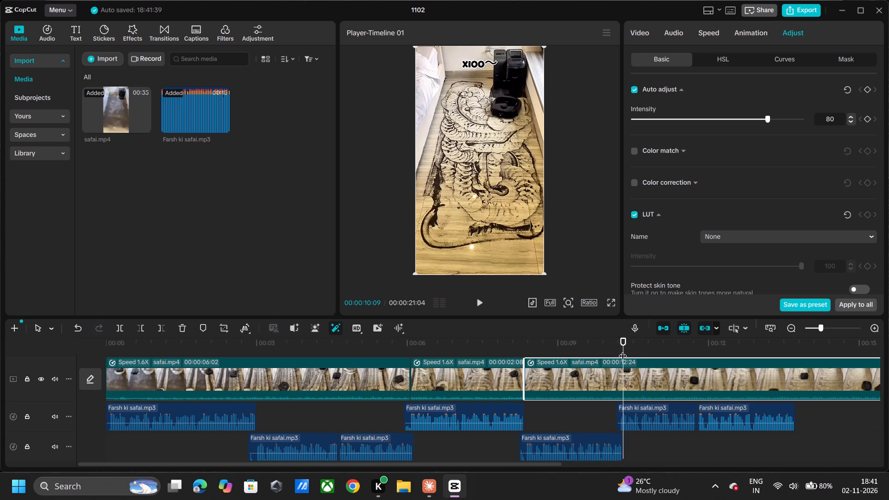
click(621, 350)
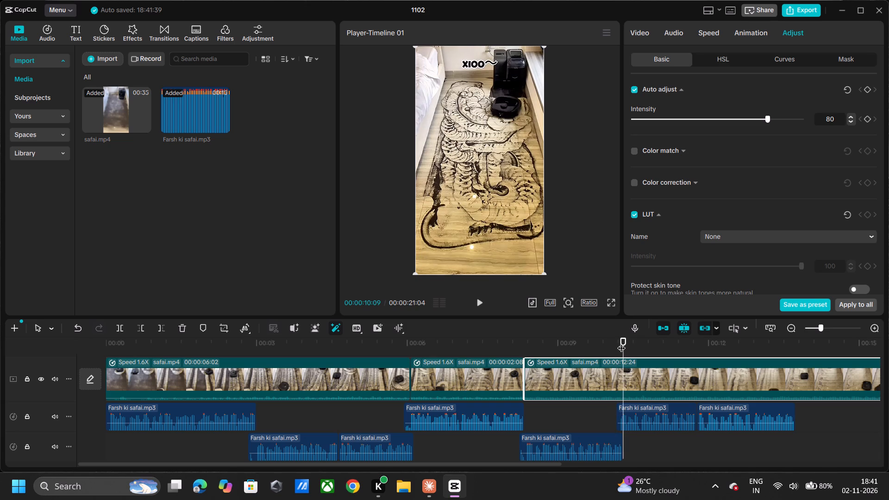
click(621, 344)
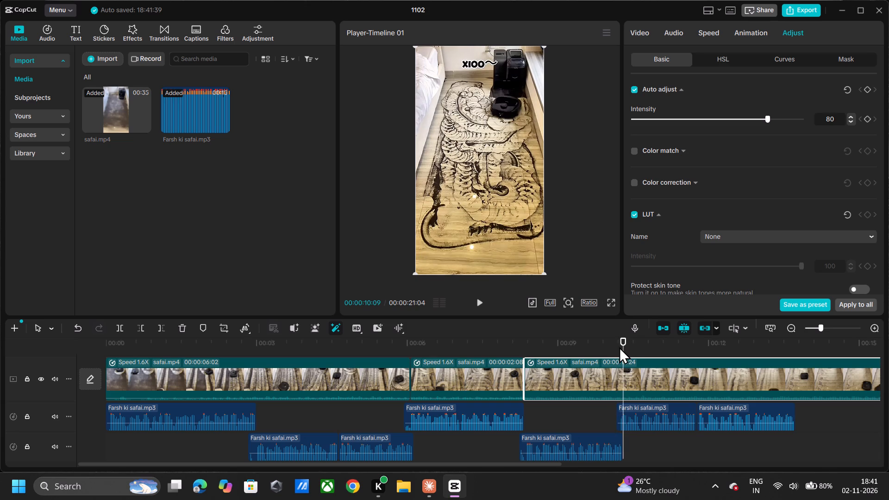
click(619, 347)
click(620, 347)
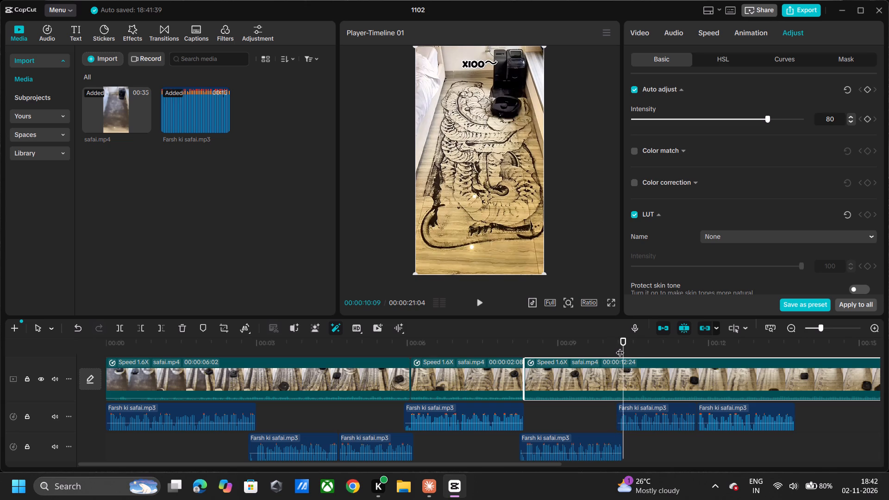
click(617, 347)
click(618, 348)
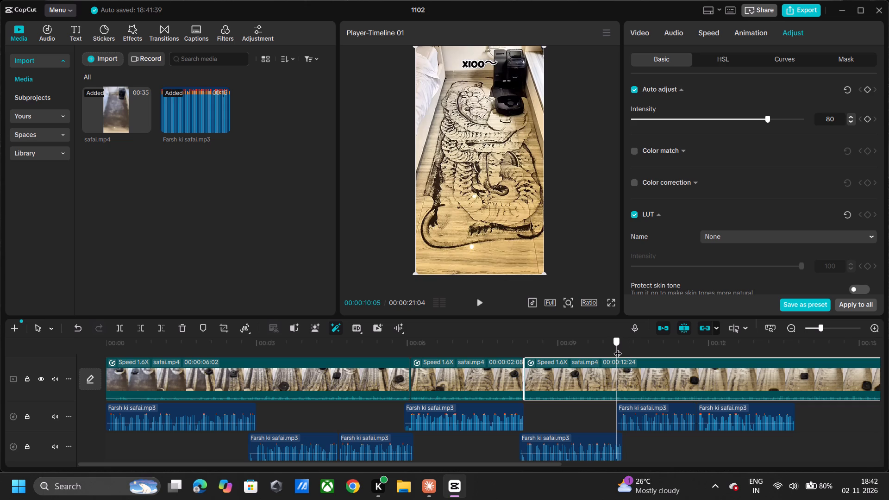
key(Right)
key(Right)
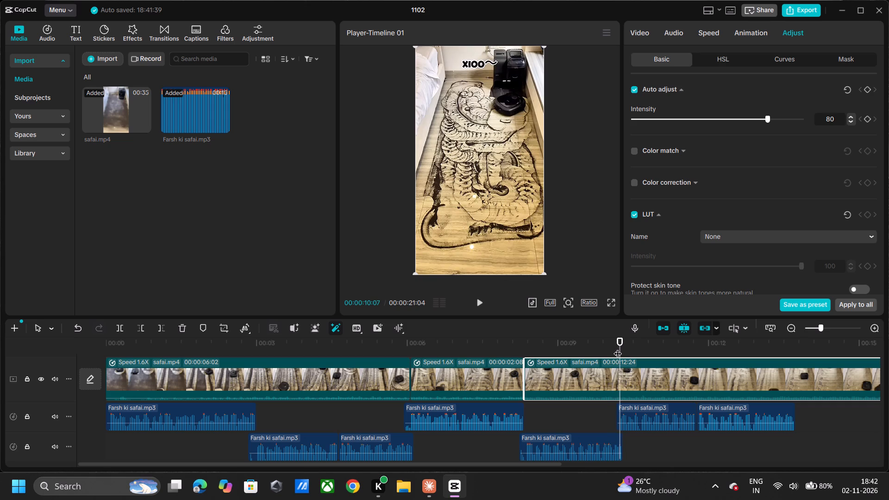
key(ctrl+b)
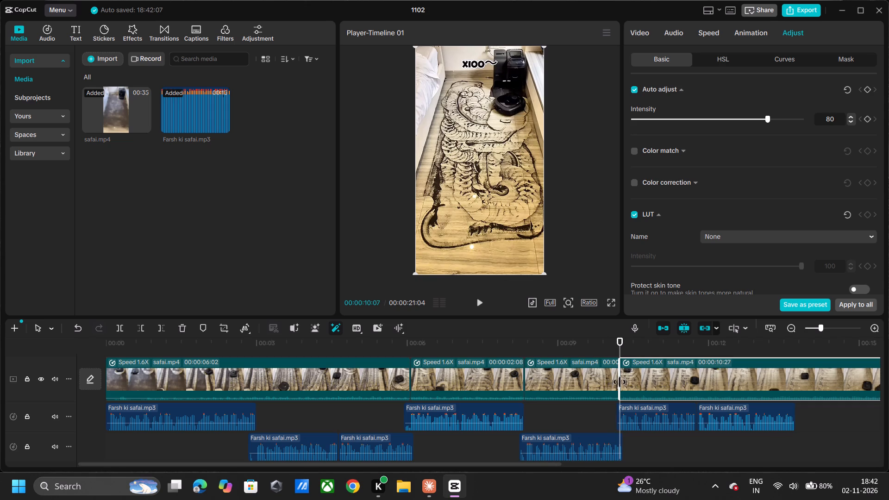
Trim about 0.9 s off the start of the fourth safai.mp4 piece, making it 00:00:10:00 long.
drag(620, 380, 632, 382)
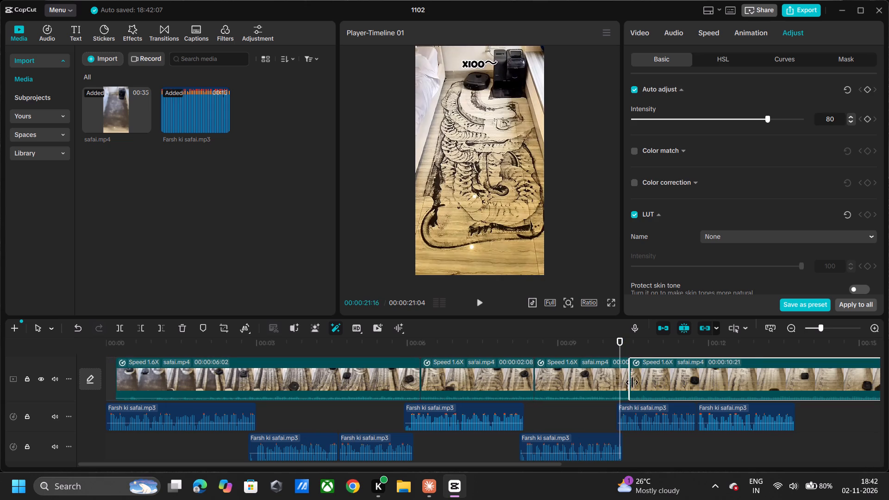
drag(632, 382, 648, 387)
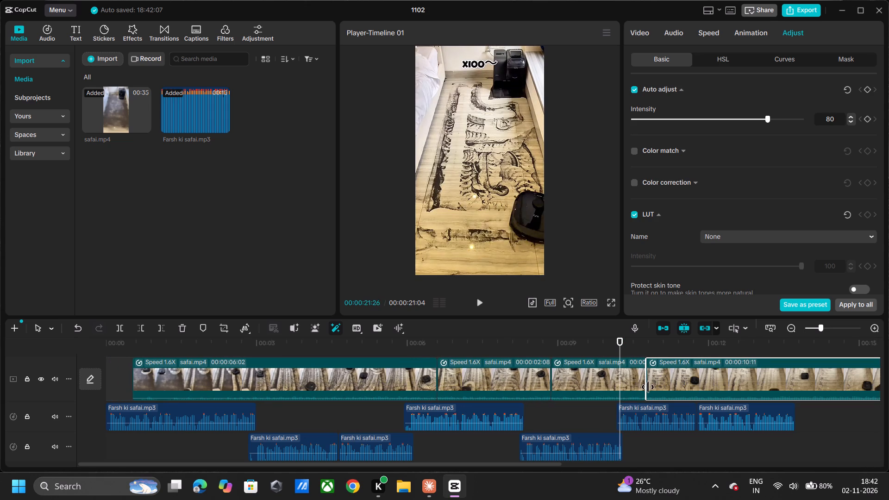
drag(648, 387, 666, 393)
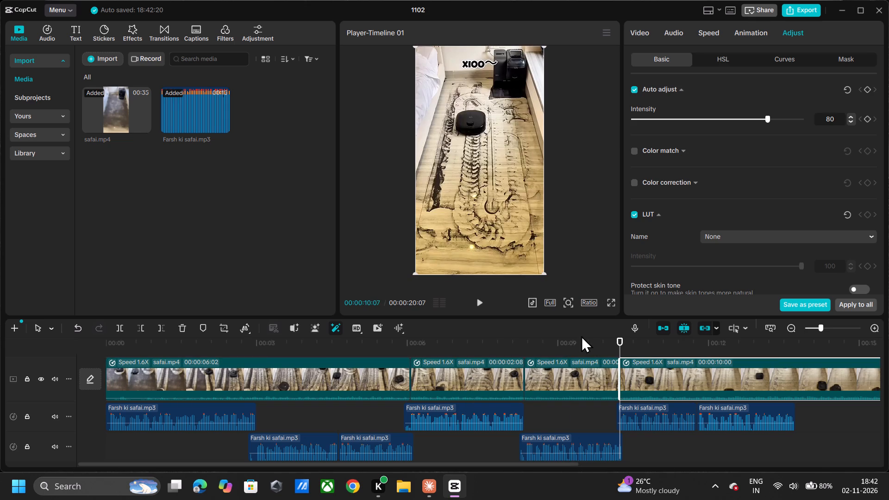
Play across the third video cut, from about 9.4 s to 11.8 s, to check it against the fifth and sixth voiceover pieces.
click(576, 337)
key(space)
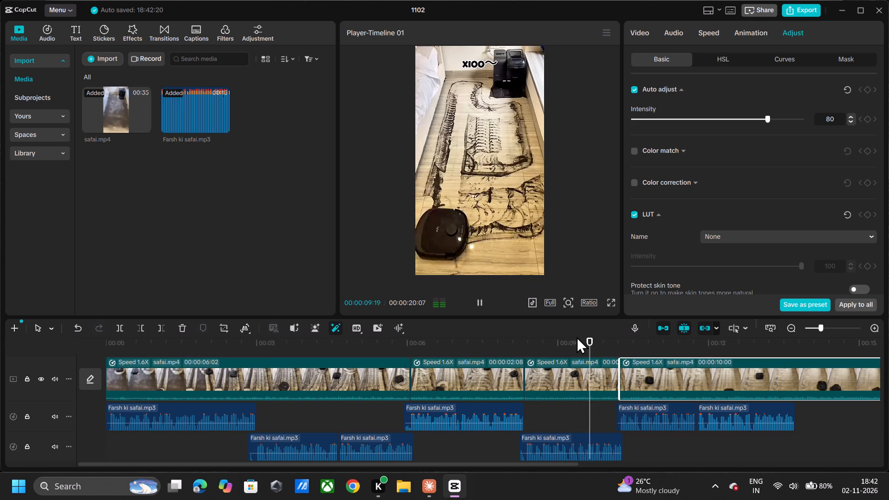
key(space)
key(space)
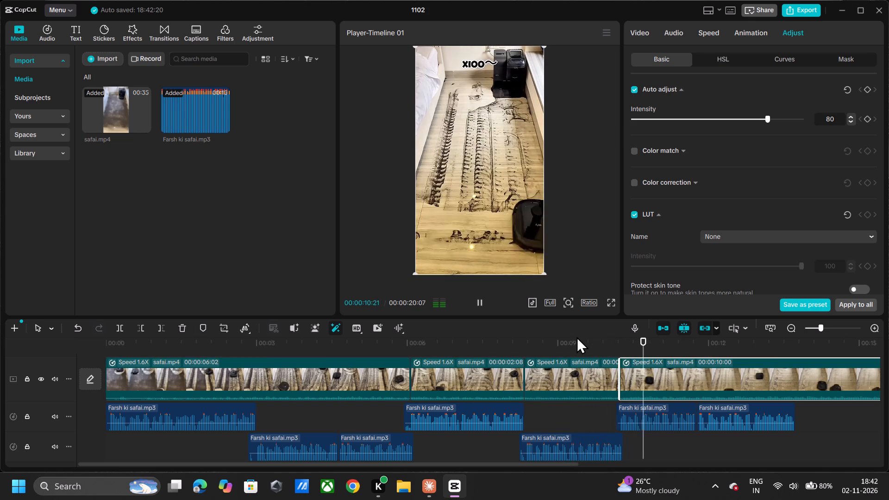
key(space)
key(space)
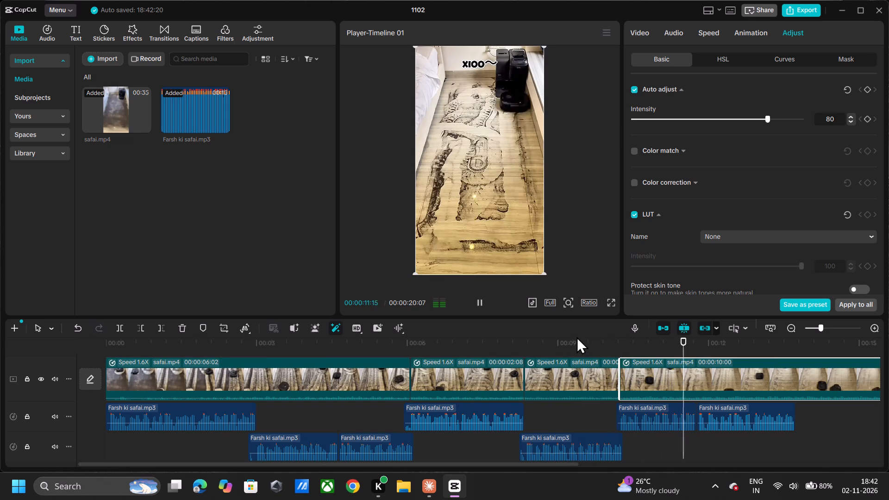
key(space)
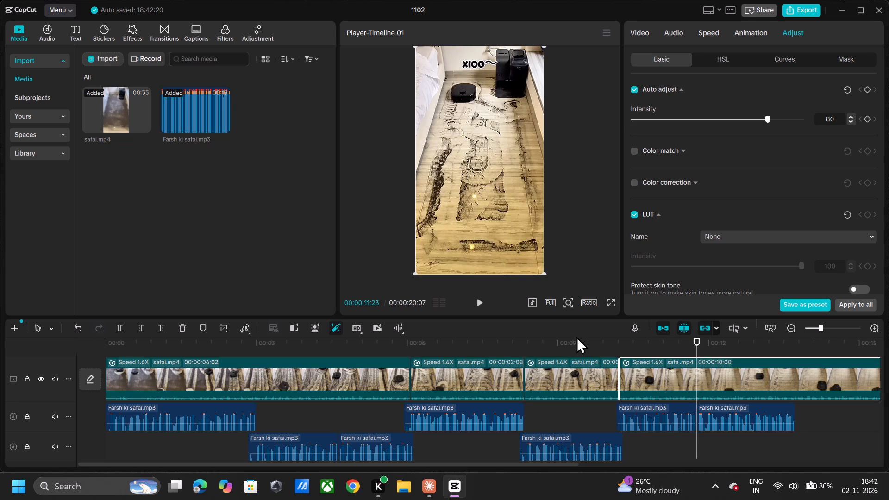
Set the playback speed of the fourth safai.mp4 piece to 1.89x.
click(670, 372)
click(696, 30)
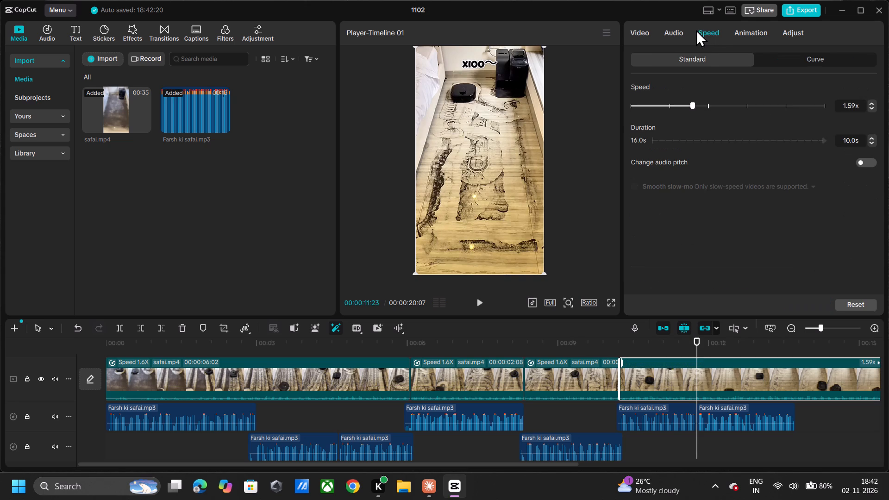
click(704, 104)
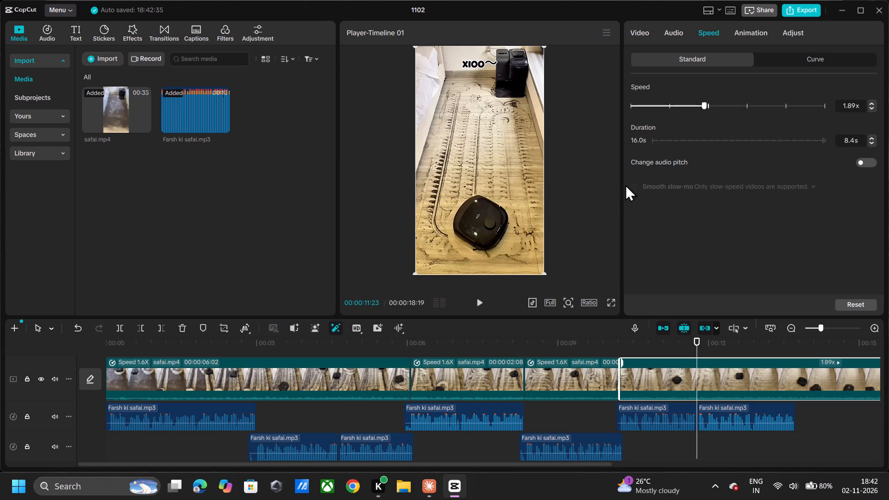
Play the fourth video piece from about 10.2 s to 11.9 s to check the new speed against the sixth voiceover piece.
click(614, 347)
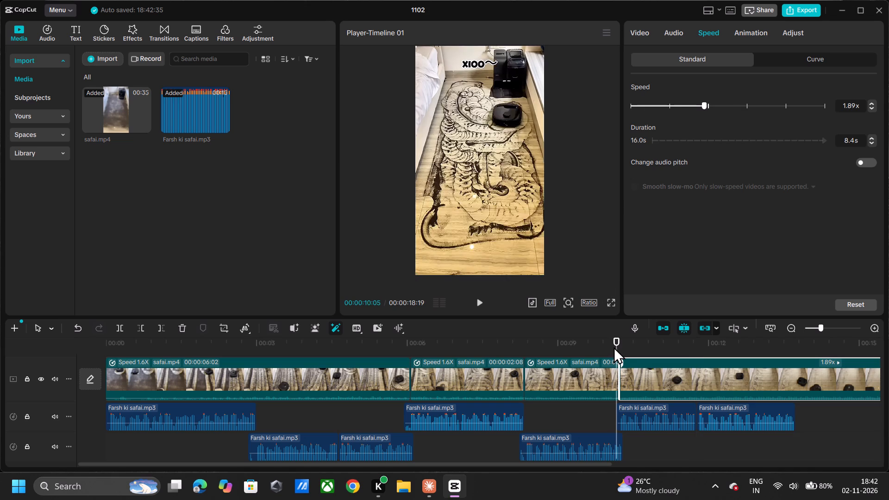
key(space)
key(space)
key(space)
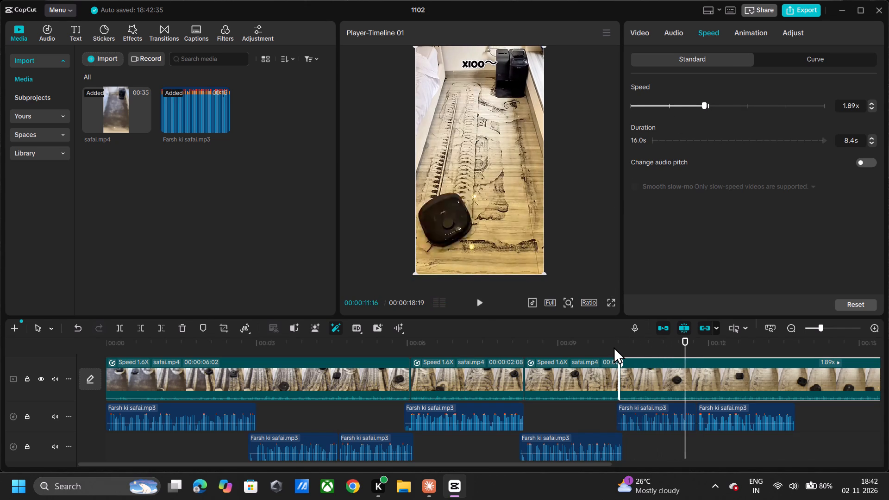
key(space)
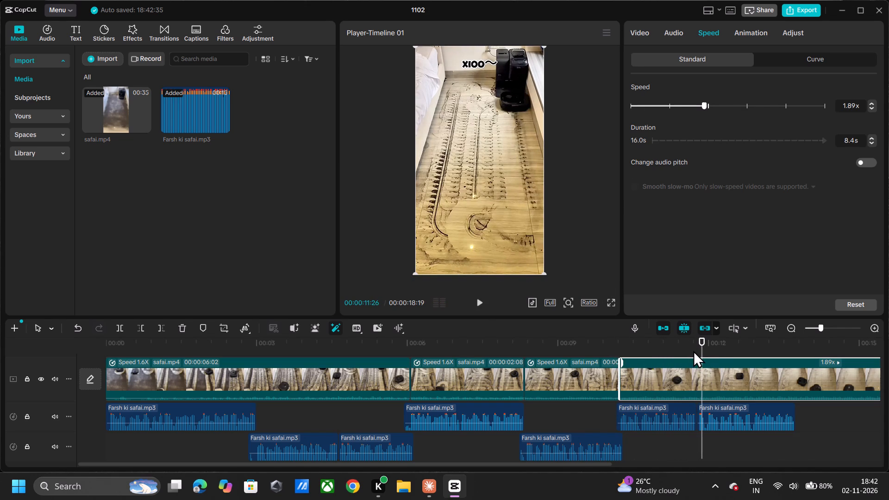
Move the seventh voiceover piece to the lower audio track, starting at 00:00:11:21 at the end of the sixth piece.
click(693, 350)
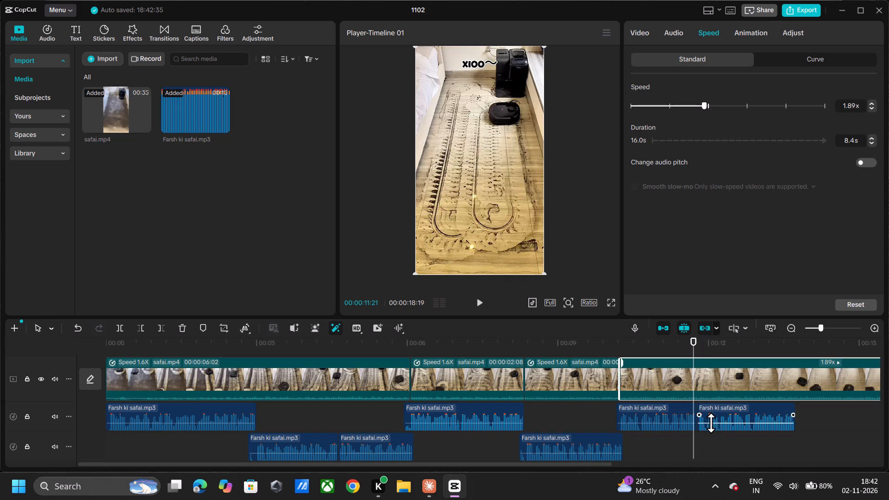
drag(710, 419, 709, 419)
drag(709, 419, 706, 419)
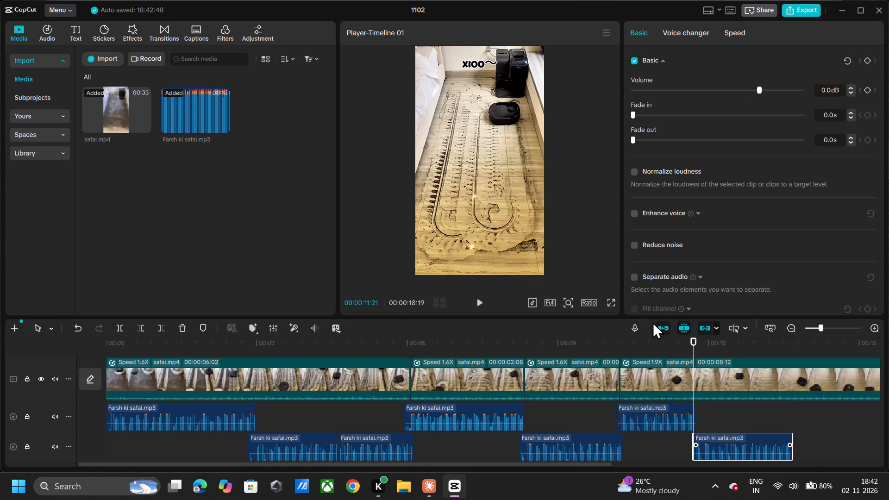
Play from about 11.2 s to 11.9 s to check the transition between the sixth and seventh voiceover pieces.
click(667, 342)
key(space)
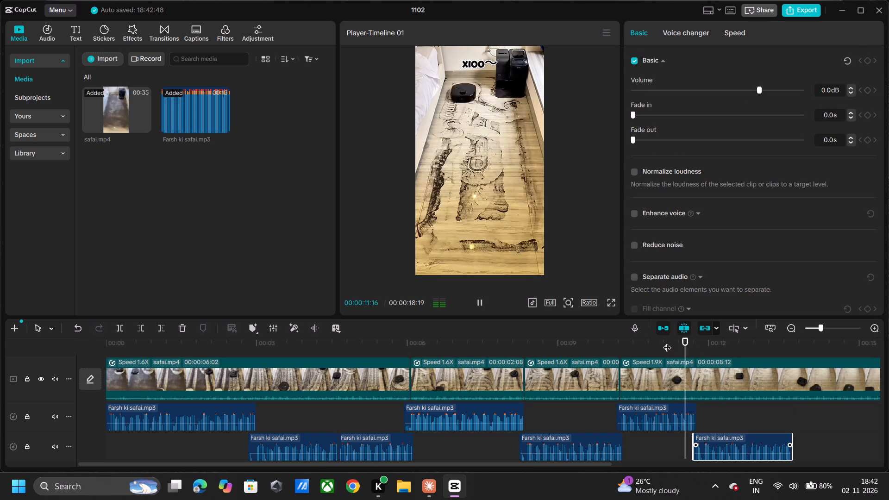
key(space)
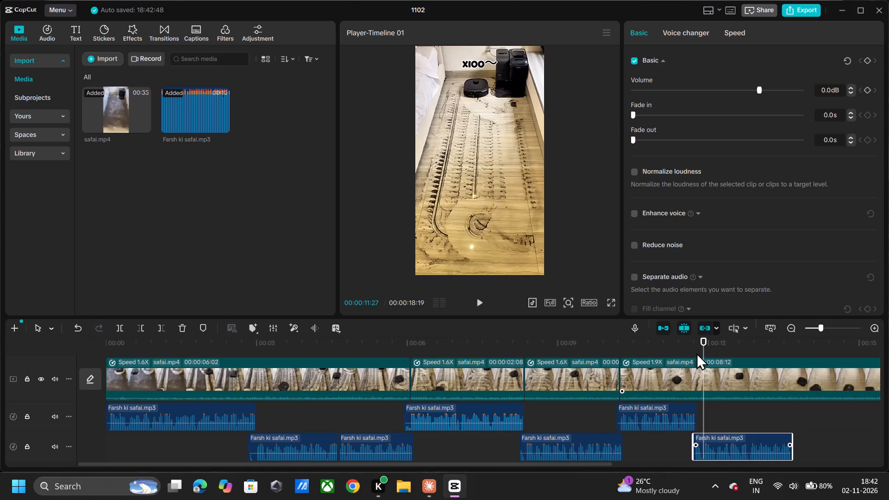
Split the fourth safai.mp4 piece at 00:00:11:21, where the seventh voiceover piece starts.
click(692, 350)
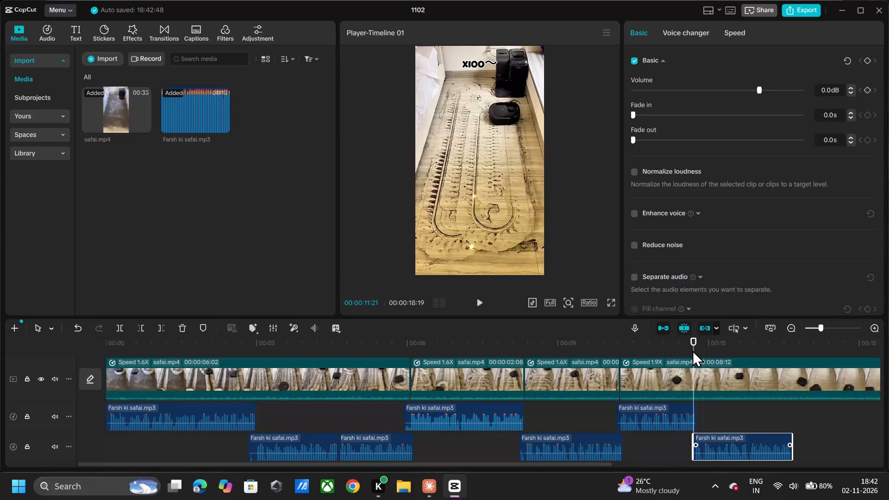
key(ctrl+b)
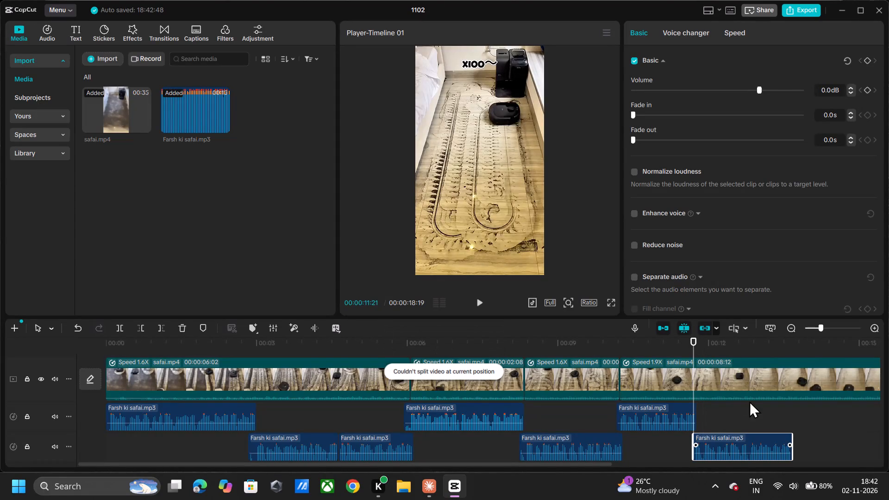
click(730, 382)
key(ctrl+b)
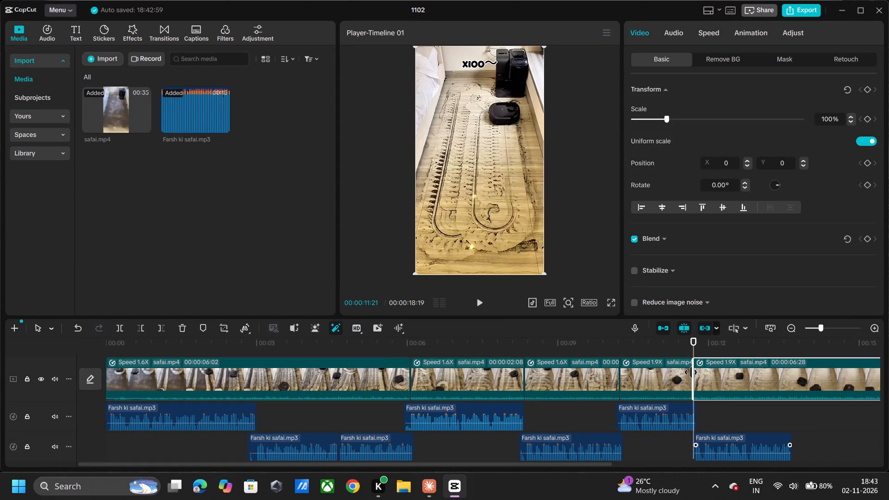
Trim about 0.8 s off the start of the fifth safai.mp4 piece, making it 00:00:06:05 long.
drag(691, 372, 711, 391)
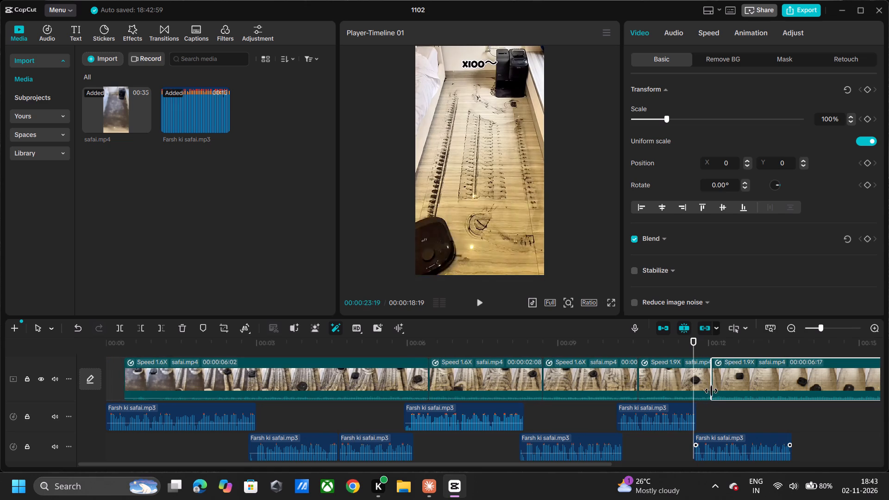
drag(711, 391, 731, 406)
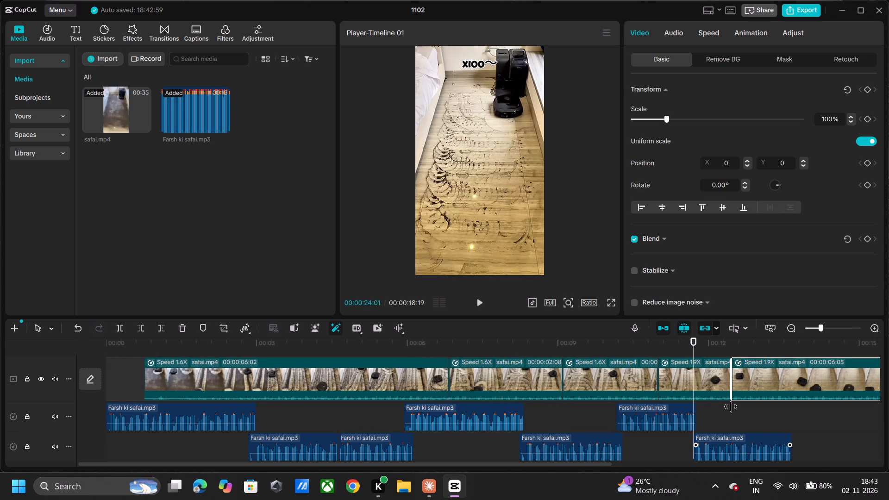
drag(731, 406, 732, 406)
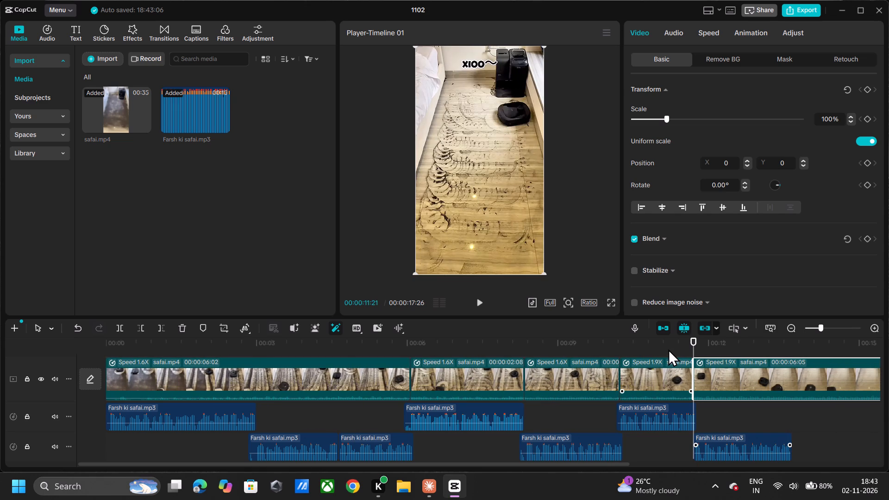
Play from about 11.1 s to 13.8 s to check the fifth safai.mp4 piece against the seventh voiceover piece.
click(664, 346)
key(space)
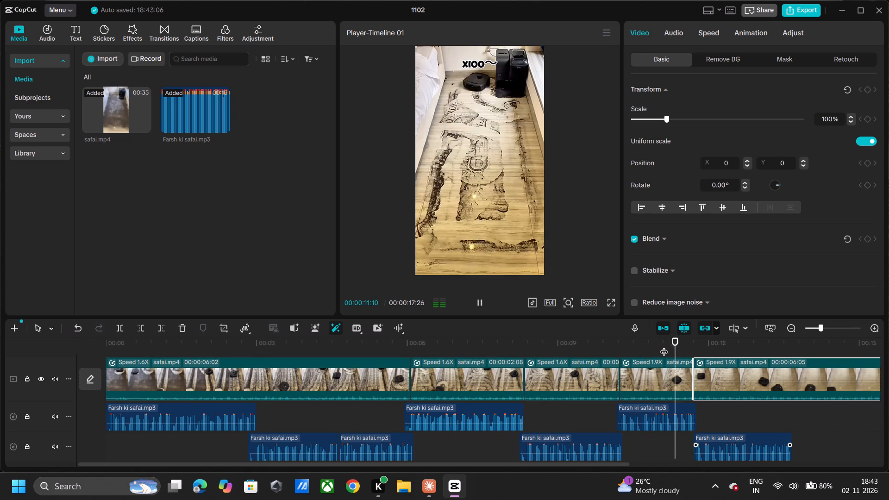
key(space)
key(space)
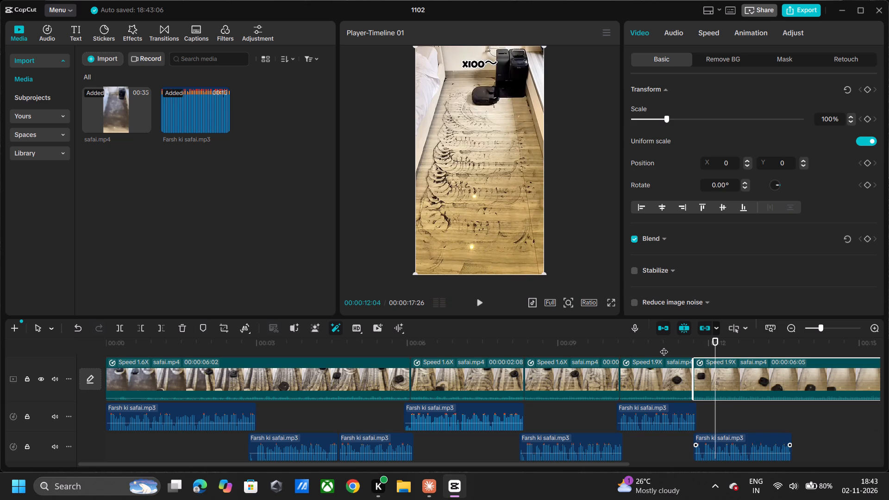
key(space)
key(space)
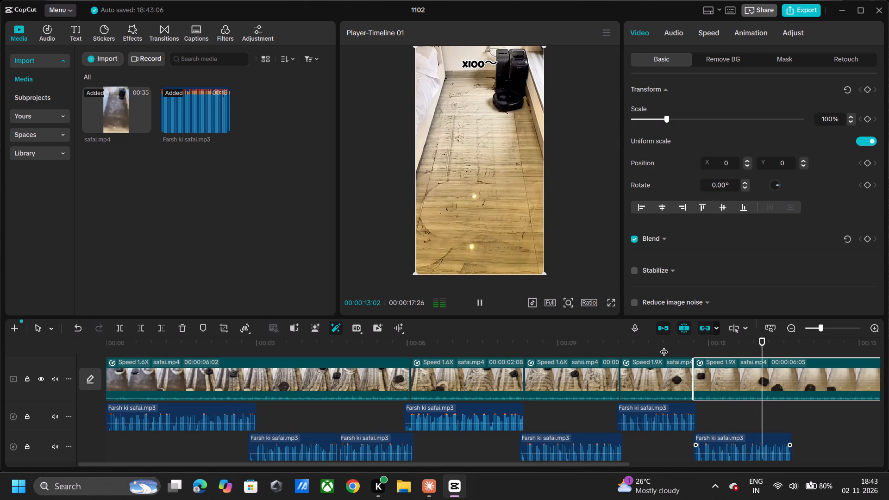
key(space)
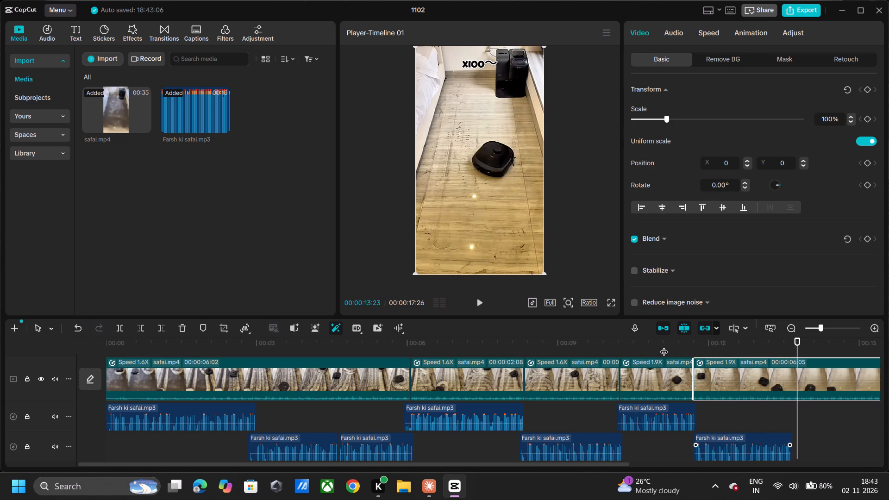
Set the fifth safai.mp4 piece's speed to 5.55x, shortening it to 2.1 s to fit the seventh voiceover piece.
click(764, 394)
click(712, 35)
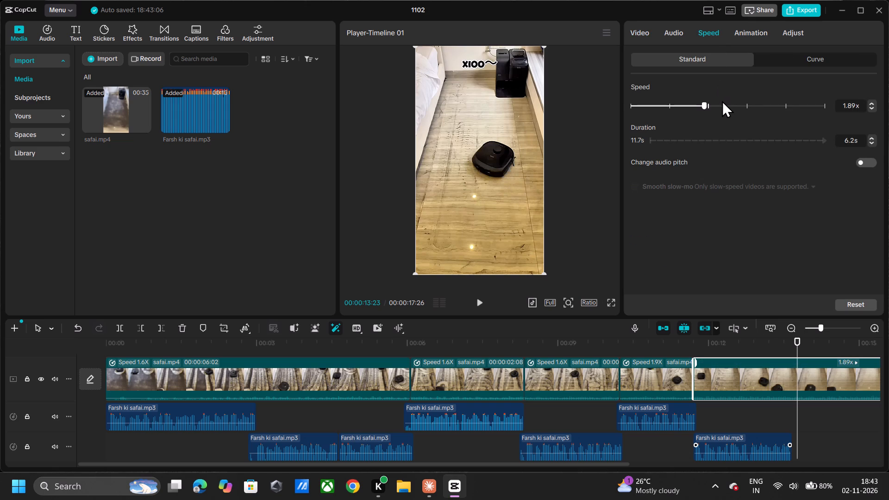
click(712, 104)
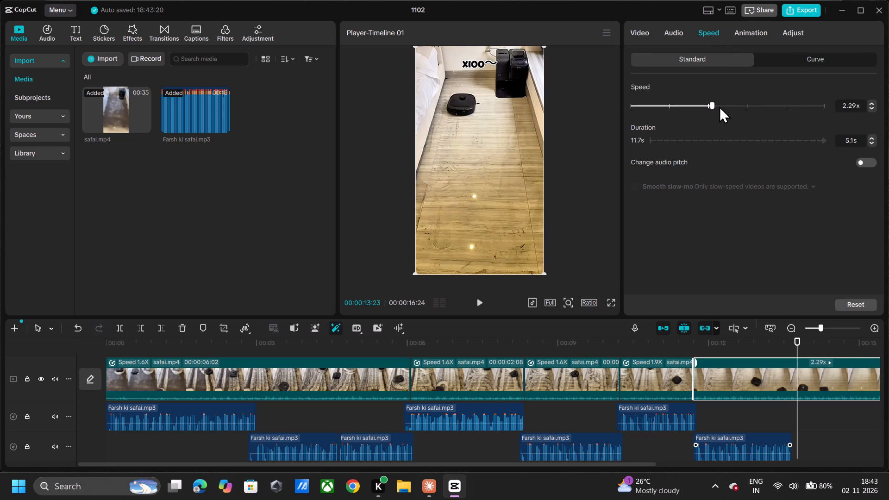
click(717, 105)
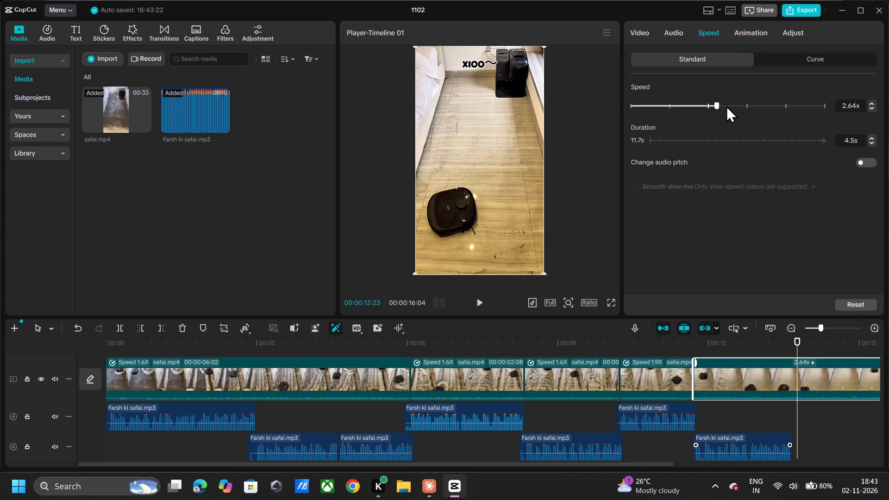
click(719, 105)
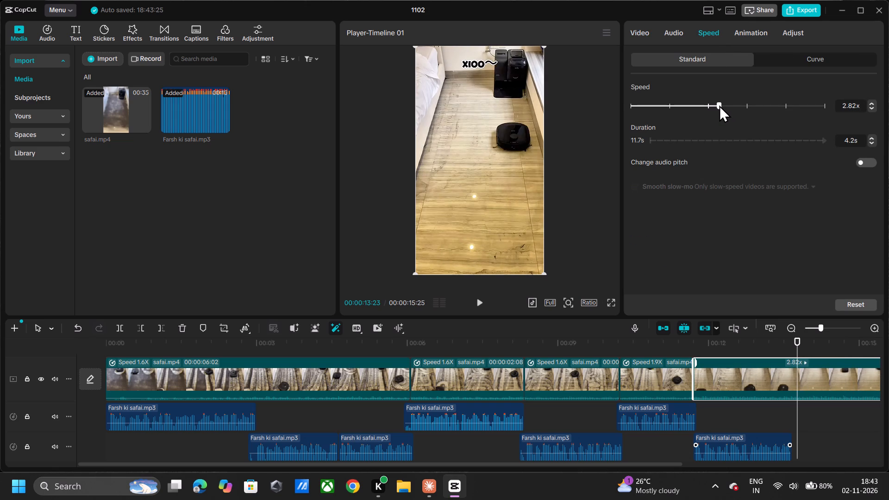
click(723, 105)
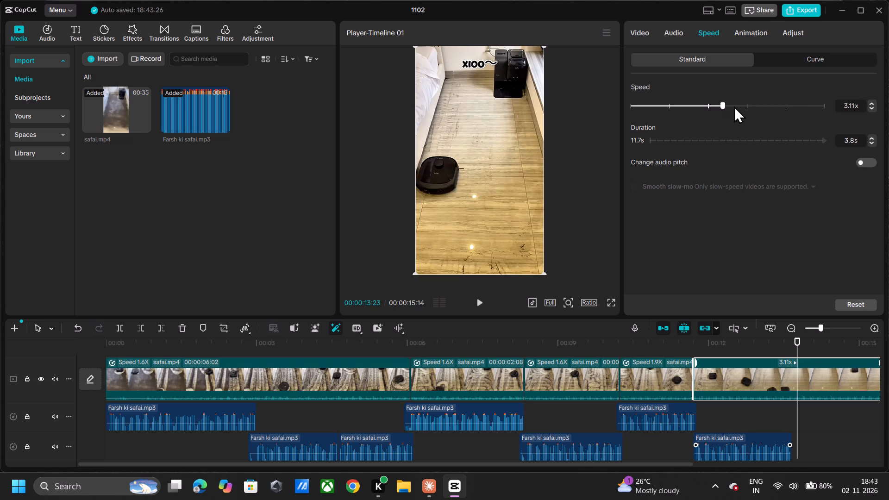
click(734, 106)
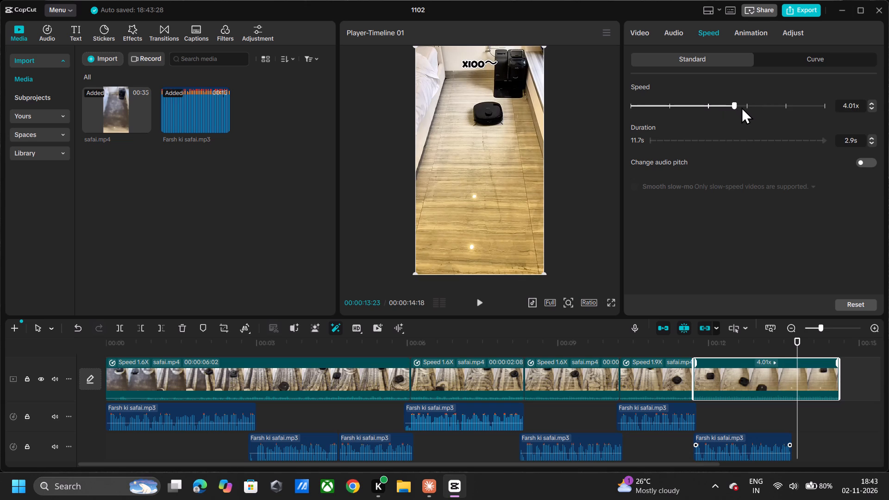
click(739, 106)
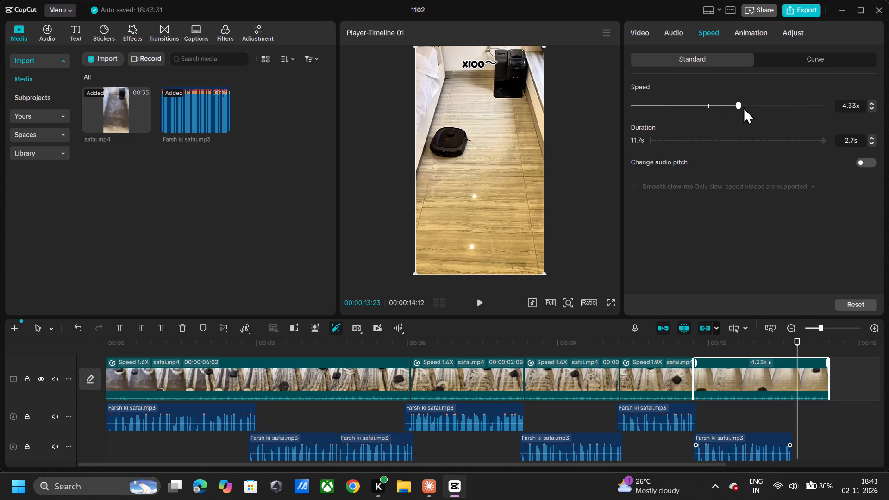
click(745, 107)
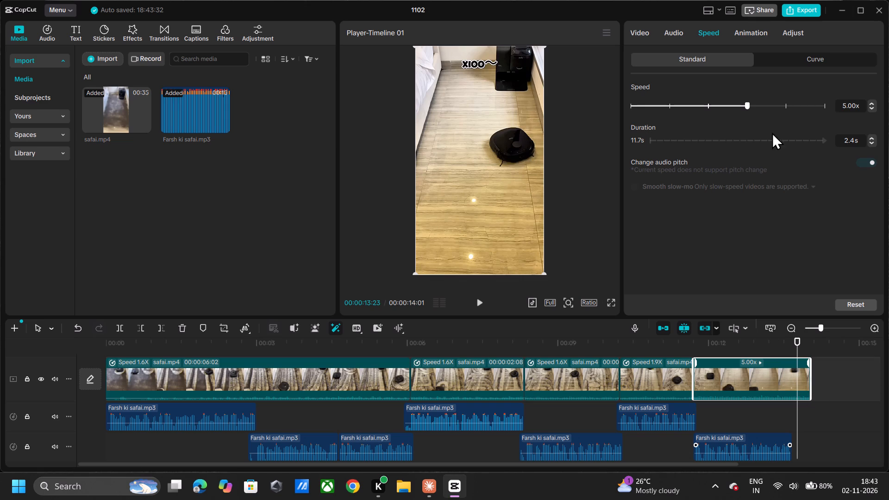
click(749, 104)
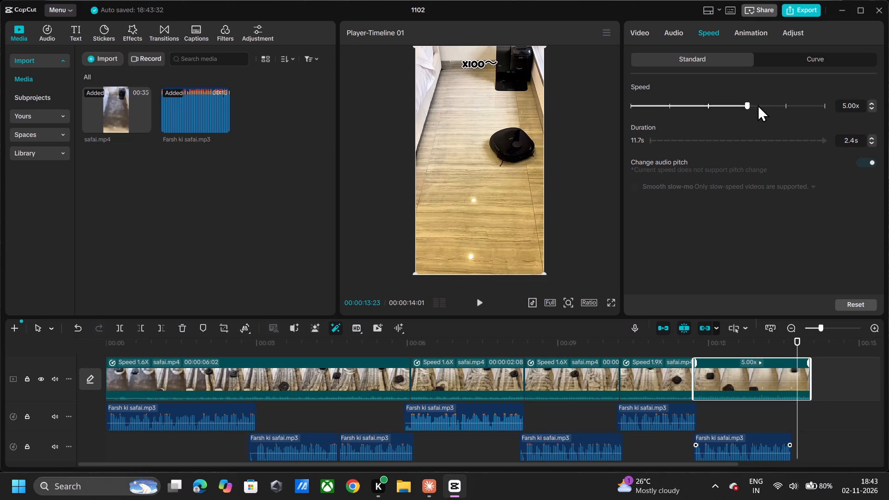
click(751, 106)
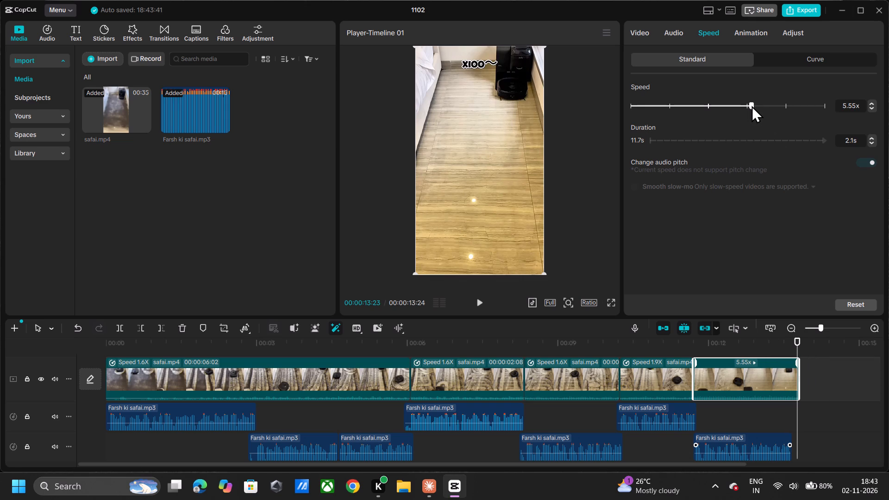
Play from about 11.5 s to the end of the timeline to check the sped-up fifth video piece against the narration.
click(681, 353)
key(space)
key(space)
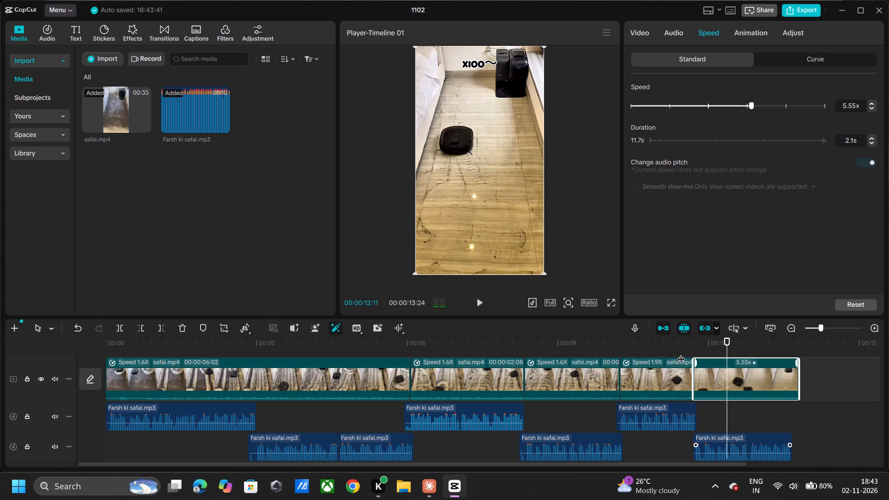
key(space)
key(space)
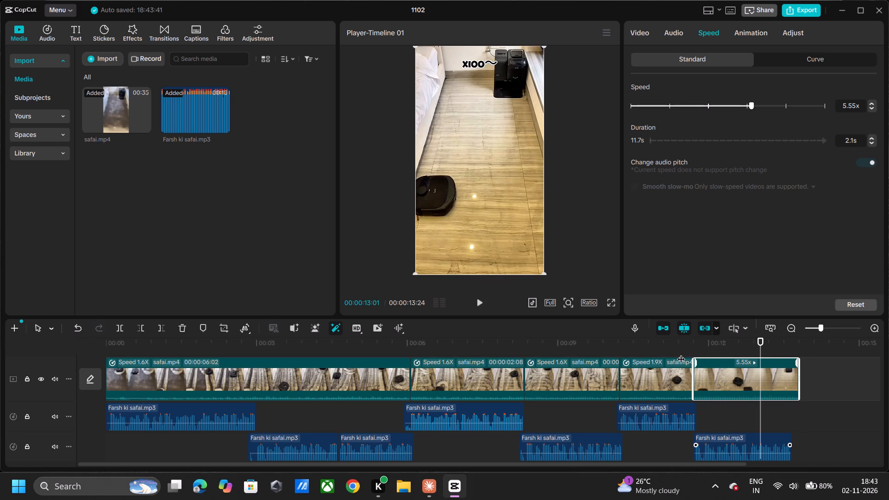
key(space)
key(space)
key(space)
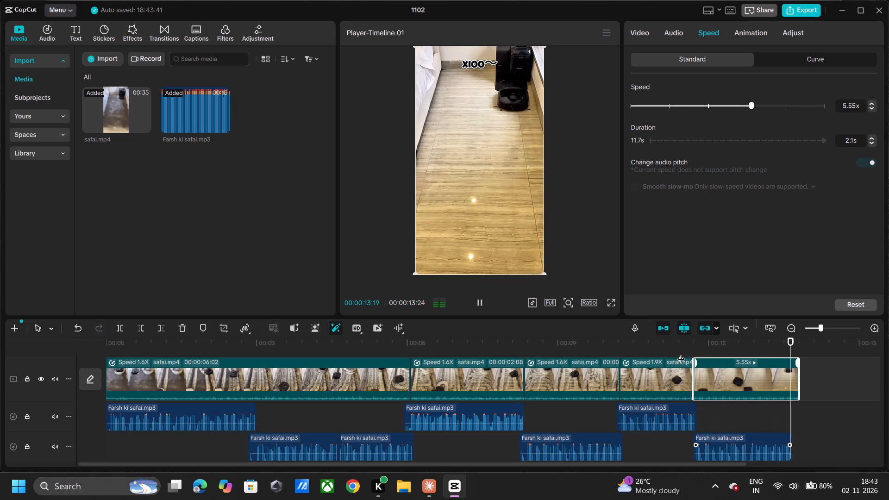
key(space)
key(space)
Play the timeline from the beginning to 00:00:13:20 to review the video against the narration, pausing near the end.
key(space)
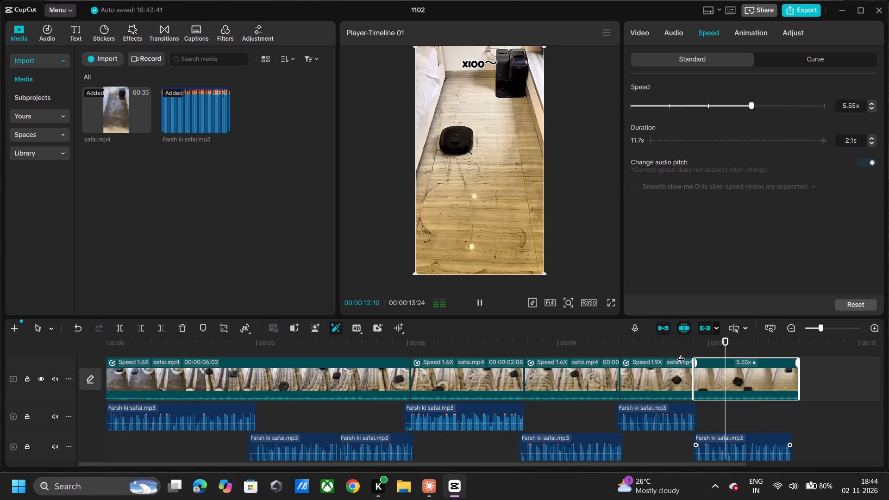
key(space)
key(space)
key(space)
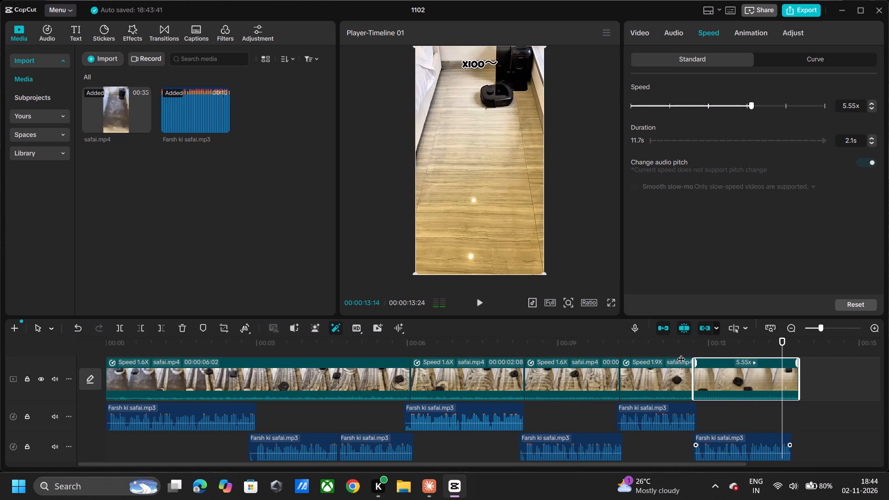
key(space)
key(space)
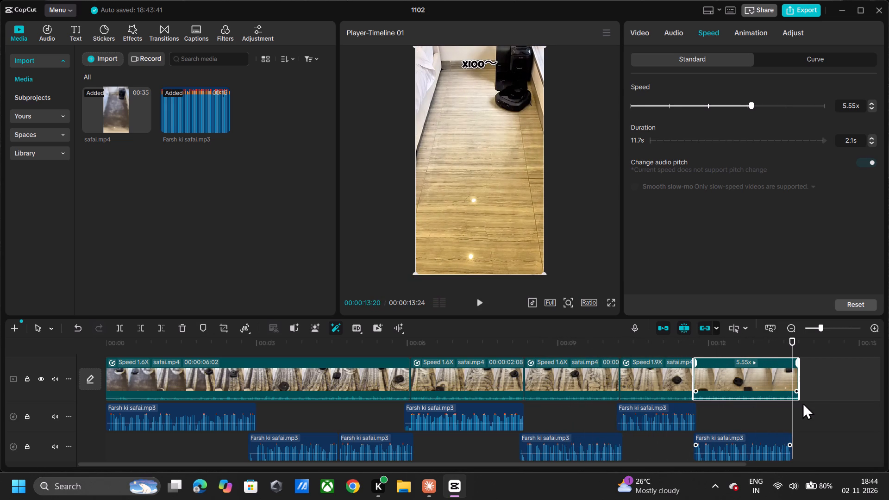
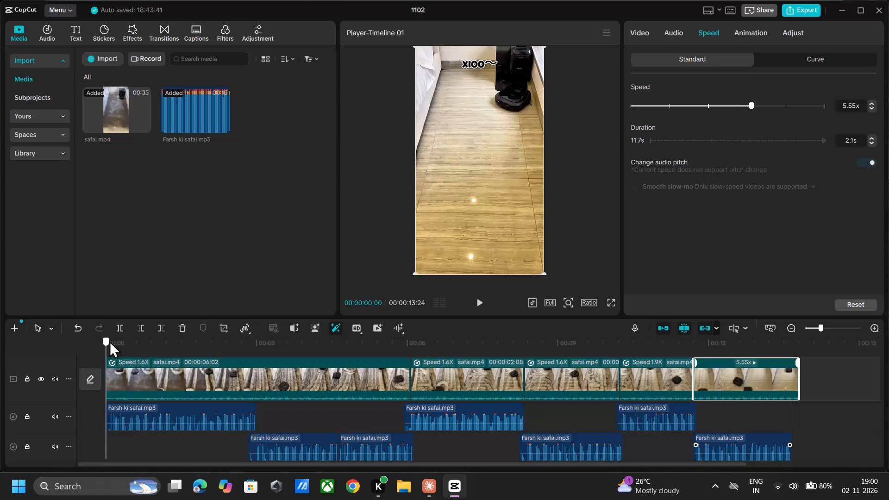
Play the whole timeline from the beginning to the end to review the video against the narration.
key(space)
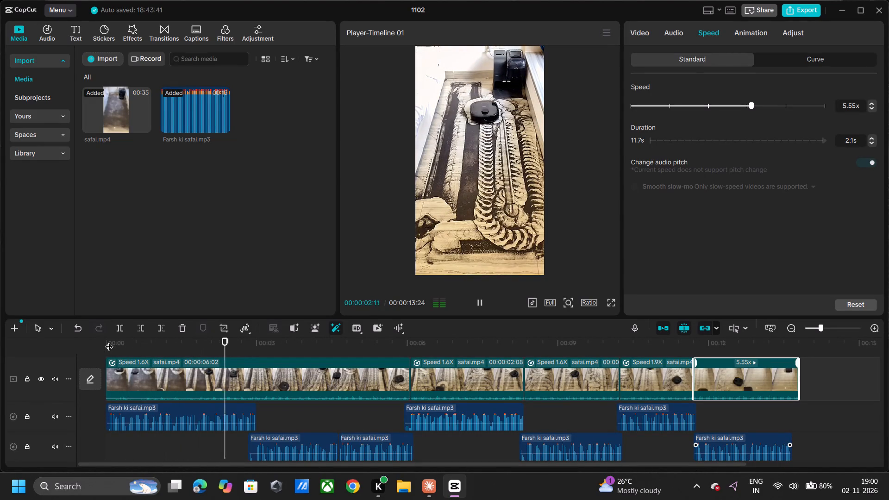
key(space)
key(space)
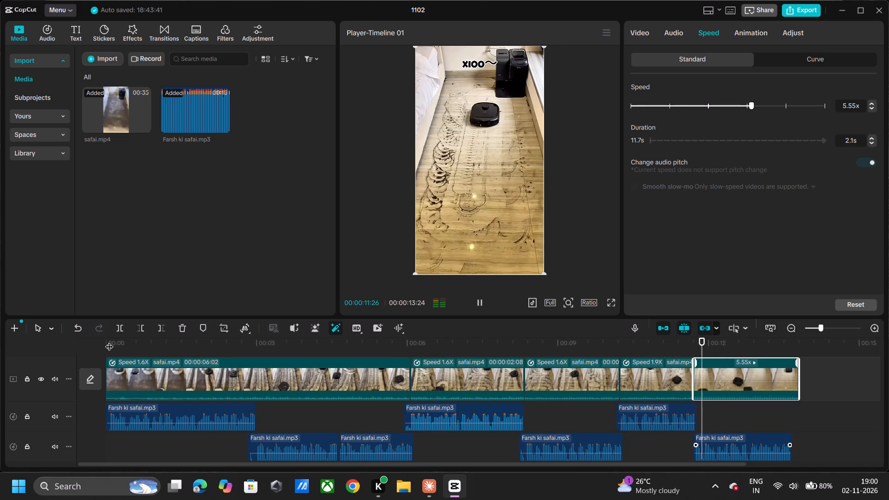
key(space)
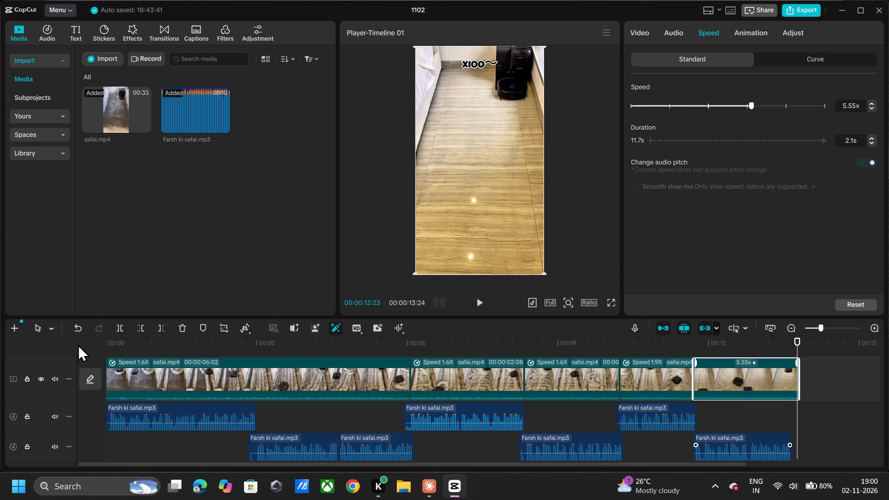
Replay the opening seconds from the start of the timeline, pausing around the changeovers between the first three voiceover pieces.
click(110, 344)
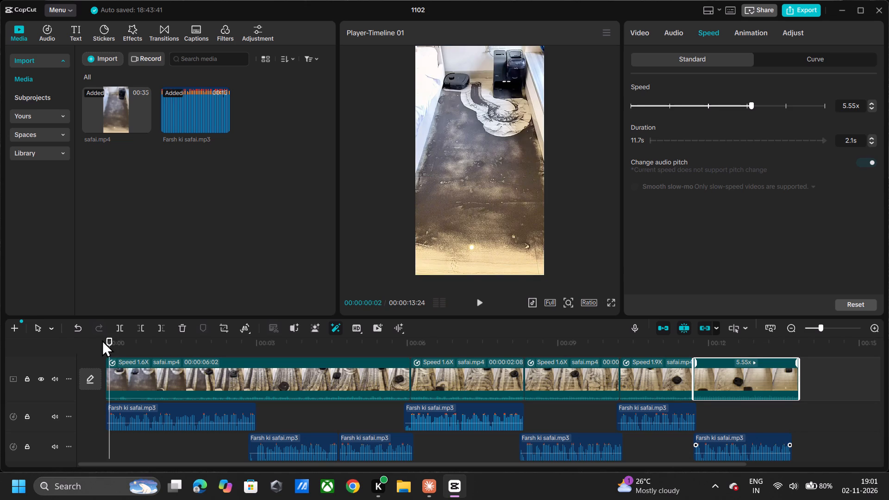
click(103, 339)
click(107, 340)
key(space)
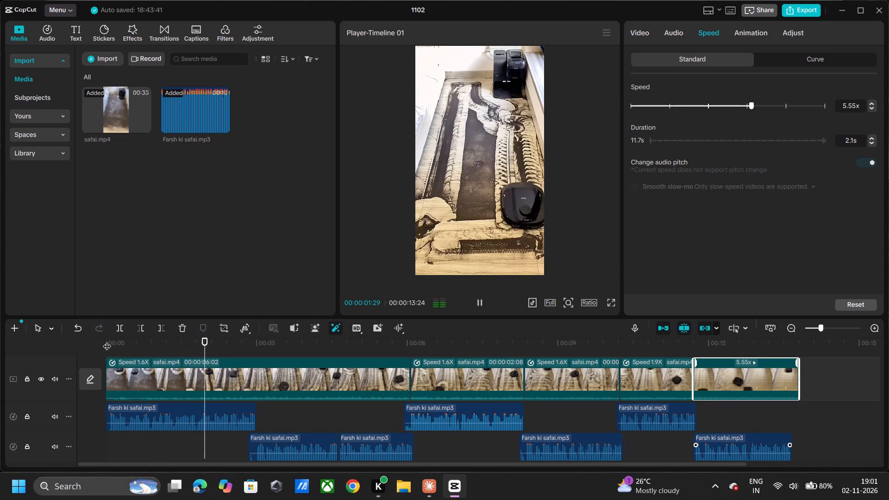
key(space)
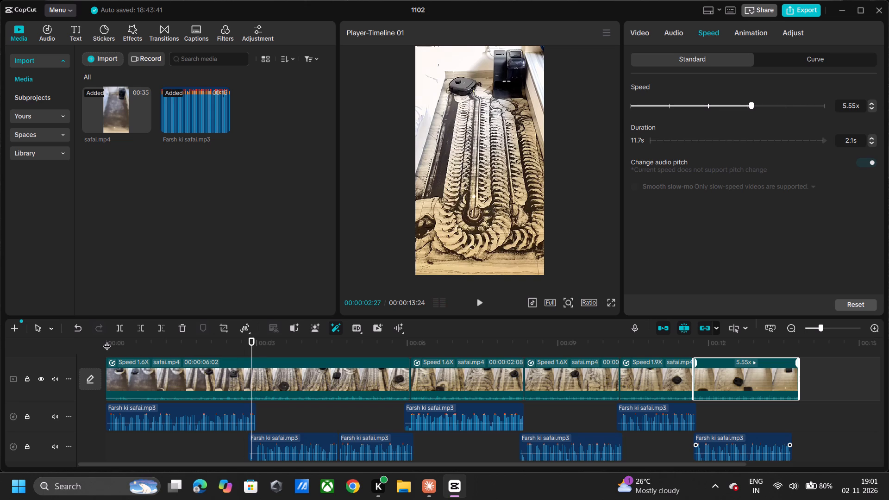
key(space)
key(space)
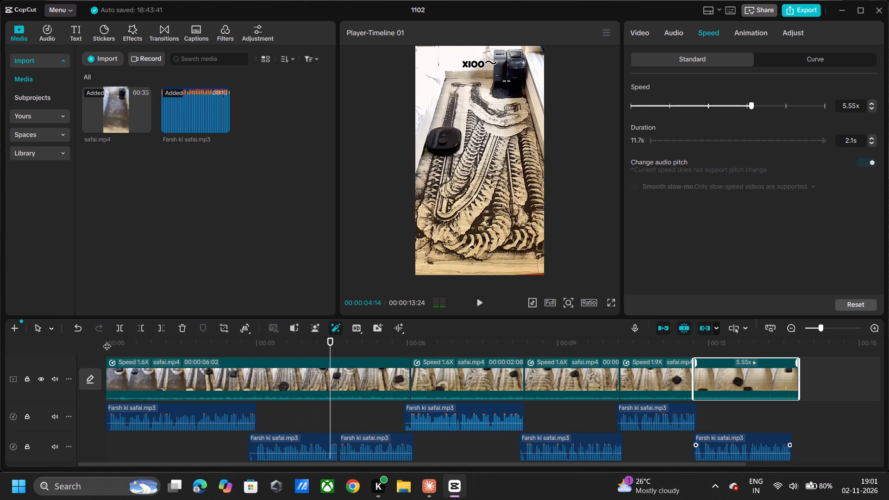
key(space)
key(space)
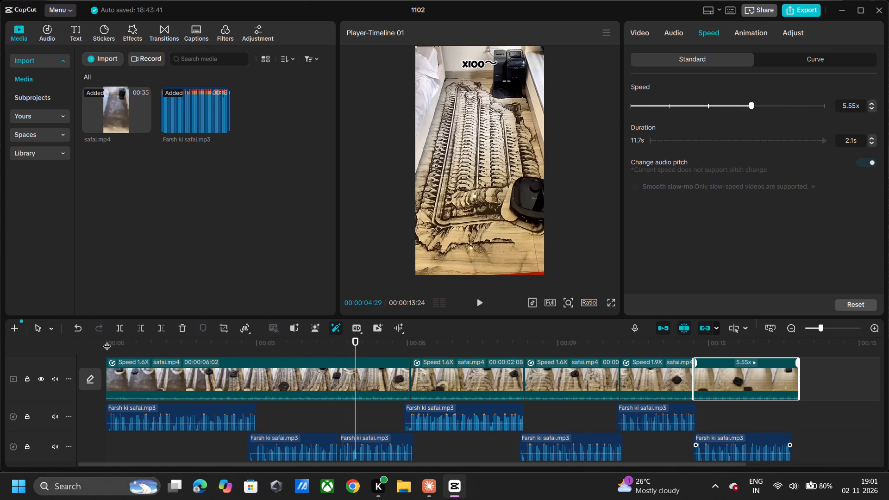
click(104, 343)
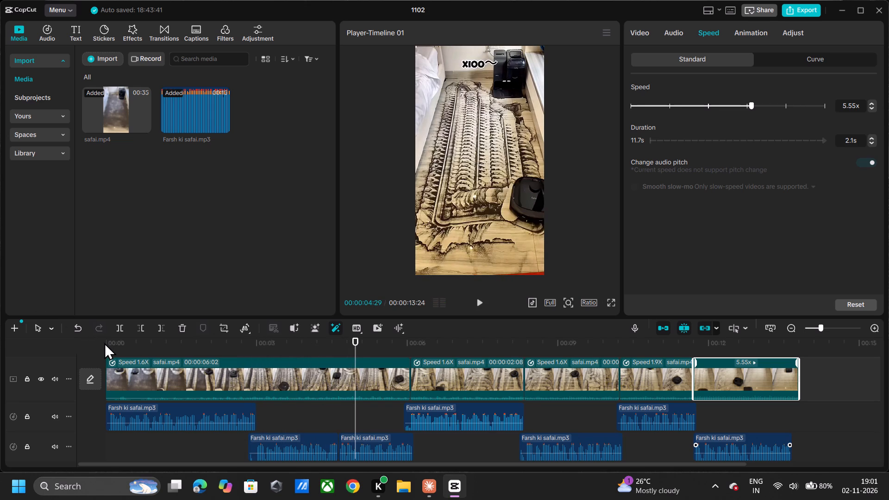
click(109, 342)
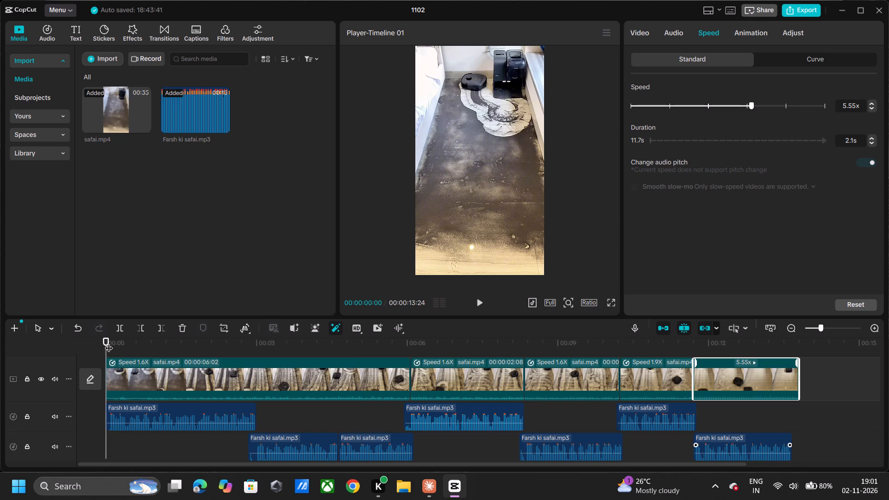
key(space)
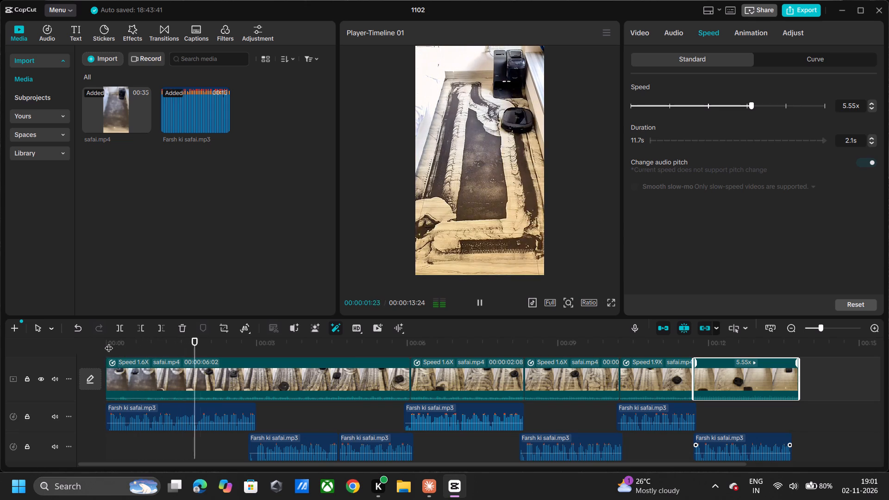
key(space)
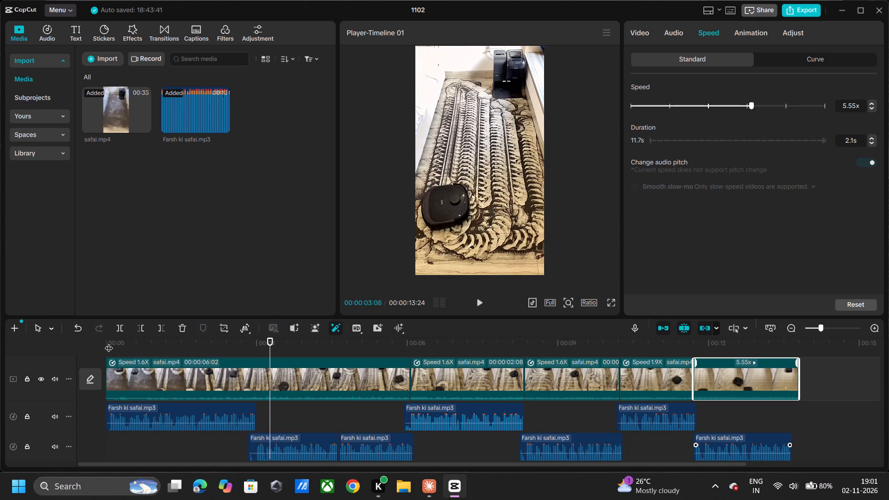
key(space)
key(space)
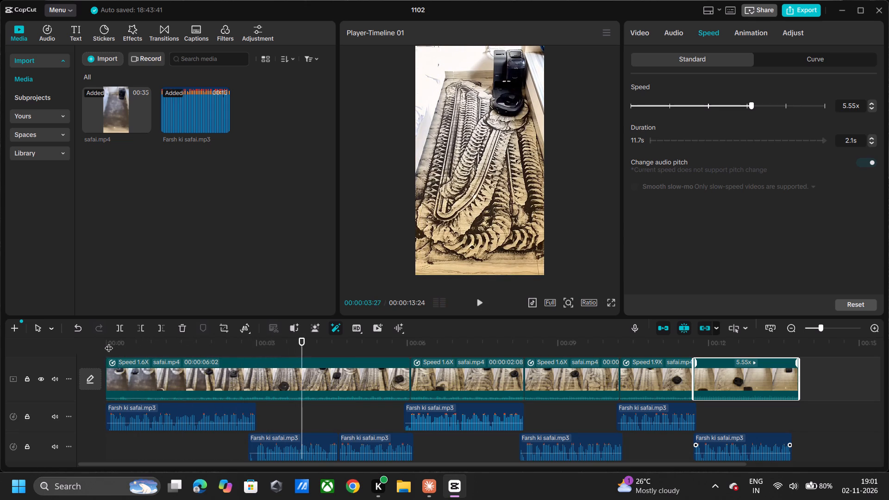
Split the first safai.mp4 piece at 00:00:03:00, near where the second voiceover piece starts.
click(247, 348)
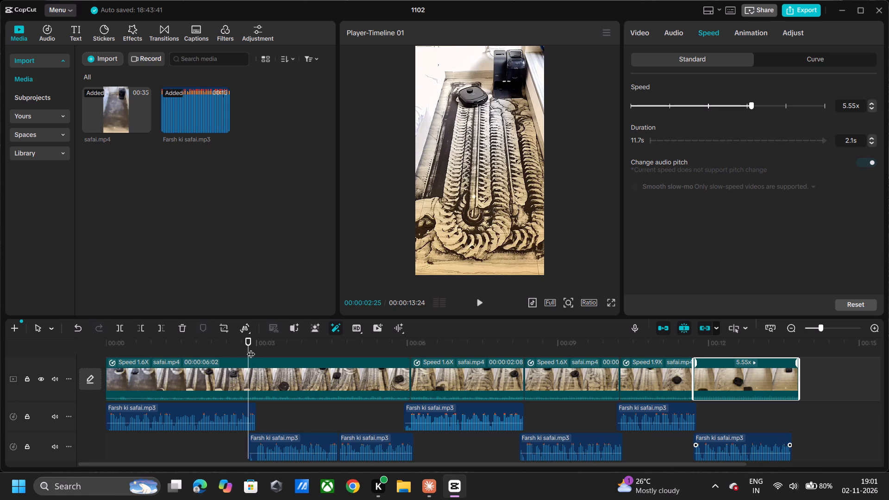
key(space)
key(space)
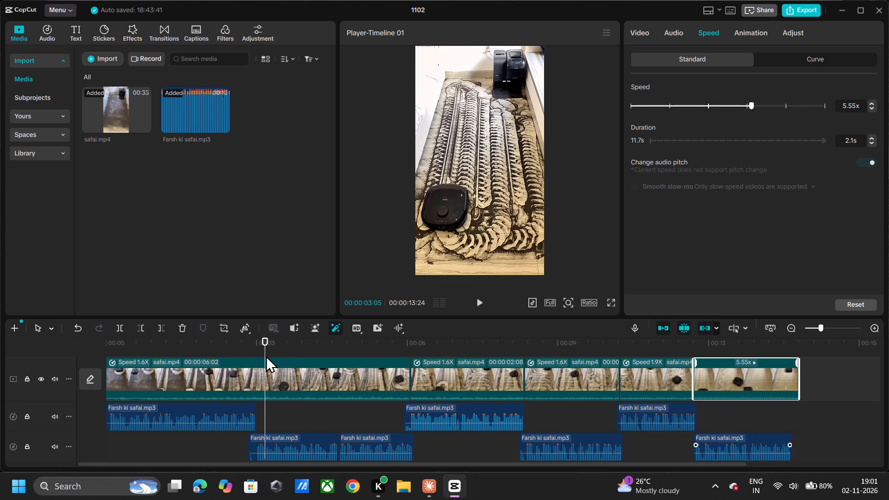
click(253, 350)
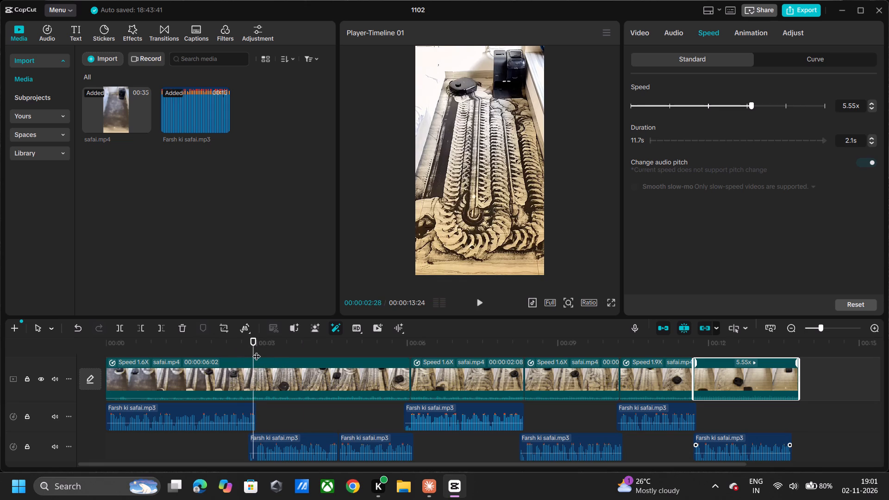
click(257, 350)
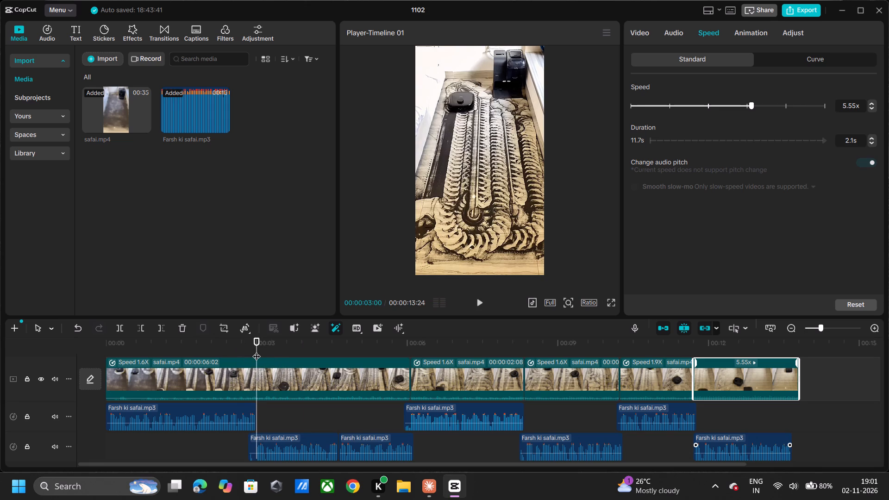
key(ctrl+b)
ctrl+click(257, 350)
Split the safai.mp4 piece that starts at 3 s at 00:00:04:19, where the third voiceover piece starts.
click(281, 378)
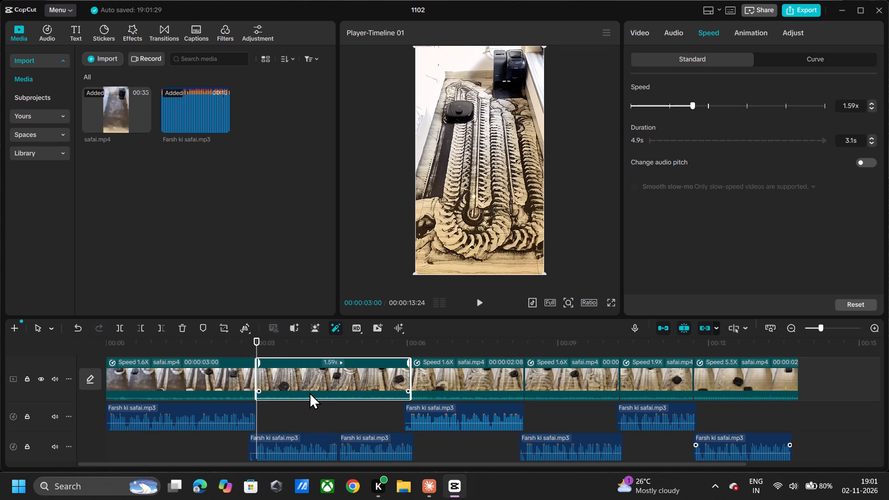
key(Right)
key(Right)
key(Right)
key(Right)
key(Right)
key(Right)
key(Right)
key(Right)
key(Right)
key(Right)
key(Right)
key(Right)
key(Right)
key(Right)
key(Right)
key(Right)
key(Right)
key(Right)
key(Right)
key(Right)
key(Right)
key(Right)
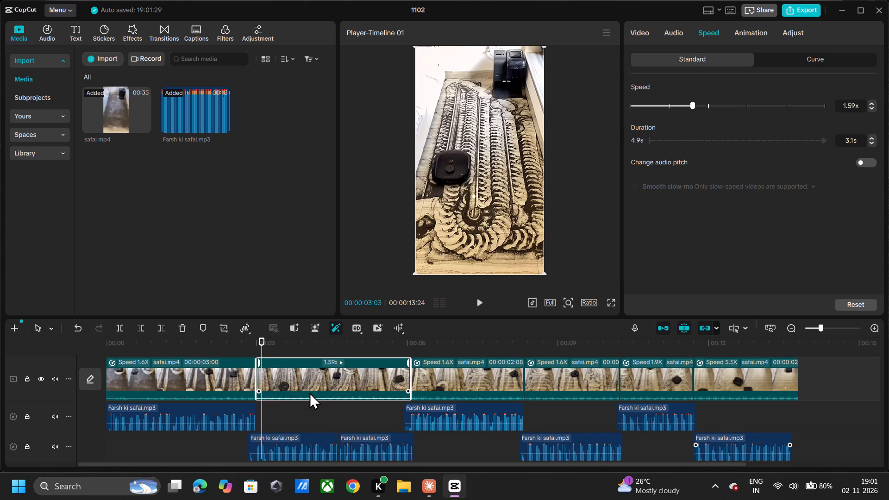
key(Right)
key(Right)
key(Right)
key(Right)
key(Right)
key(Right)
key(Right)
key(Right)
key(Right)
key(Right)
key(Right)
key(Right)
key(Right)
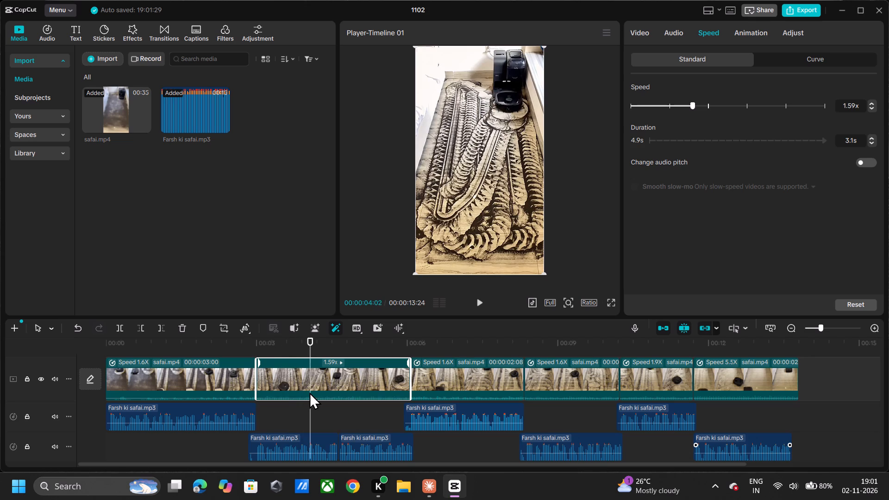
key(Right)
key(Right)
key(Right)
key(Right)
key(Right)
key(Right)
key(Right)
key(Right)
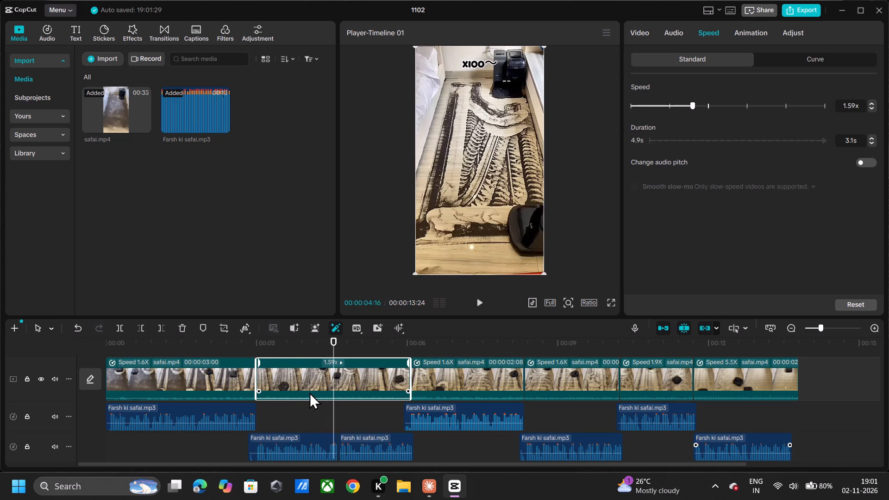
key(Right)
key(Right)
key(Right)
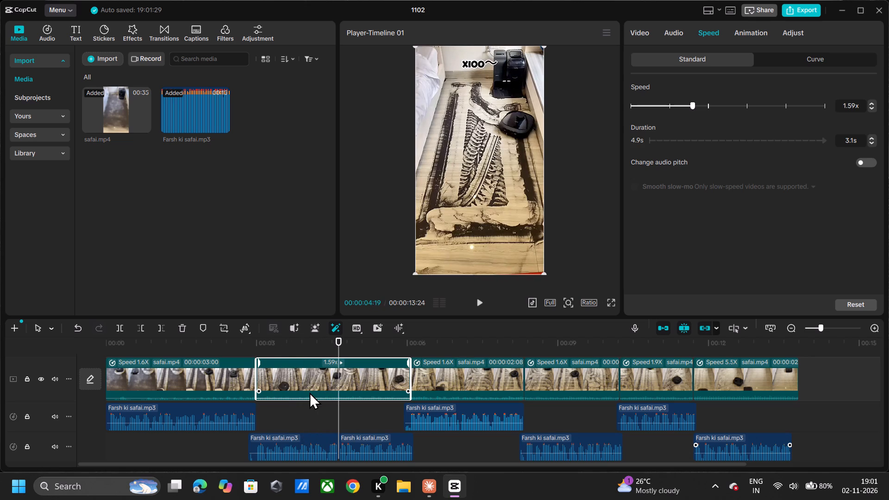
key(ctrl+b)
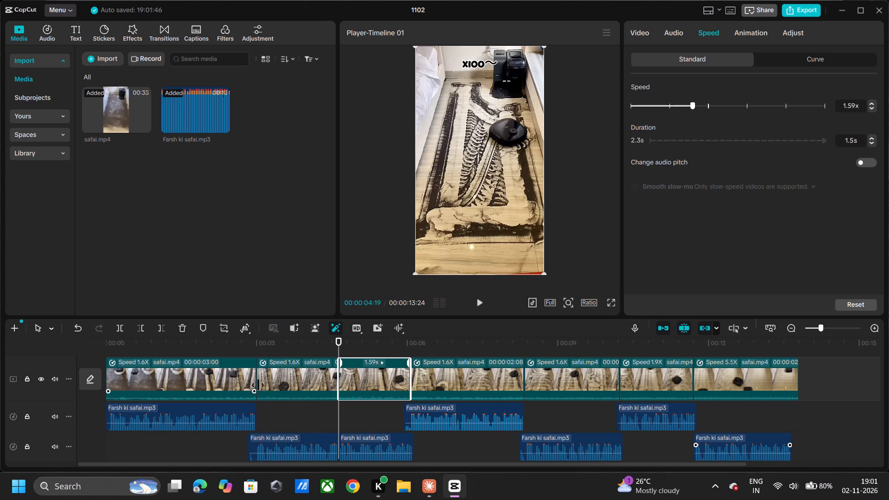
Scale the safai.mp4 piece between 00:00:03:00 and 00:00:04:19 up to 122%.
click(288, 366)
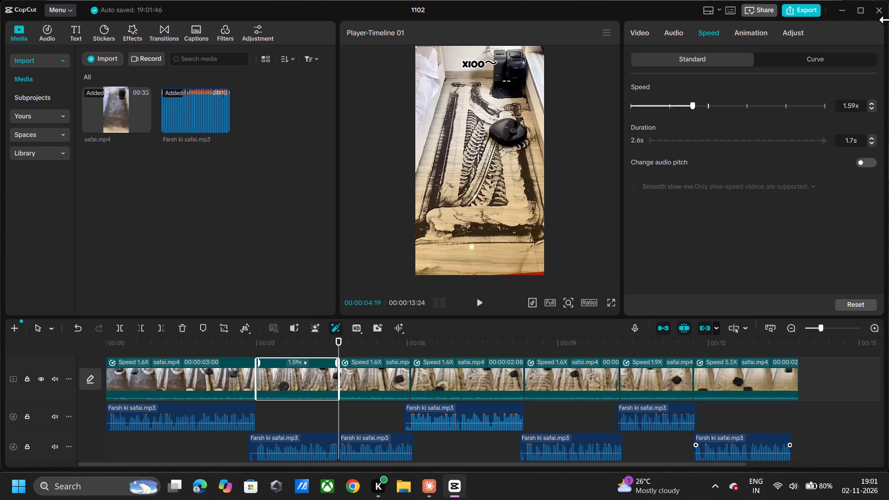
click(634, 25)
click(670, 117)
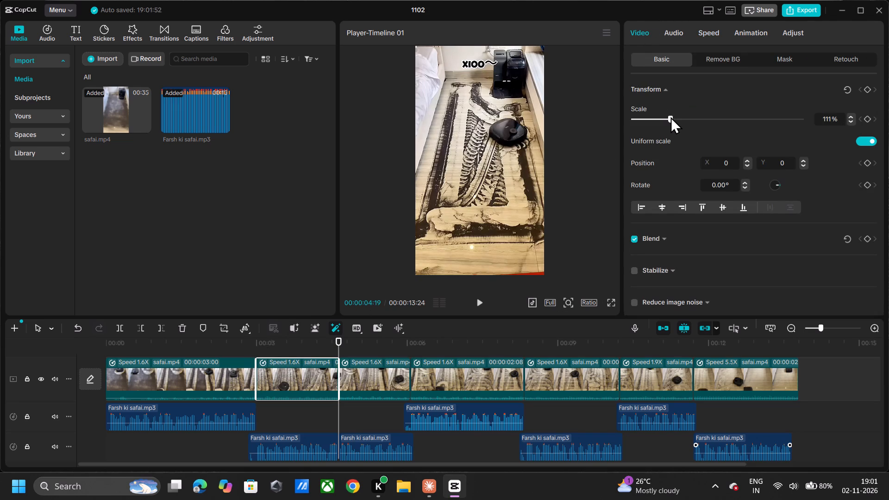
click(293, 338)
click(277, 341)
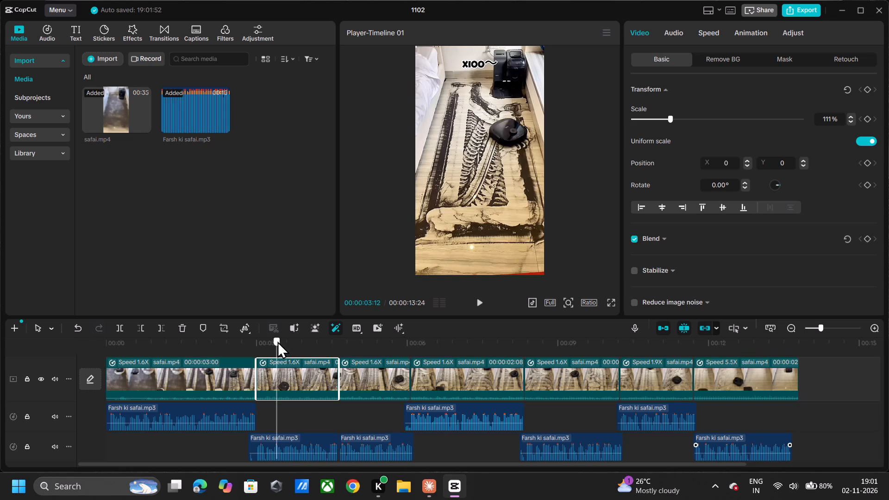
click(677, 120)
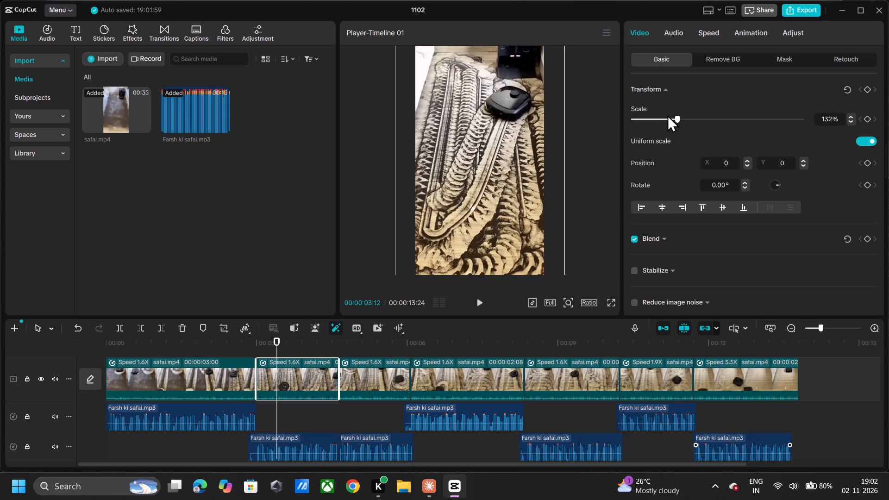
click(668, 116)
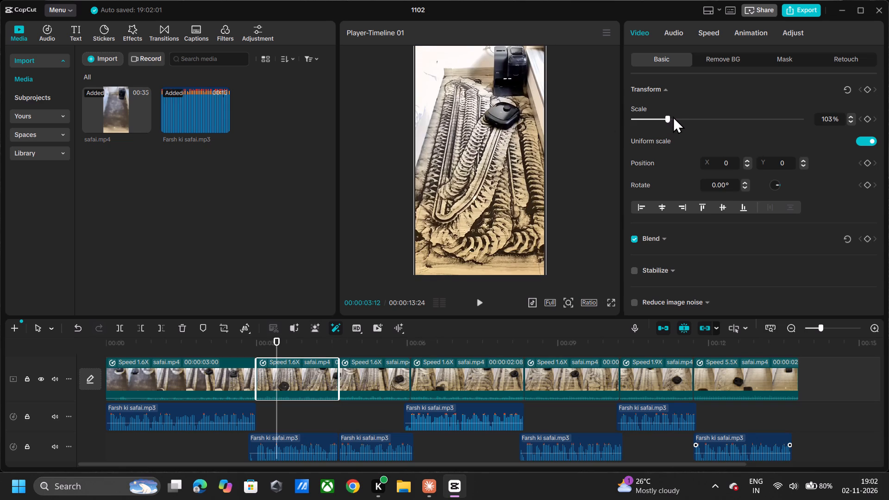
click(673, 116)
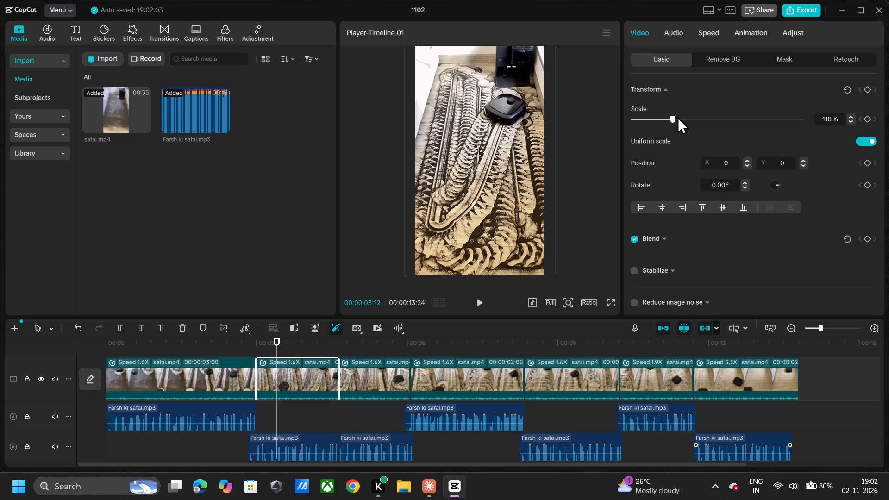
click(677, 117)
click(674, 117)
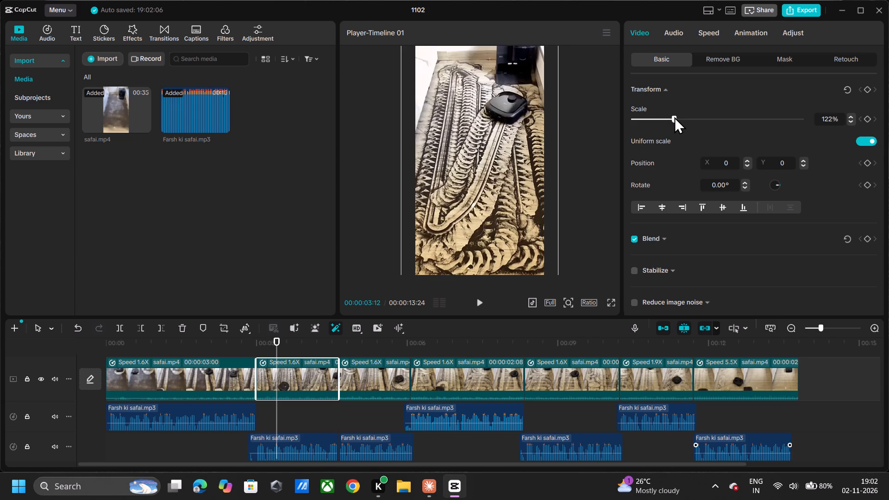
click(526, 132)
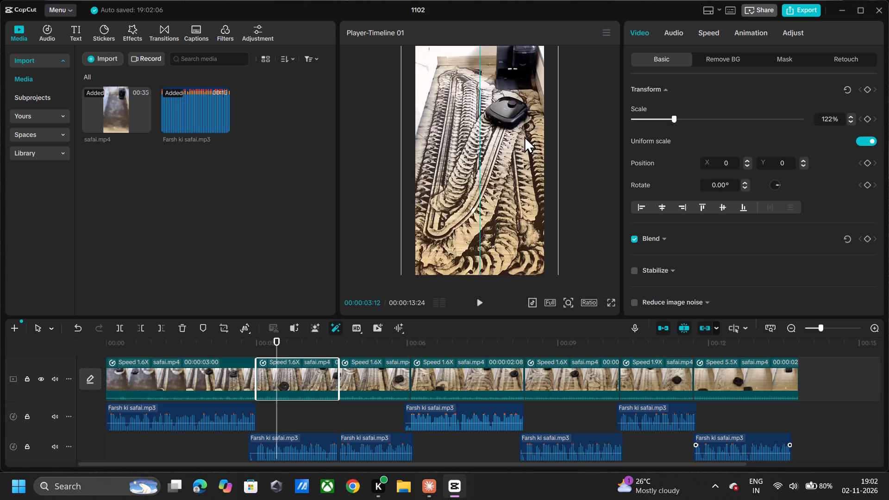
Play the timeline from about 1 s to 00:00:08:11, pausing around the changeovers between voiceover pieces to check the video cuts.
click(169, 351)
key(space)
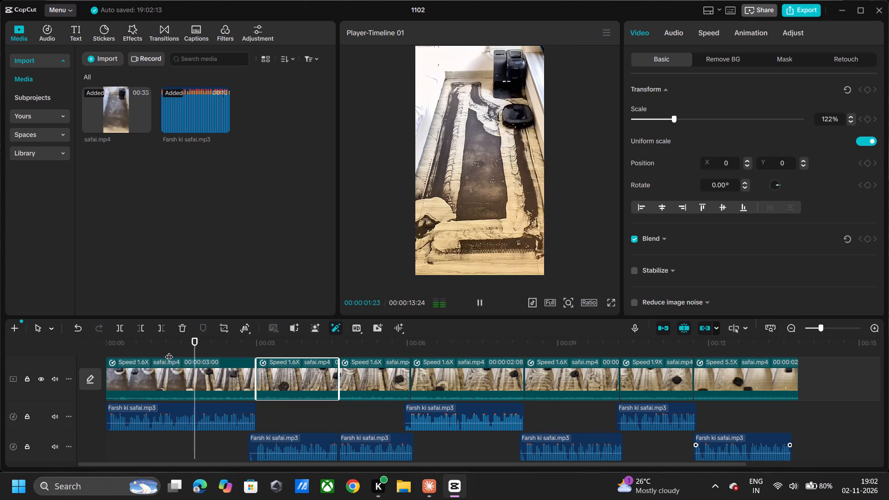
key(space)
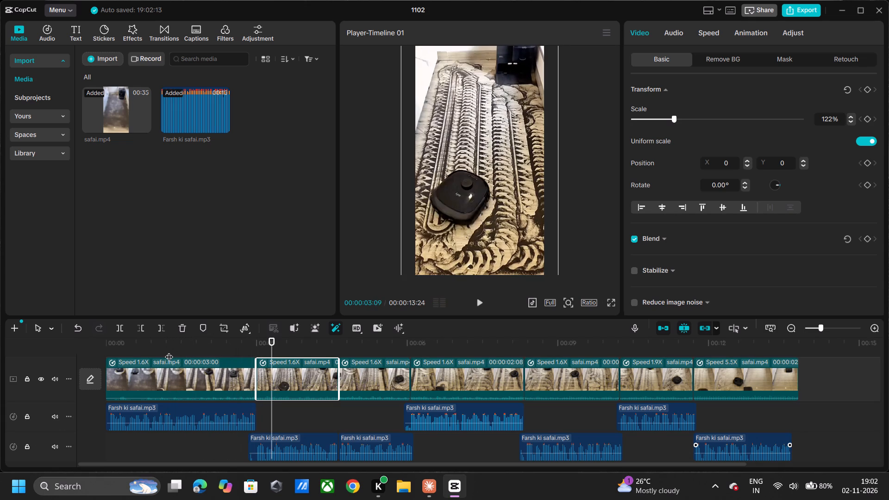
key(space)
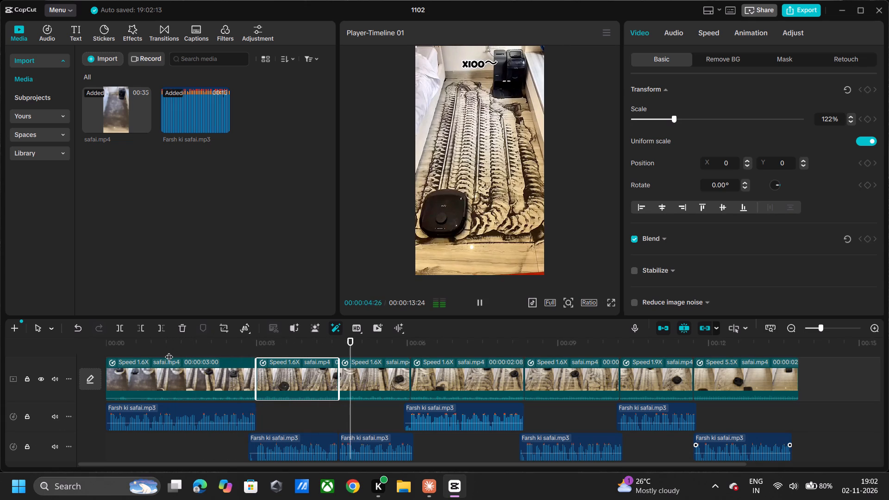
key(space)
key(space)
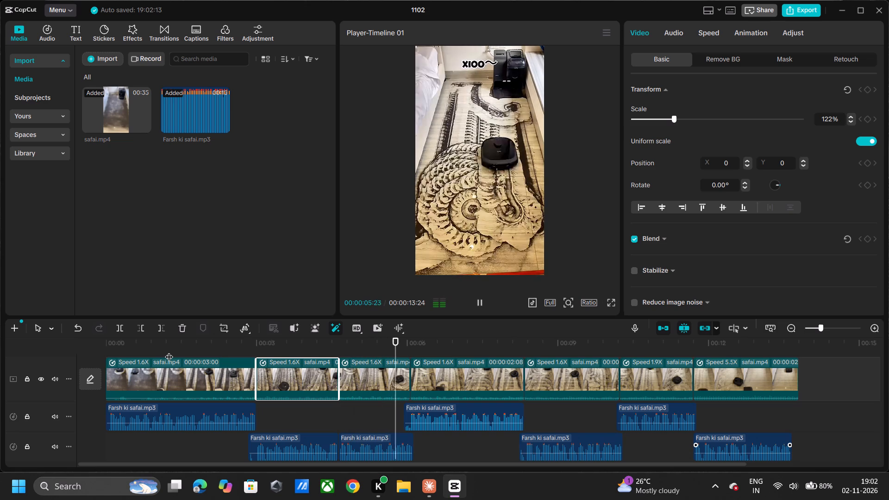
key(space)
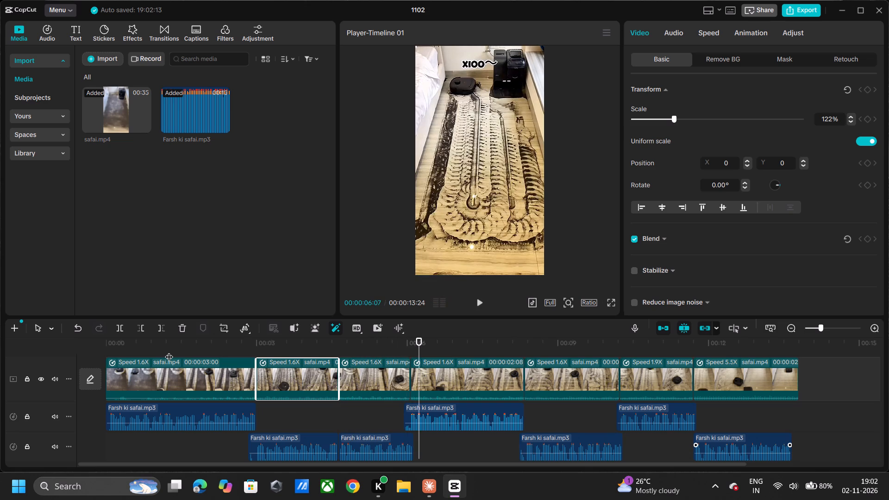
key(space)
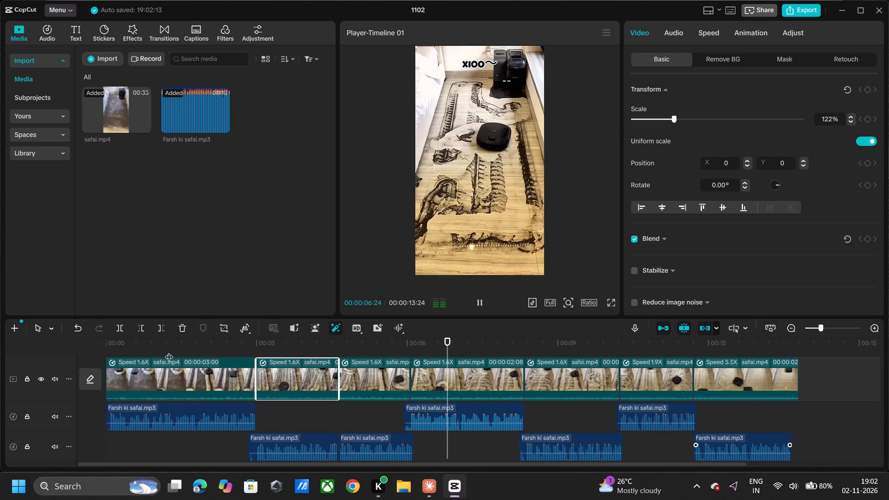
key(space)
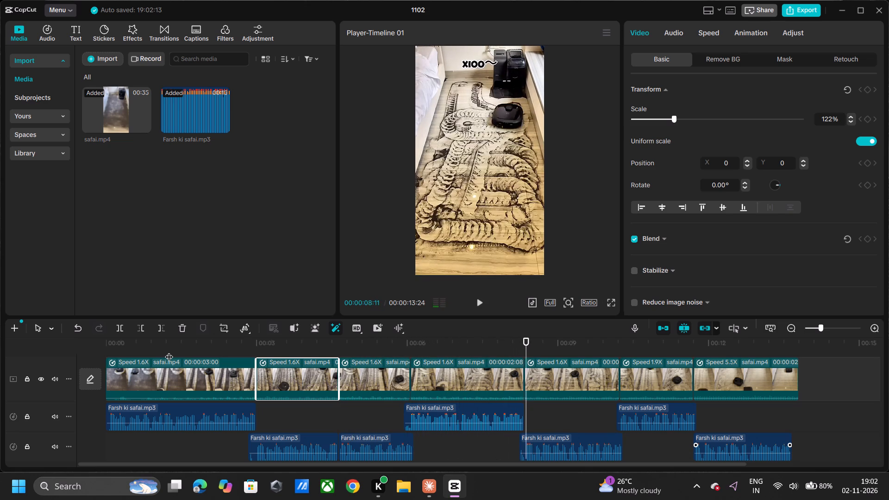
Scale the safai.mp4 piece that starts near 00:00:08:10, under the fifth voiceover piece, up to 114%.
click(532, 361)
click(677, 116)
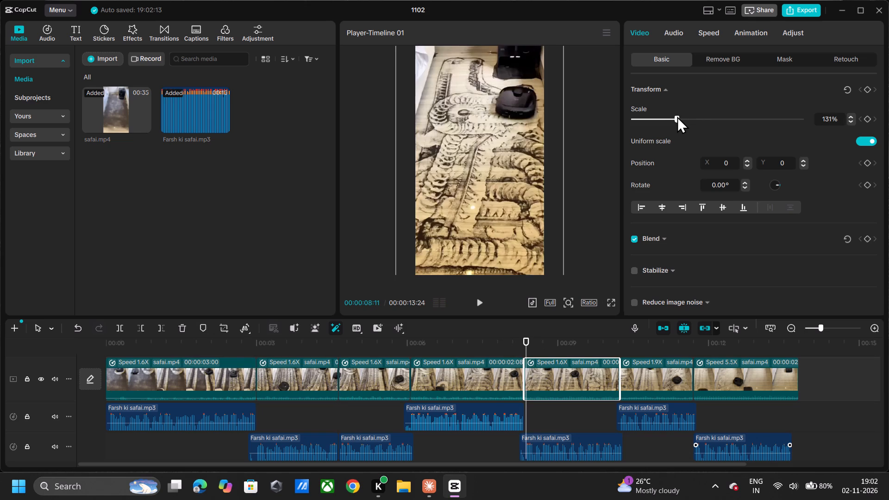
click(671, 117)
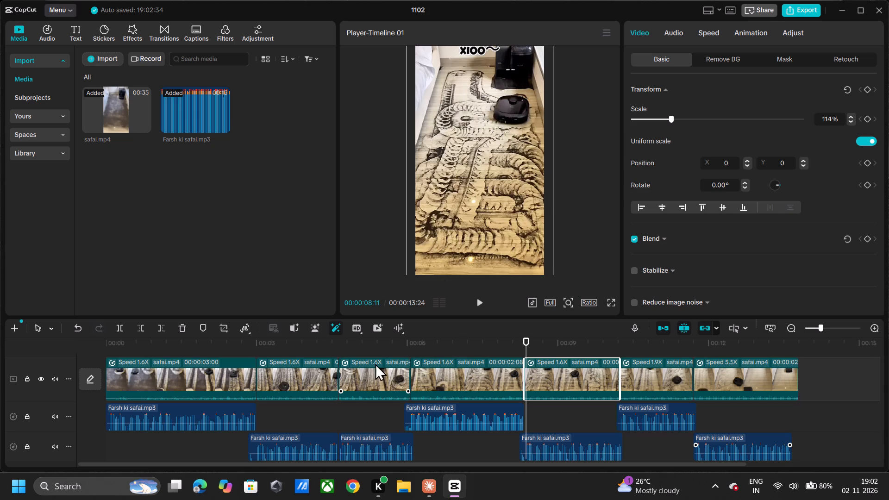
Review the timeline from 00:00:00:24 to the end of the narration, pausing at the changeovers to check the zoomed and unzoomed pieces.
click(421, 371)
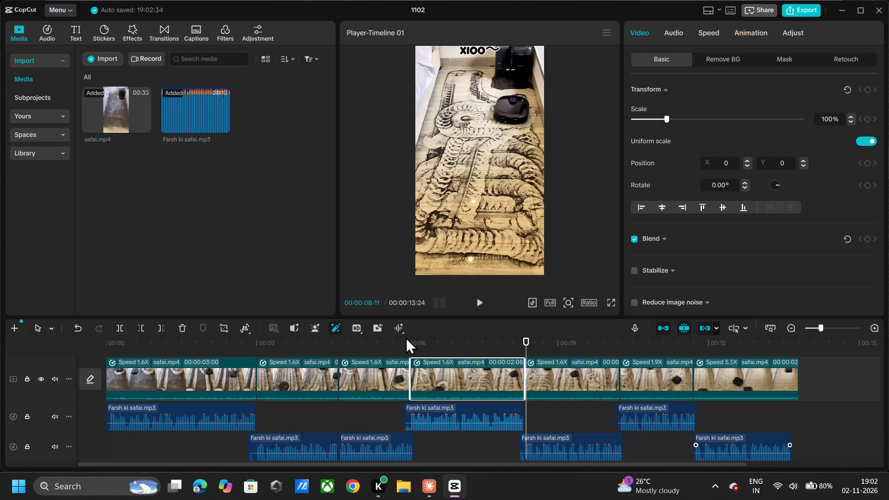
click(146, 345)
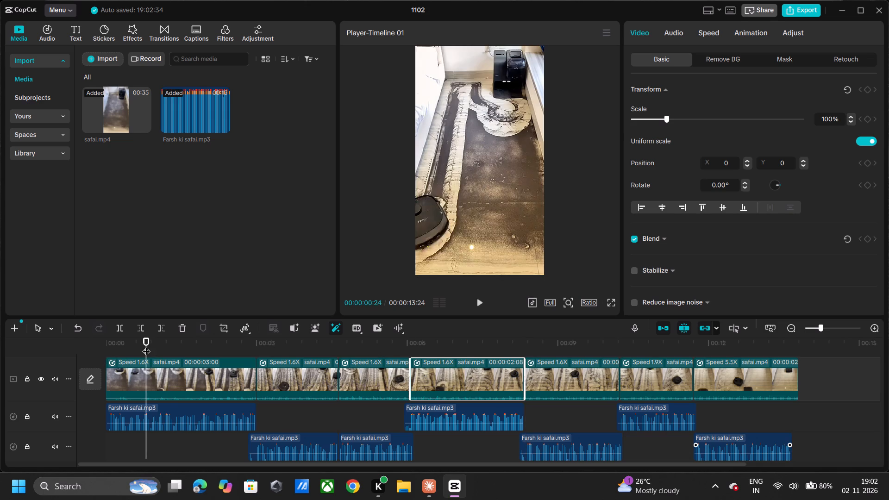
key(space)
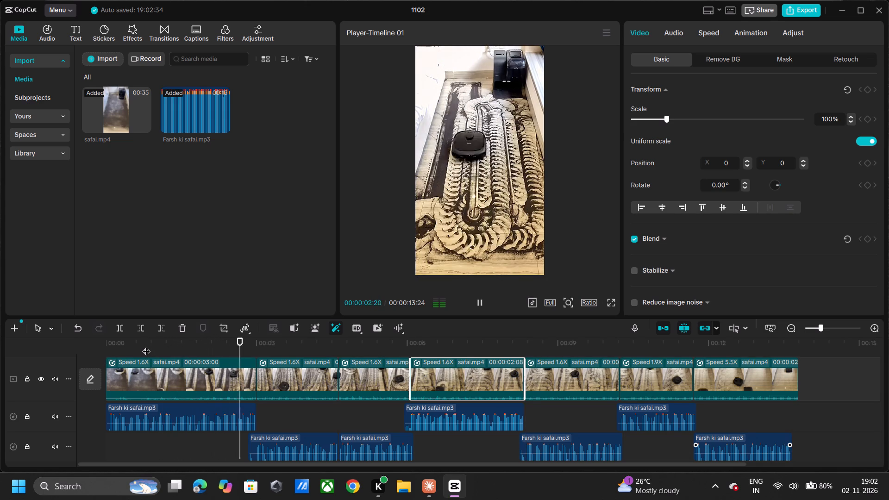
key(space)
key(space)
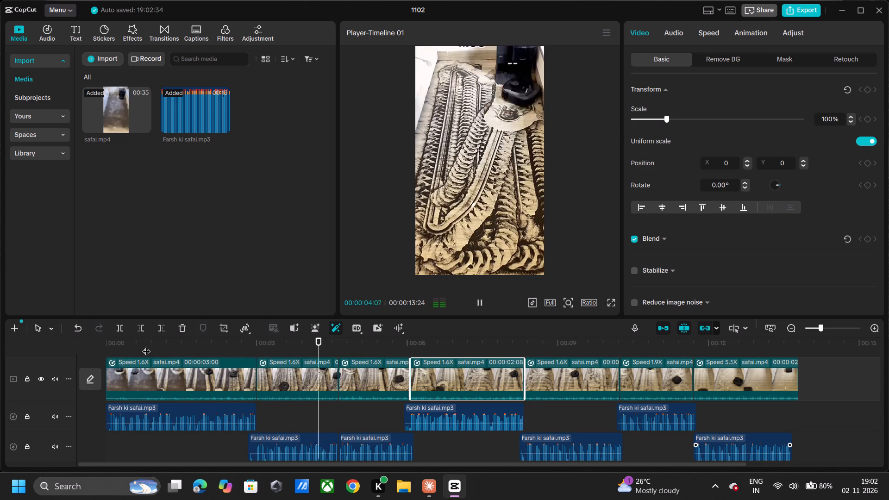
key(space)
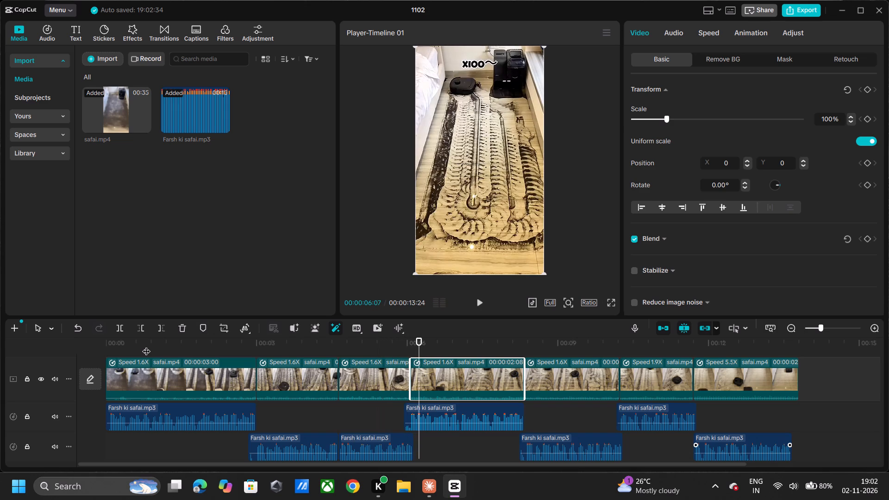
key(space)
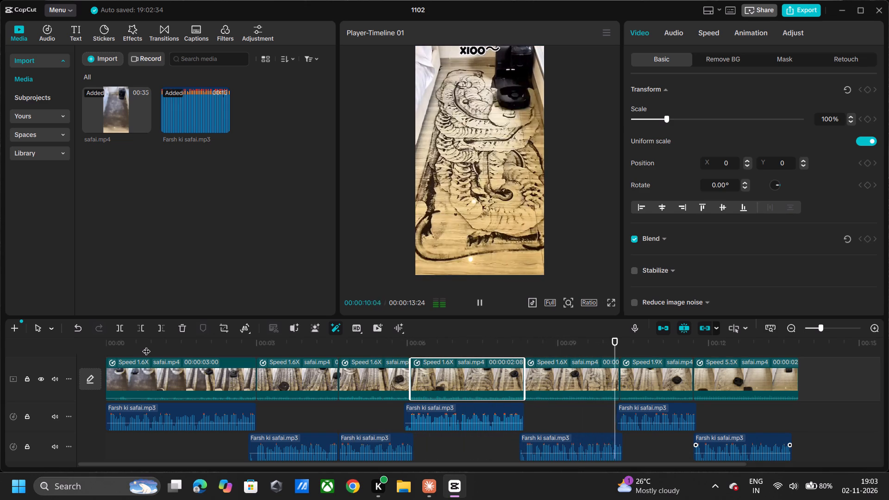
key(space)
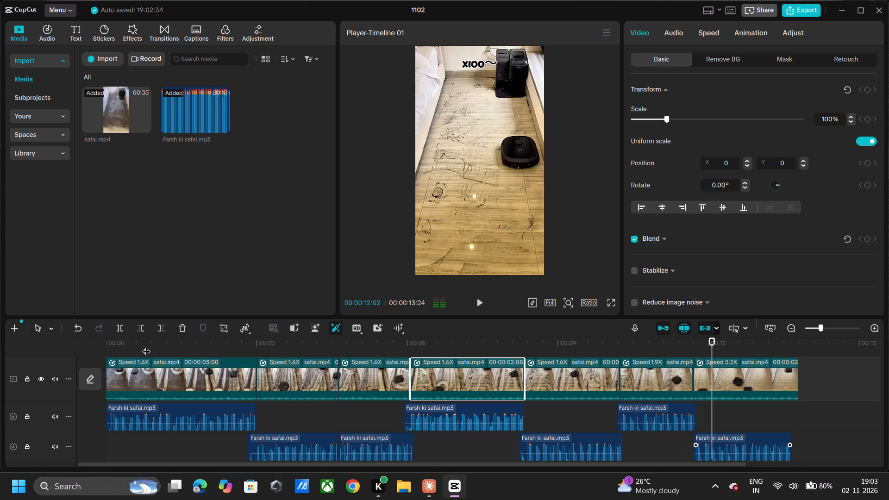
key(space)
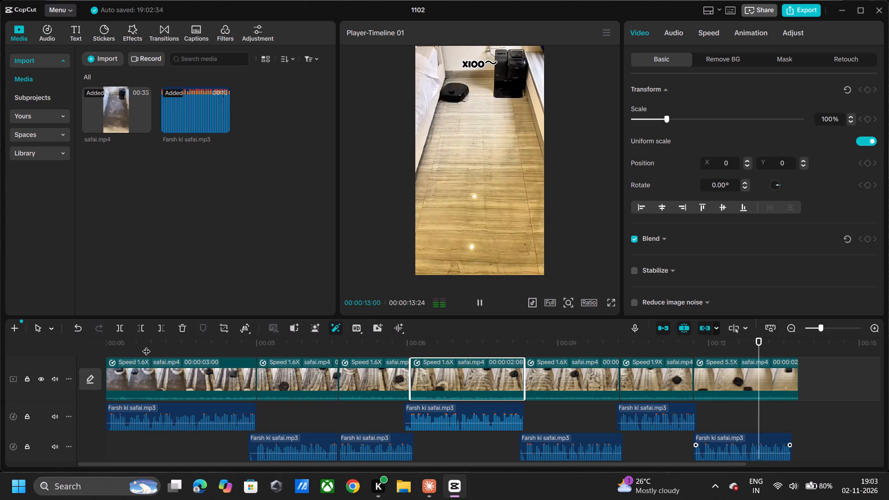
key(space)
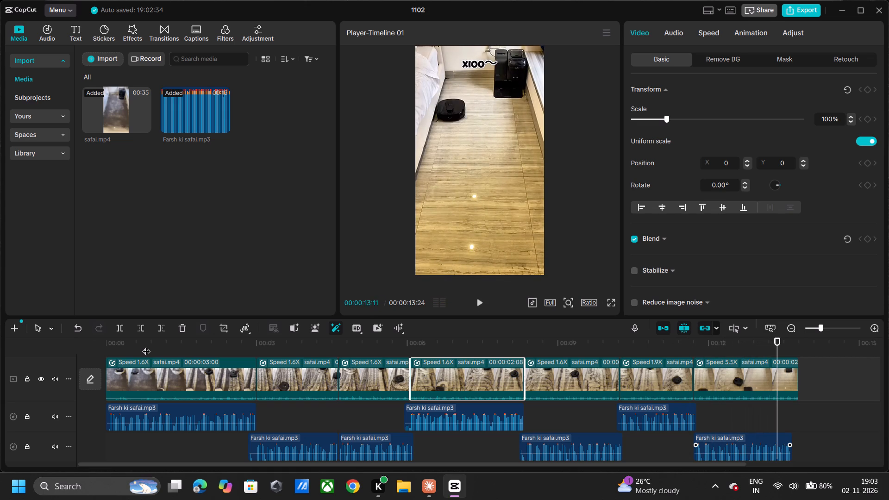
key(space)
key(space)
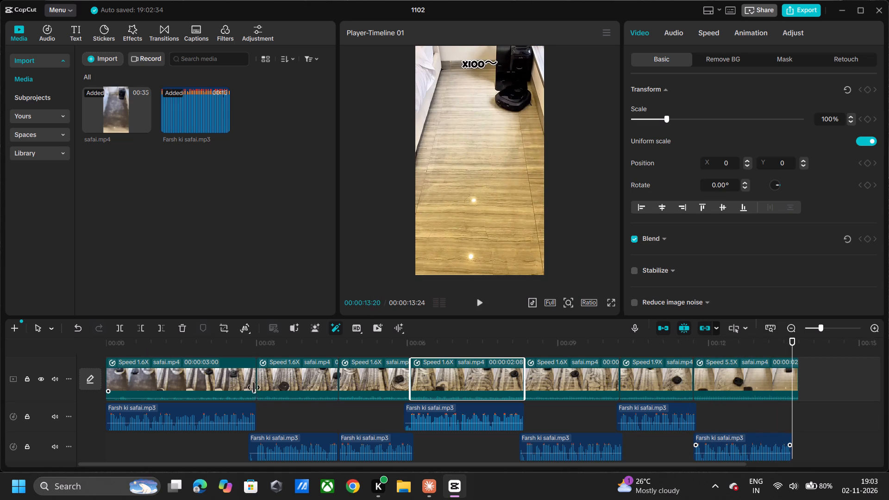
Trim the end of the last safai.mp4 piece back to 00:00:13:20, where the final voiceover piece ends.
click(795, 371)
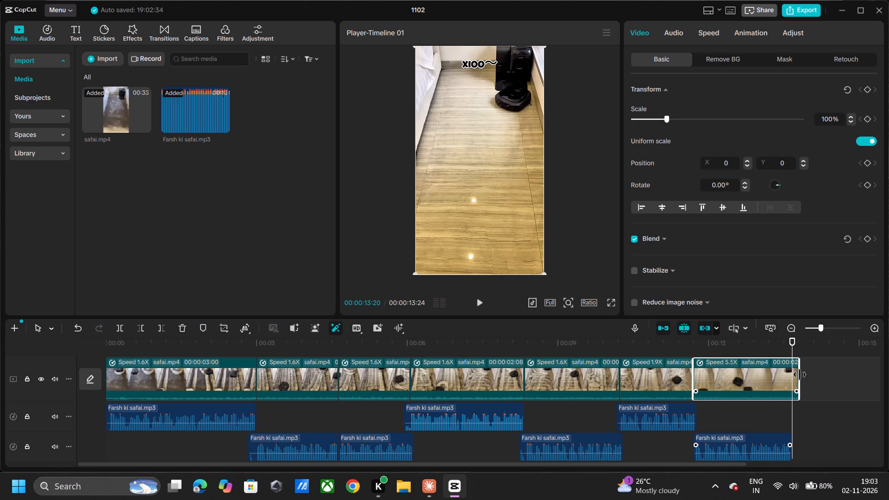
key(space)
key(space)
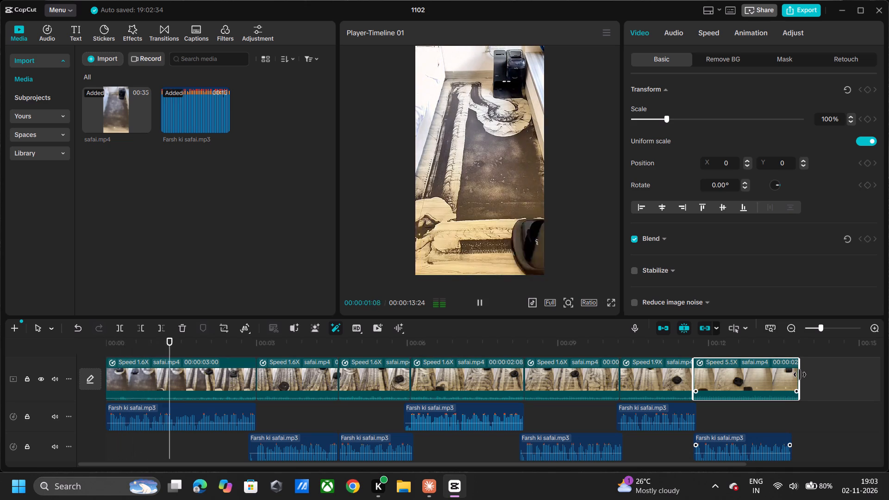
drag(800, 375, 797, 375)
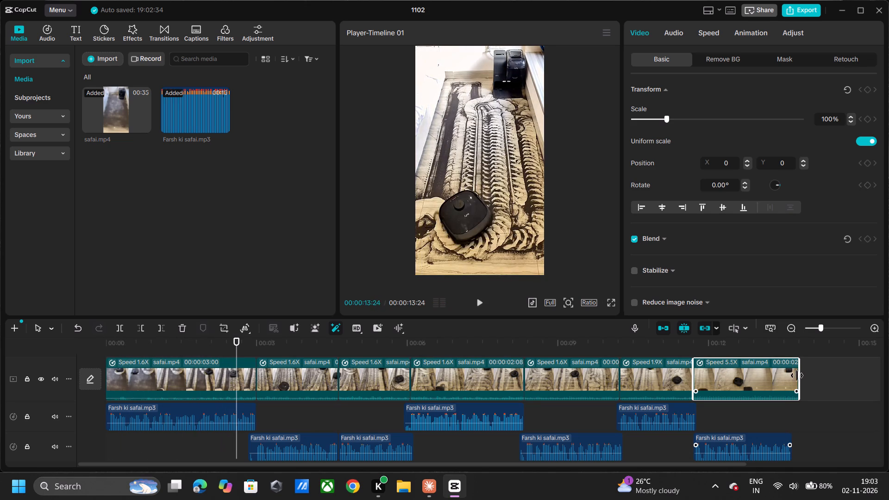
drag(797, 375, 792, 379)
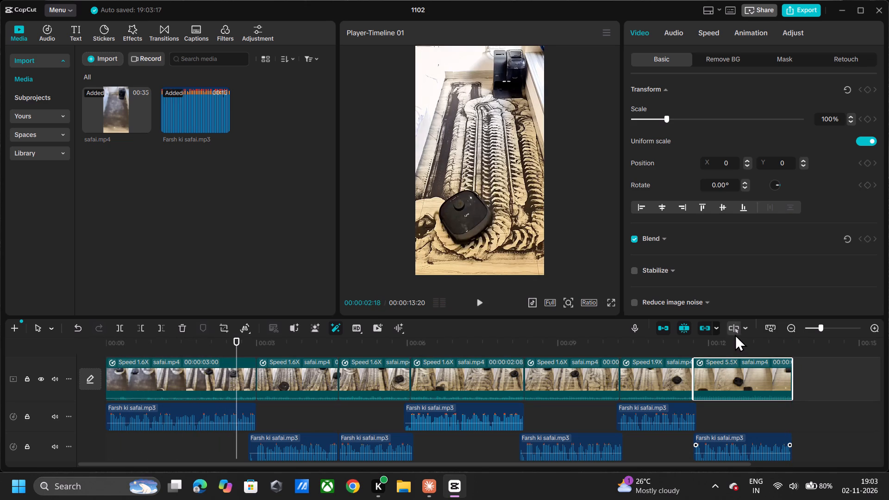
Play the trimmed ending and replay the timeline from the start up to 00:00:08:09, pausing around the voiceover changeovers.
click(736, 344)
key(space)
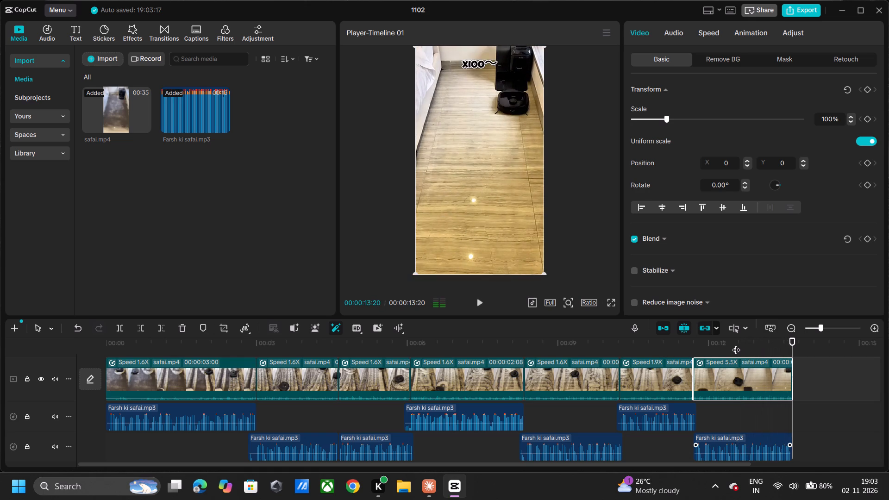
key(space)
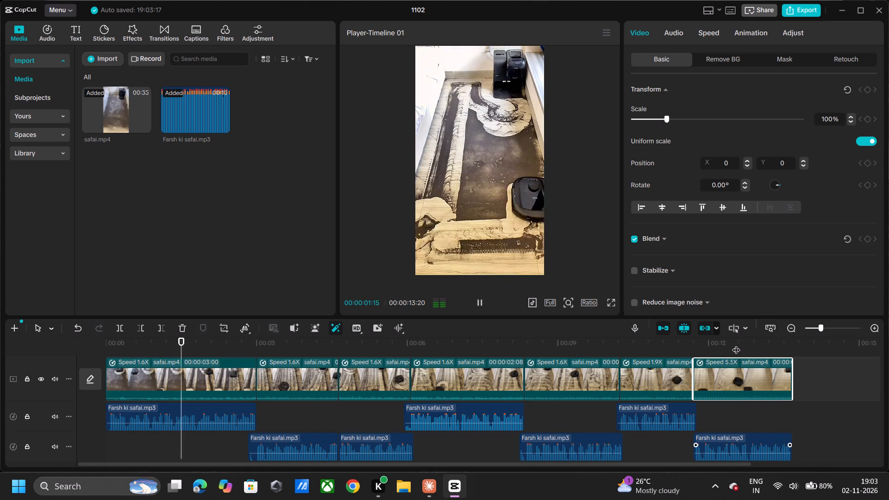
key(space)
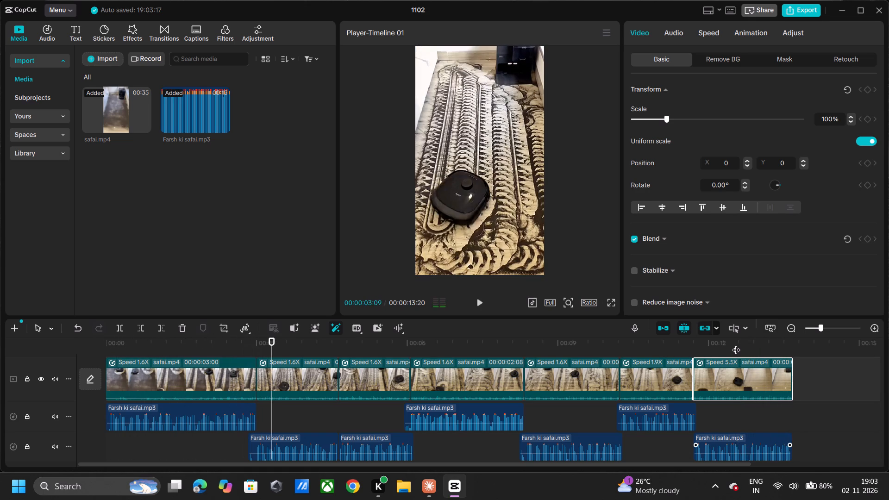
key(space)
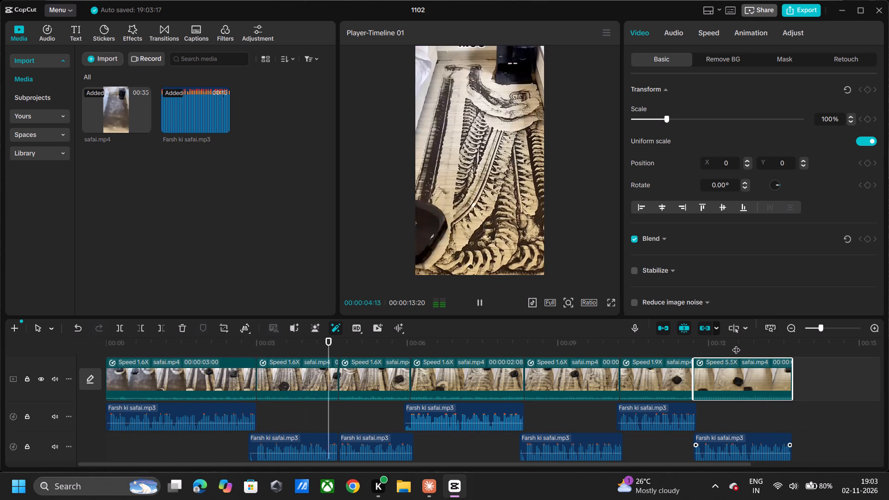
key(space)
key(space)
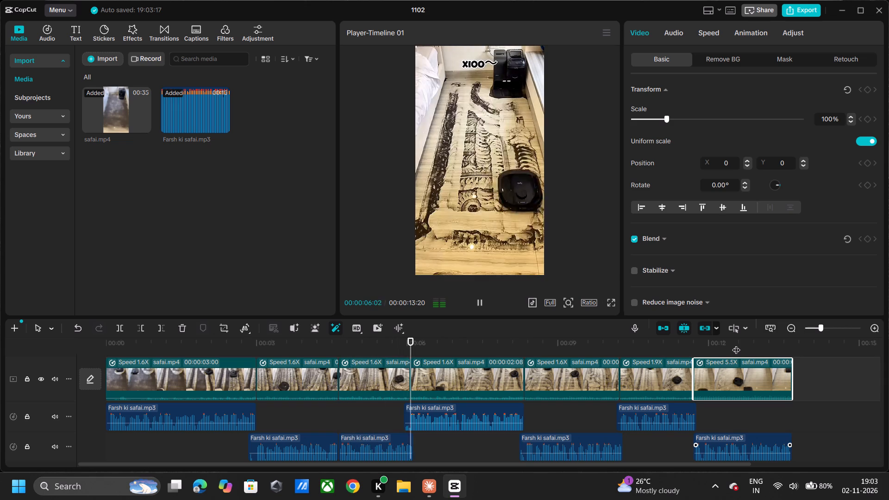
key(space)
key(space)
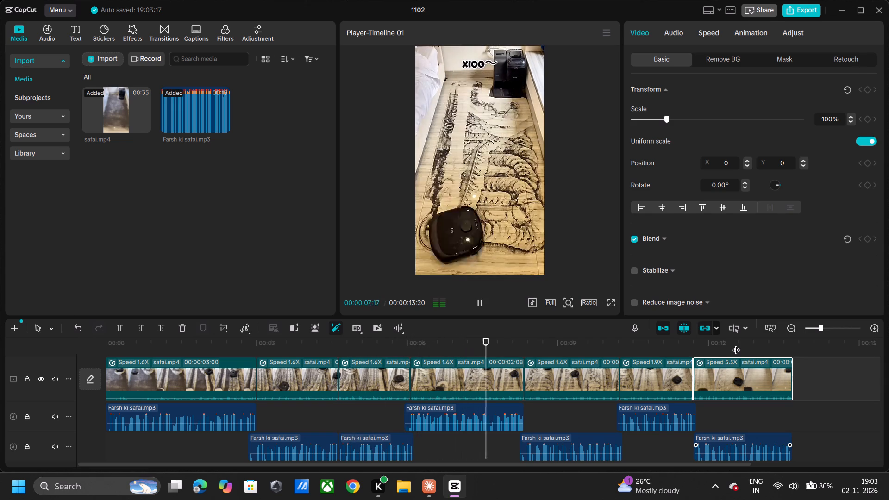
key(space)
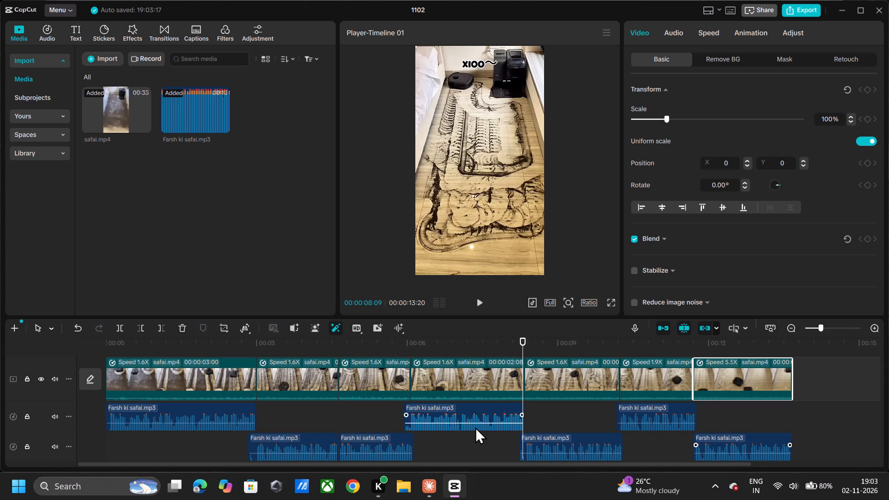
Examine the first safai.mp4 piece by playing it up to 00:00:02:26 and stepping frame by frame through its opening frames to 00:00:00:04.
click(125, 371)
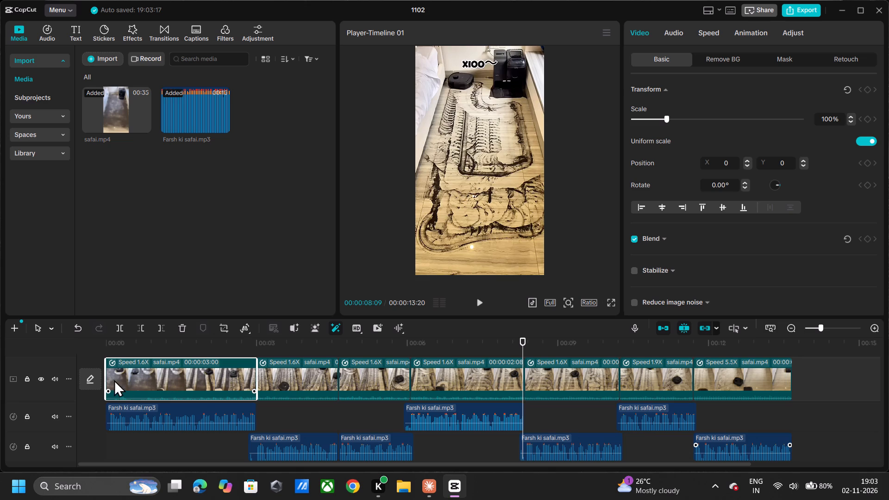
click(109, 345)
key(space)
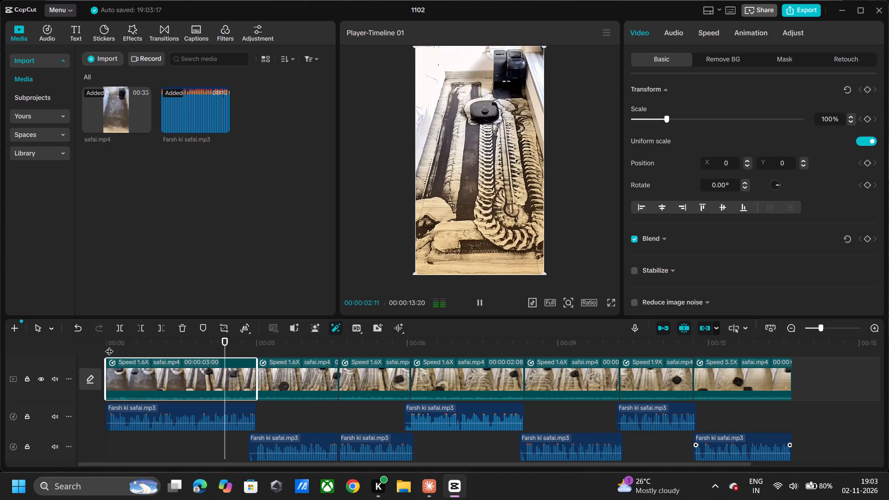
key(space)
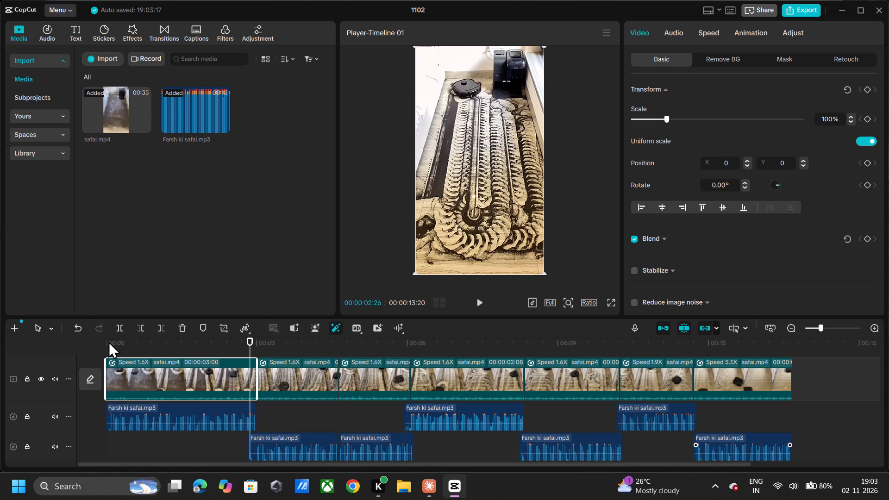
drag(108, 341, 84, 341)
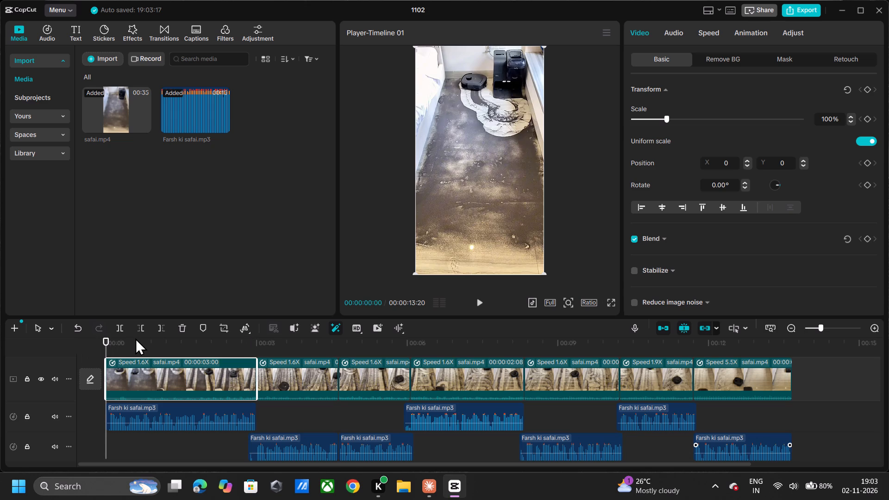
key(Right)
key(Right)
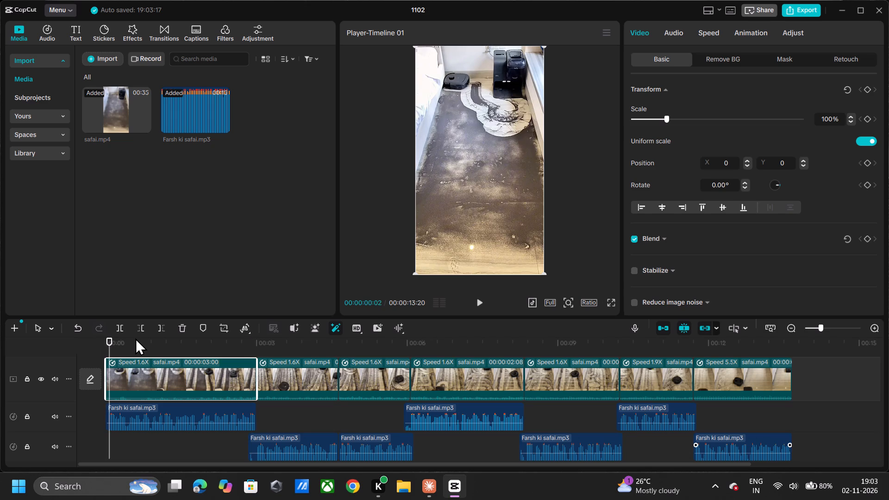
key(Right)
key(Right)
key(Right)
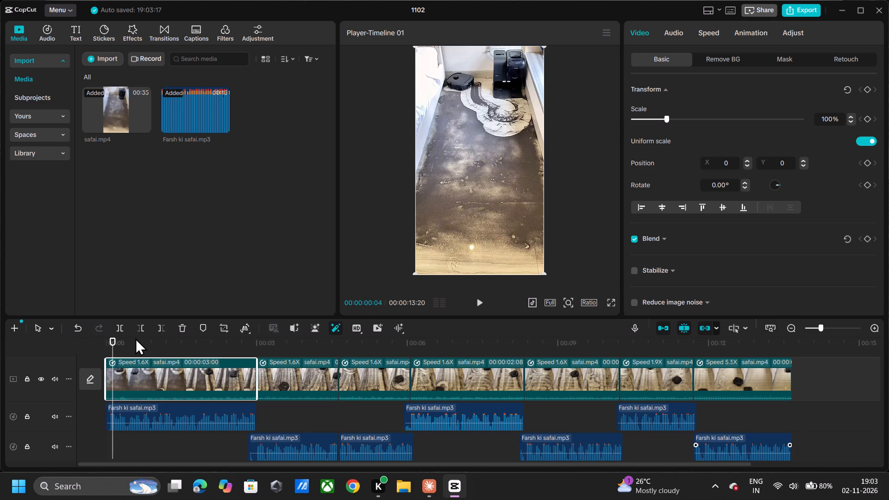
key(Left)
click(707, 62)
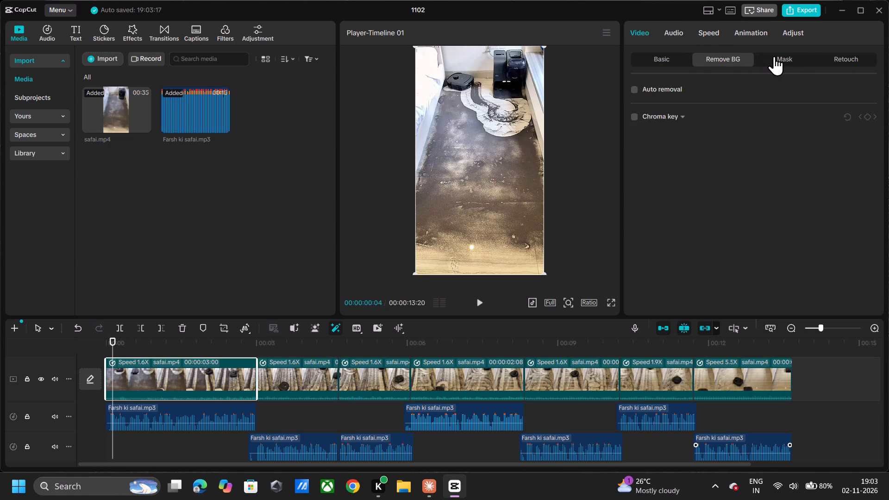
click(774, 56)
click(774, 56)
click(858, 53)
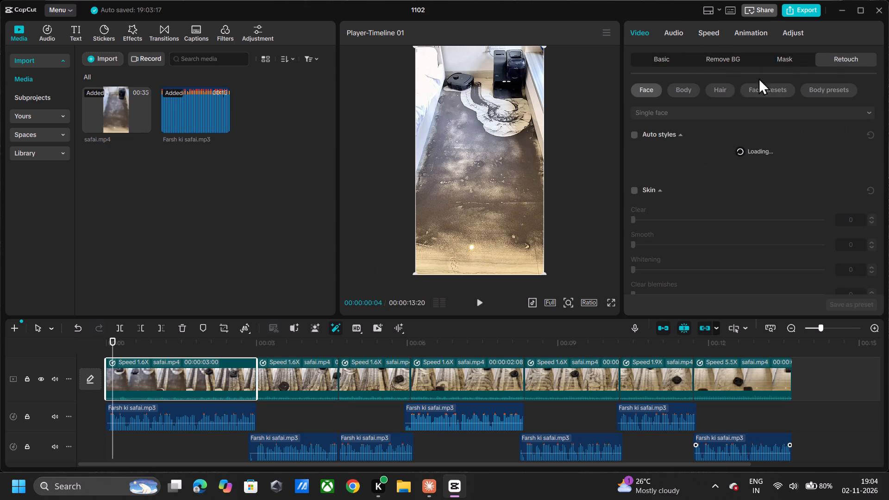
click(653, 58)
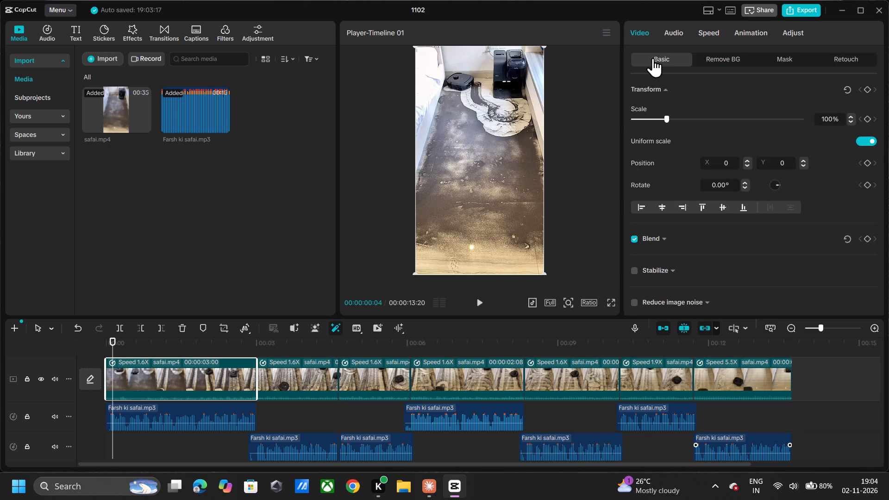
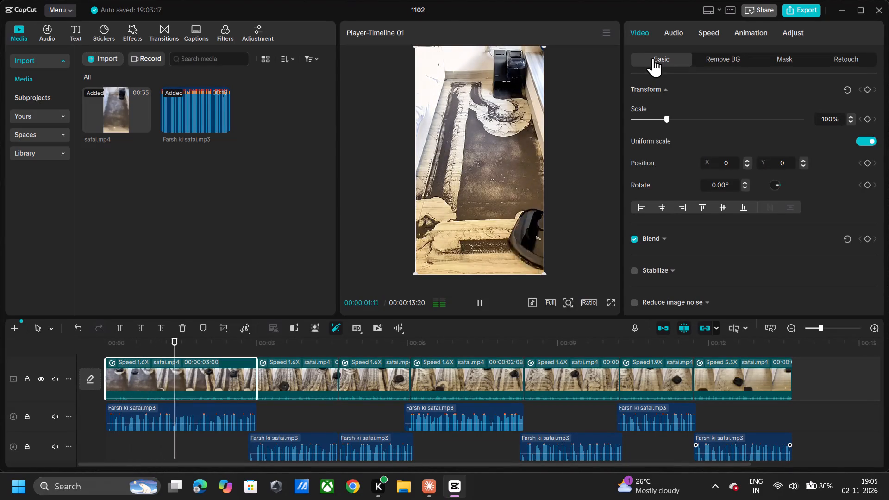
Add a Transform keyframe at 00:00:00:04 on the first safai.mp4 piece, keeping the scale at 100%.
key(space)
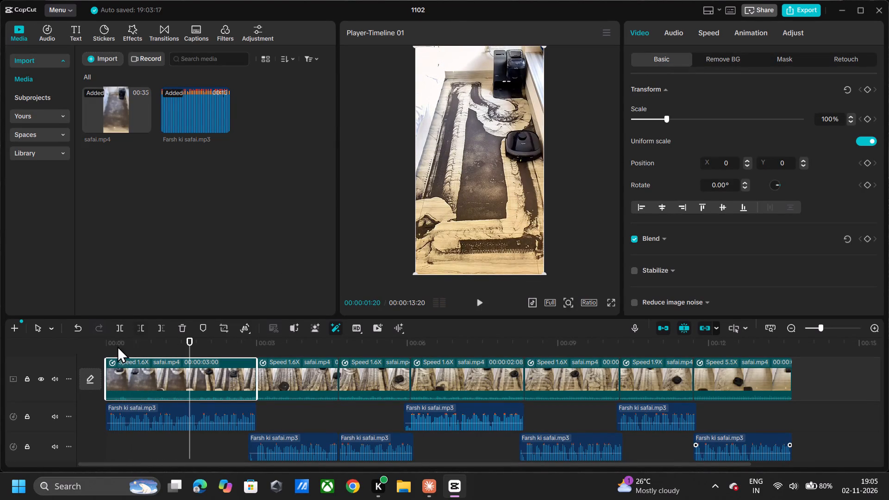
click(106, 345)
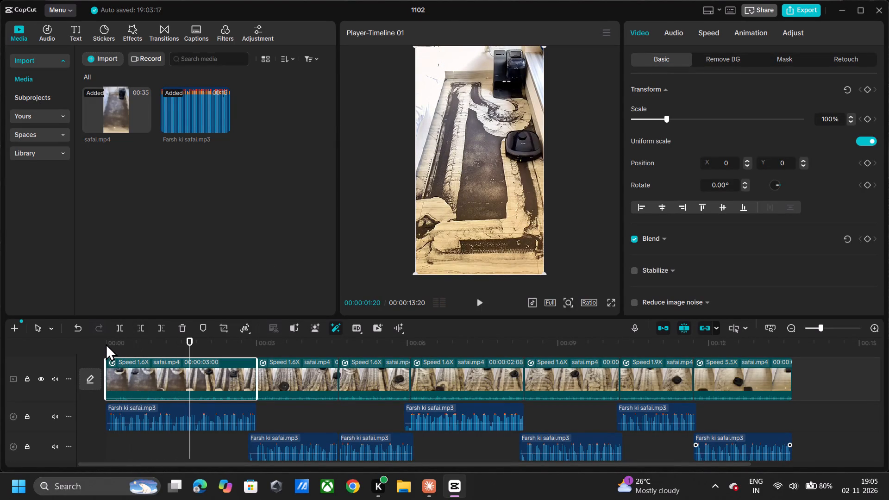
click(106, 344)
click(106, 341)
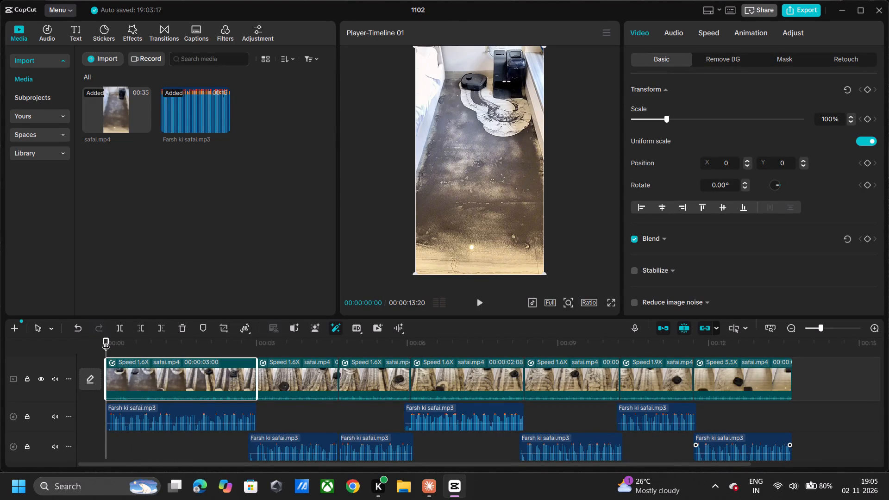
key(Right)
key(Right)
key(Right)
key(Right)
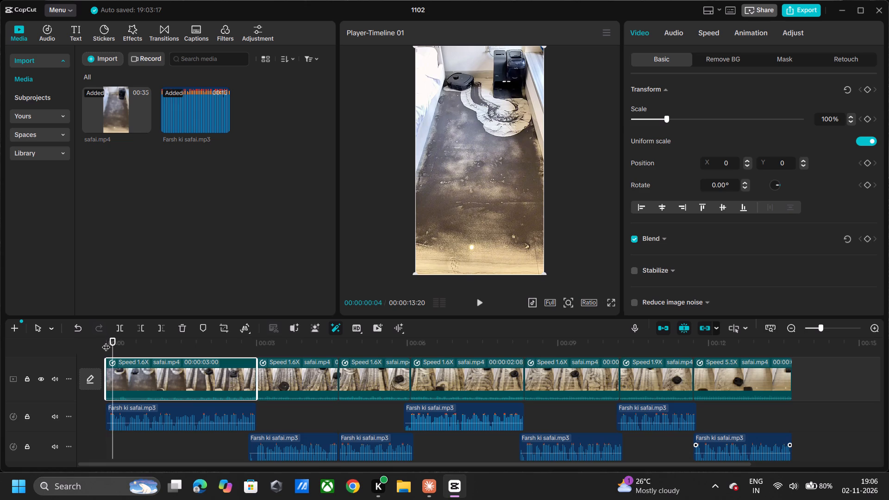
click(866, 87)
click(498, 164)
Add a second Transform keyframe at 00:00:00:00, the very start of the first safai.mp4 piece.
key(Left)
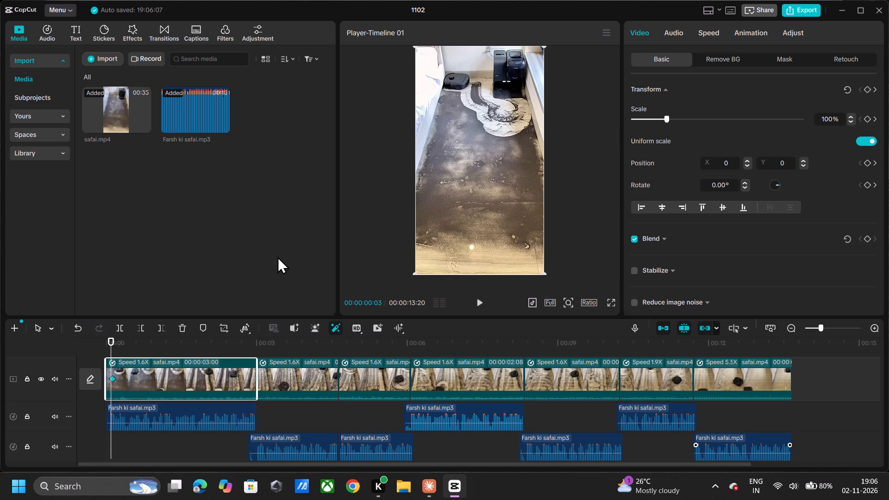
key(Left)
key(Left)
key(Left)
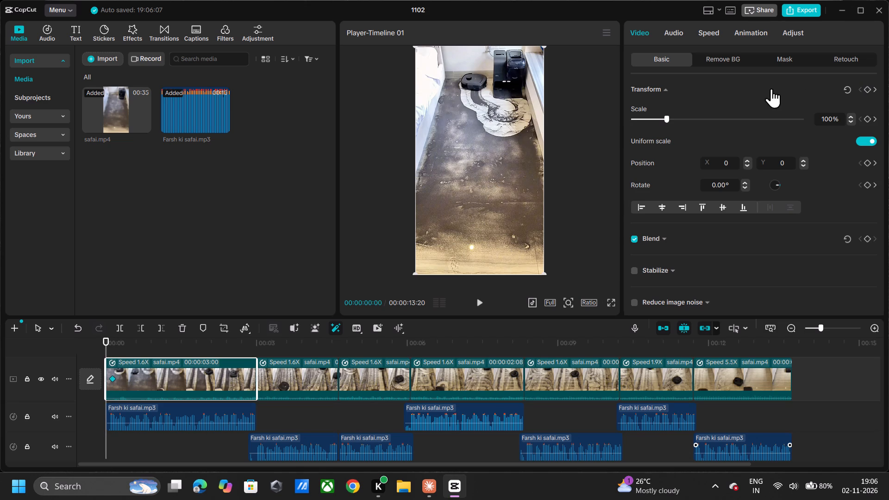
click(864, 87)
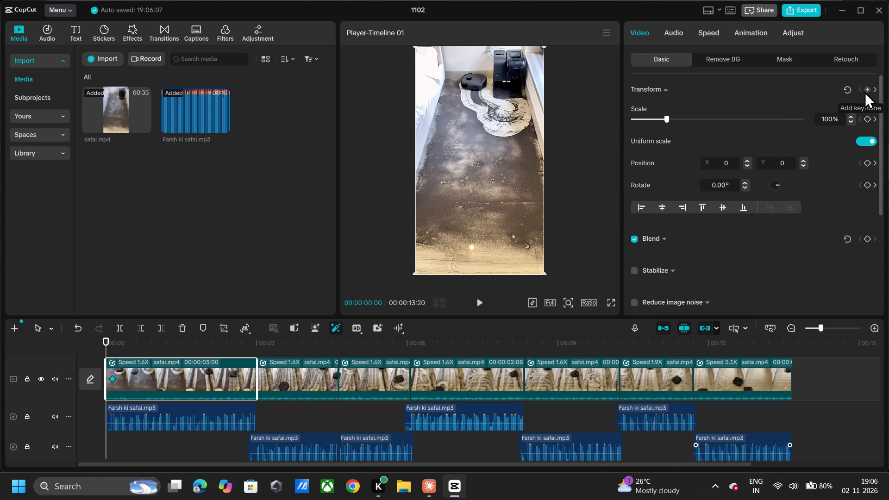
click(864, 92)
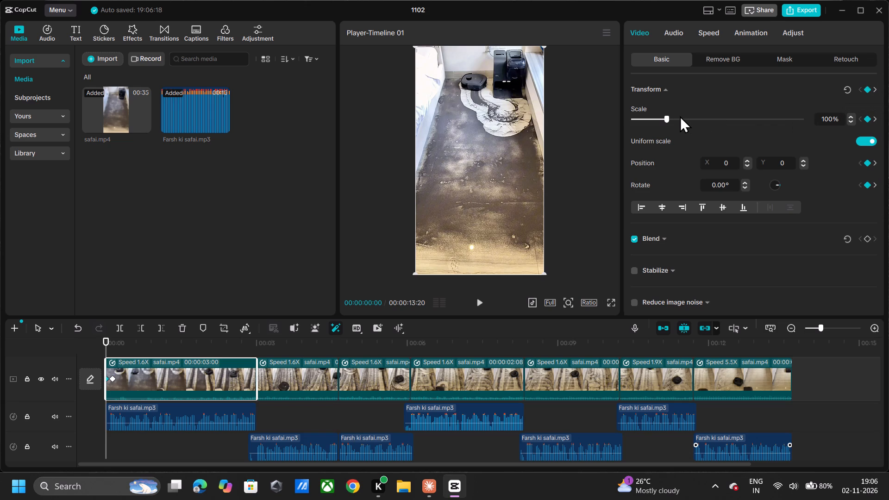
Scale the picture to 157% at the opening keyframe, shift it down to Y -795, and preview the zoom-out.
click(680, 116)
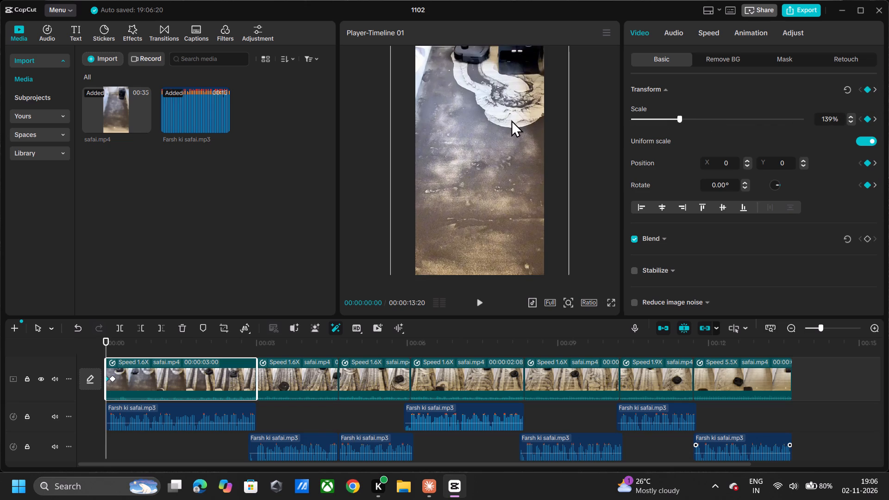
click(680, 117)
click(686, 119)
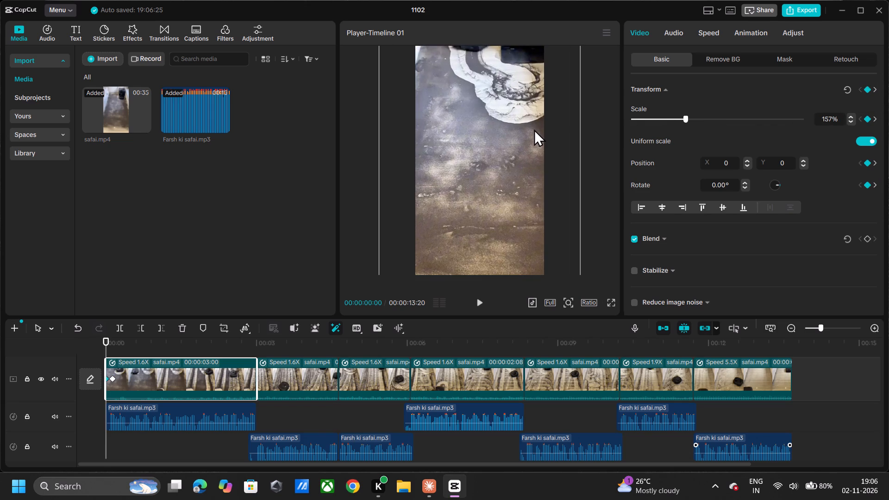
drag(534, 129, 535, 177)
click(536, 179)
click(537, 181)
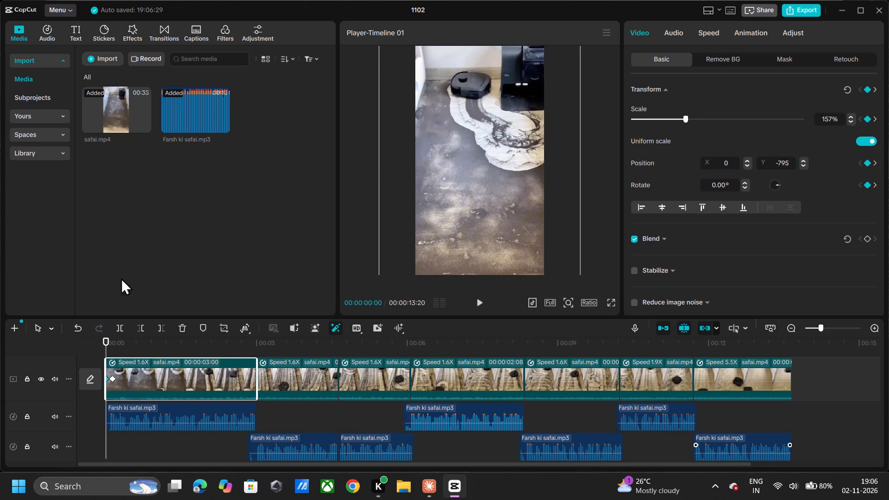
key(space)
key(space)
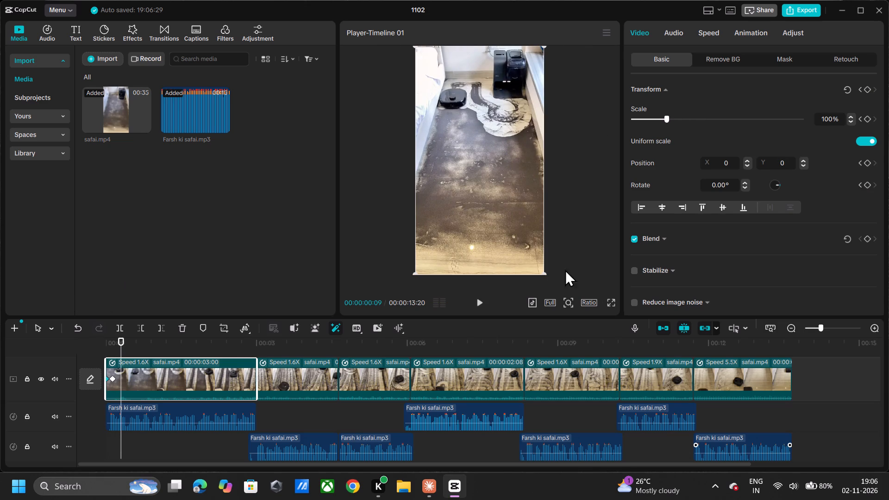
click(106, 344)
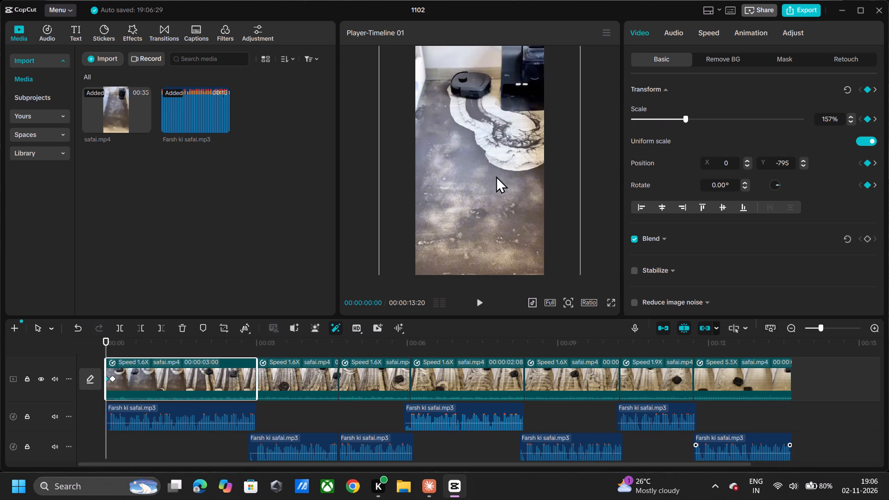
Set the opening keyframe's scale to 235%, reposition the picture to about X 160, Y -2448 around the robot, and preview the zoom-out.
click(689, 119)
click(697, 120)
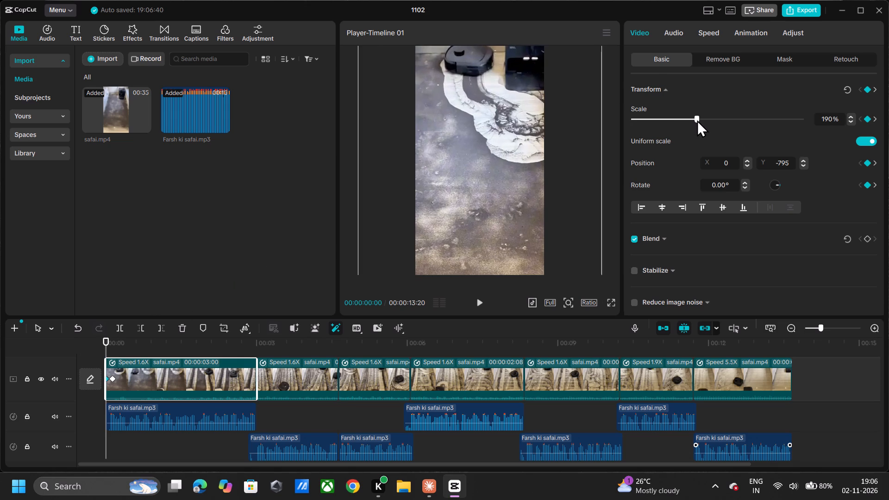
drag(567, 134, 562, 161)
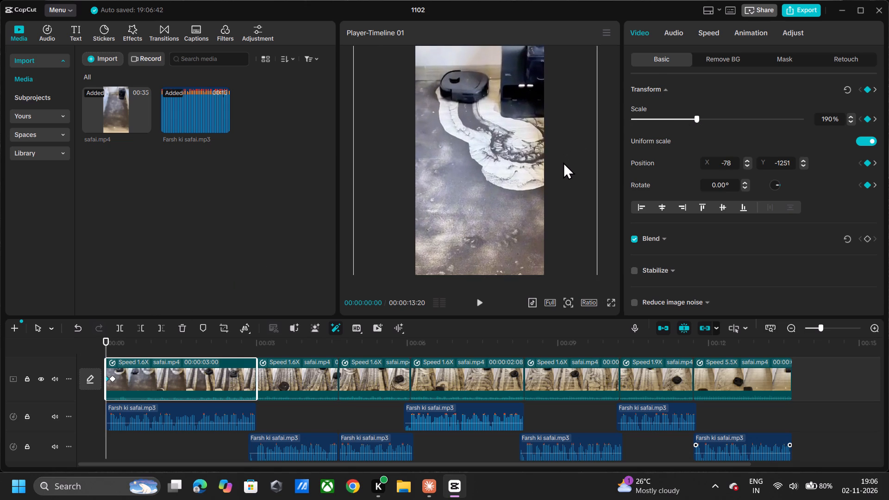
drag(565, 167, 565, 181)
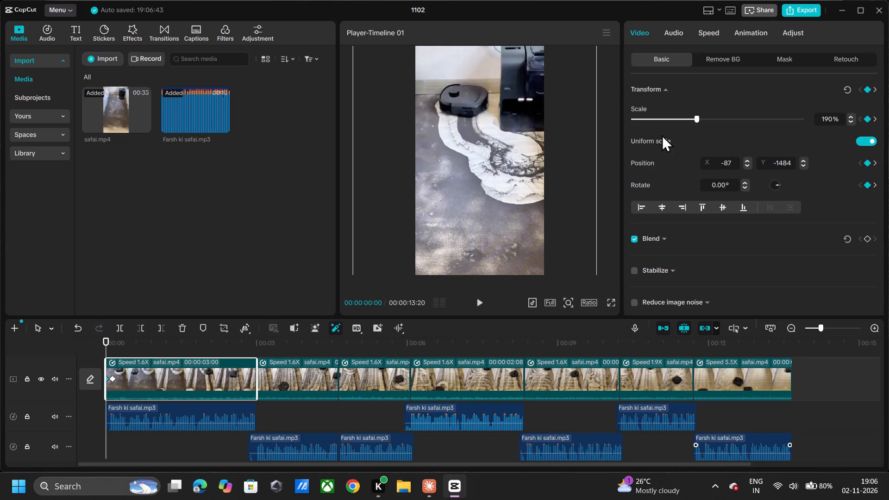
click(704, 119)
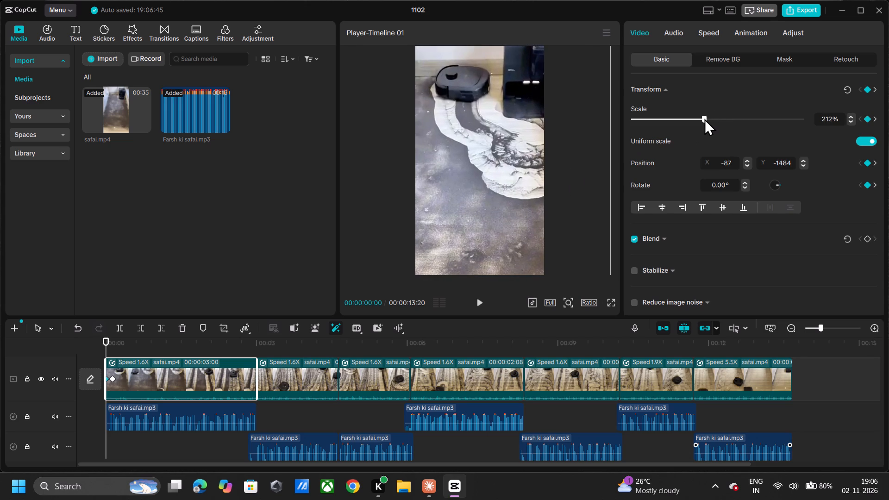
click(712, 119)
drag(520, 130, 535, 152)
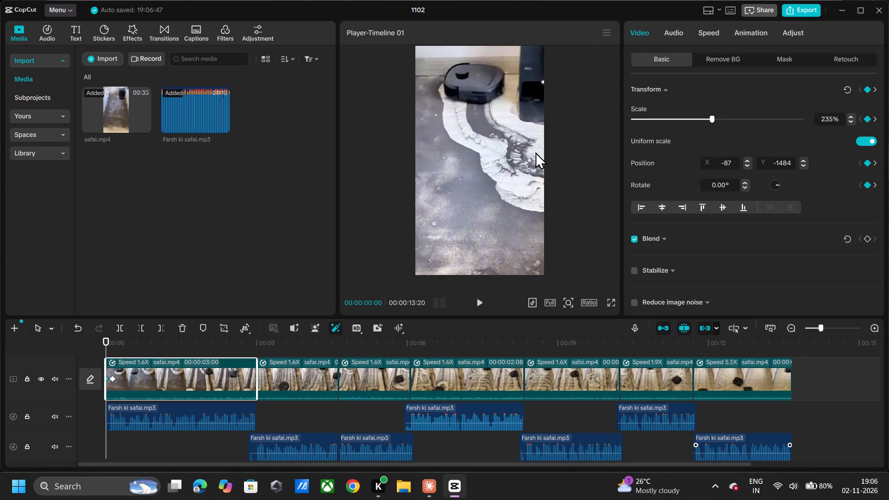
drag(535, 152, 536, 186)
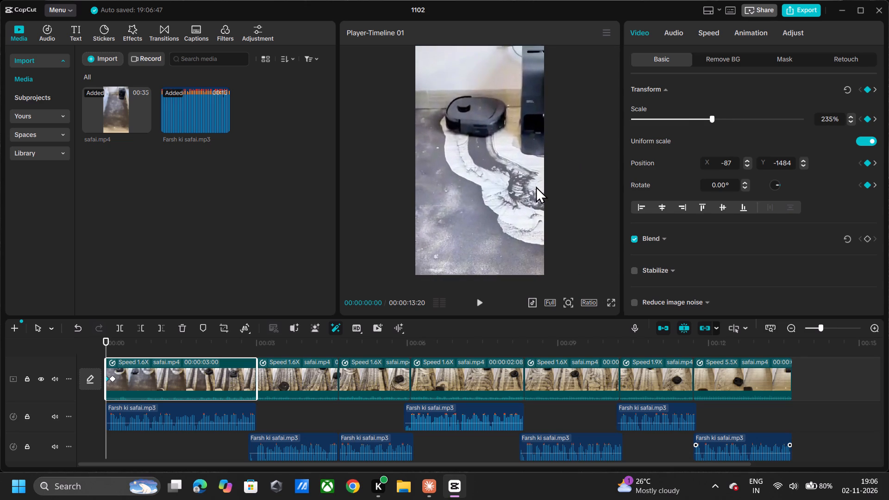
drag(536, 186, 536, 187)
key(space)
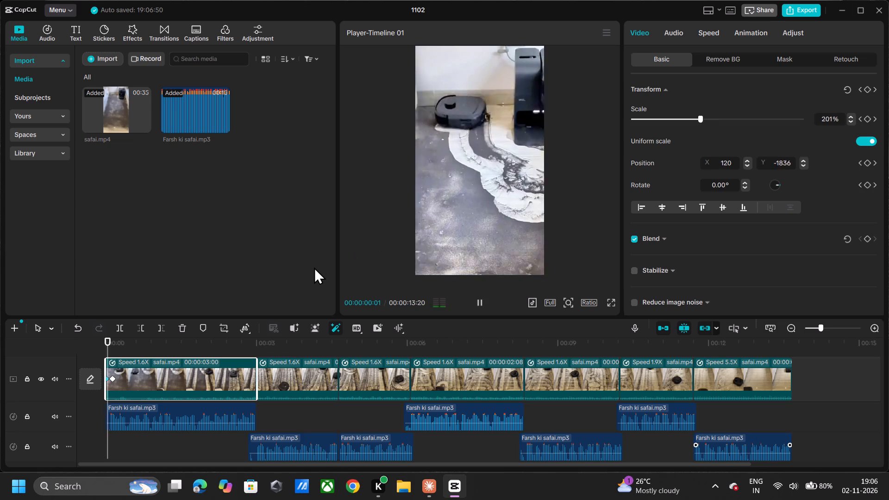
key(space)
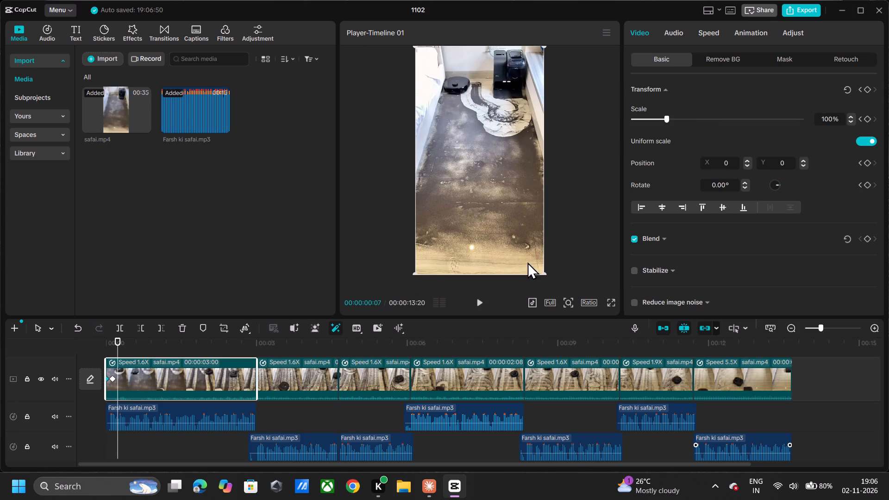
Keyframe the first piece at 00:00:00:03 with a scale of 102% and the picture centred at X 0, Y 0.
key(Left)
key(Left)
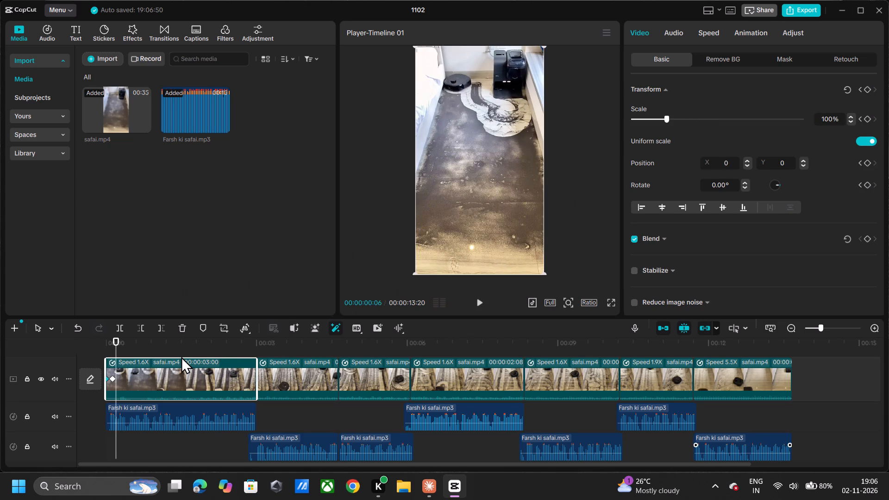
key(Left)
key(Left)
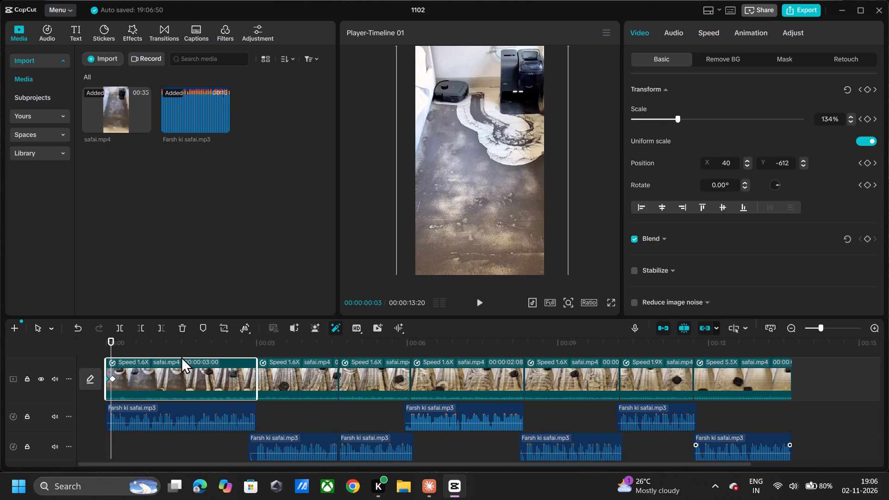
click(684, 117)
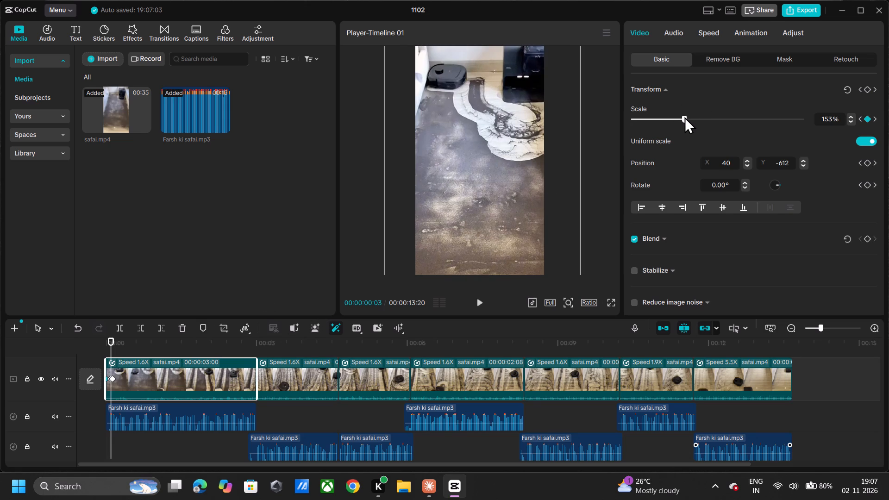
click(687, 118)
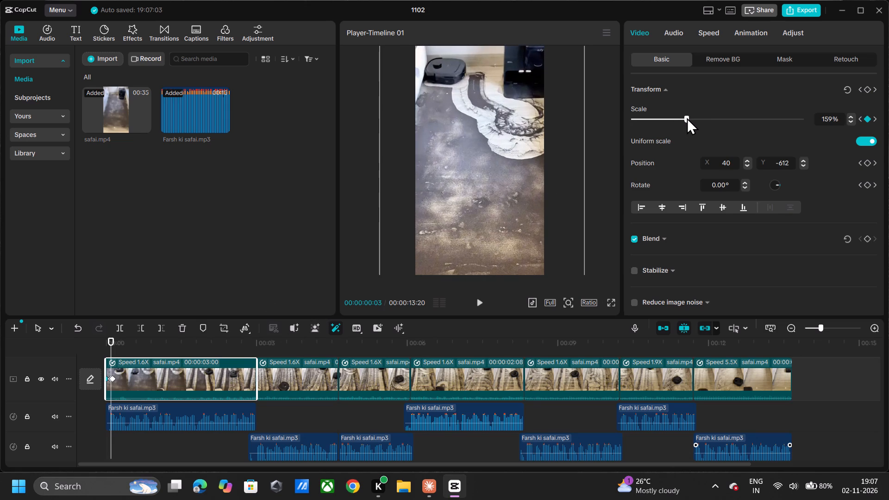
click(671, 119)
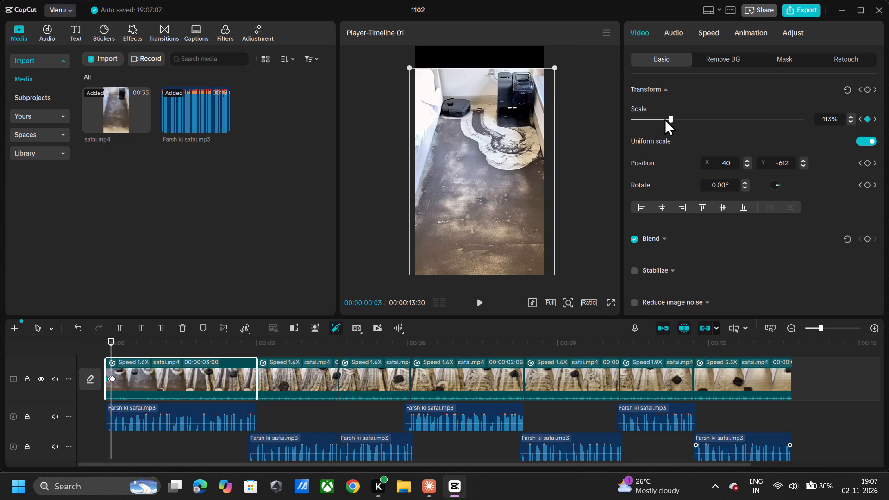
click(664, 119)
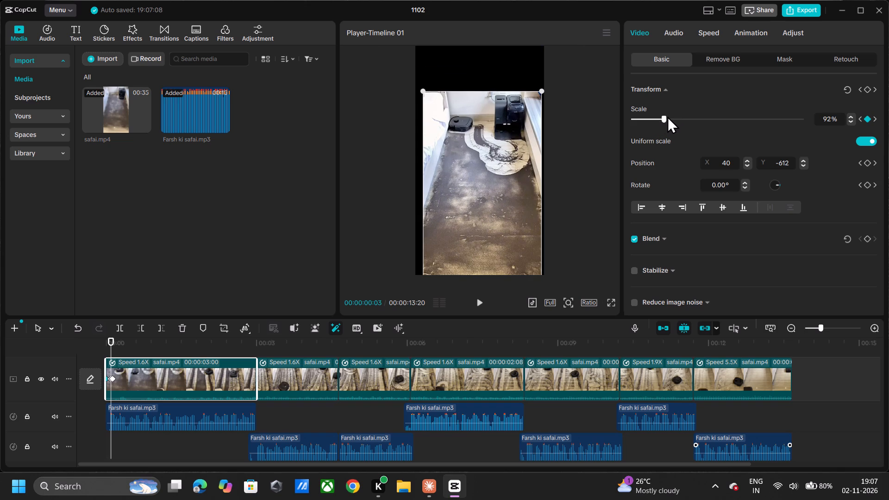
click(667, 116)
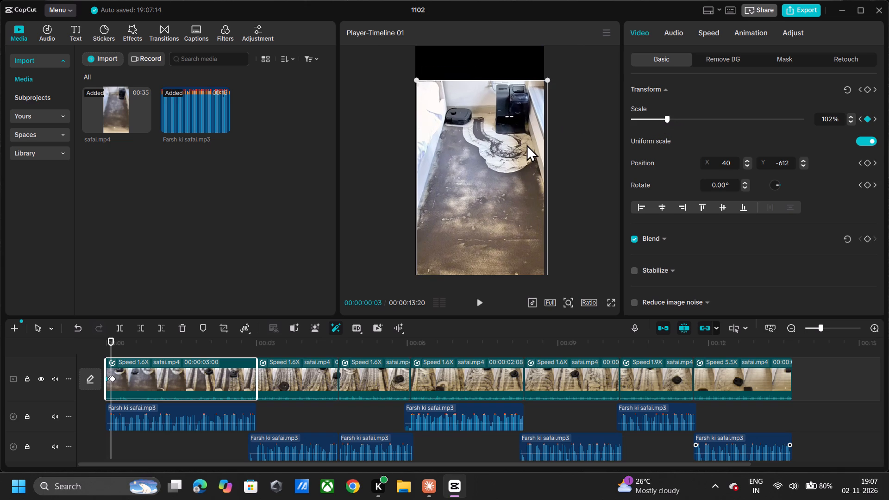
drag(526, 144, 525, 111)
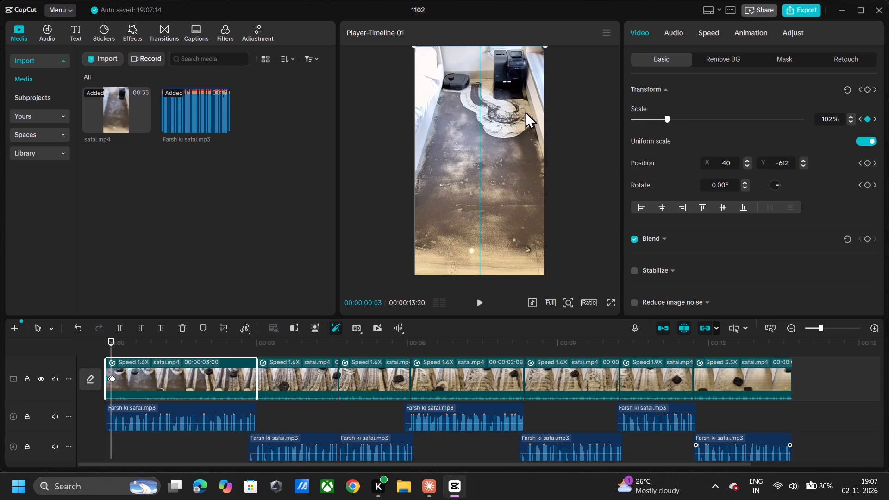
drag(525, 111, 525, 111)
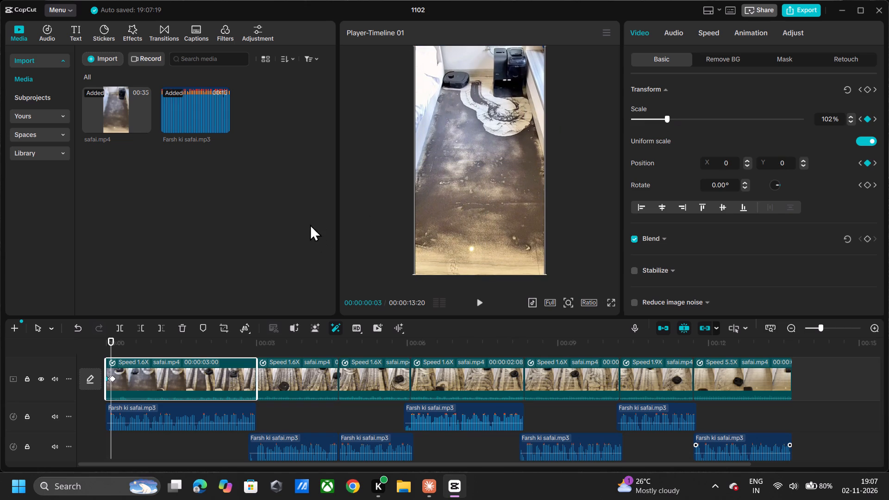
Check the opening zoom-out by playing from the start to 00:00:00:08 and stepping back frame by frame to 00:00:00:00.
click(111, 345)
drag(111, 345, 48, 365)
key(space)
key(space)
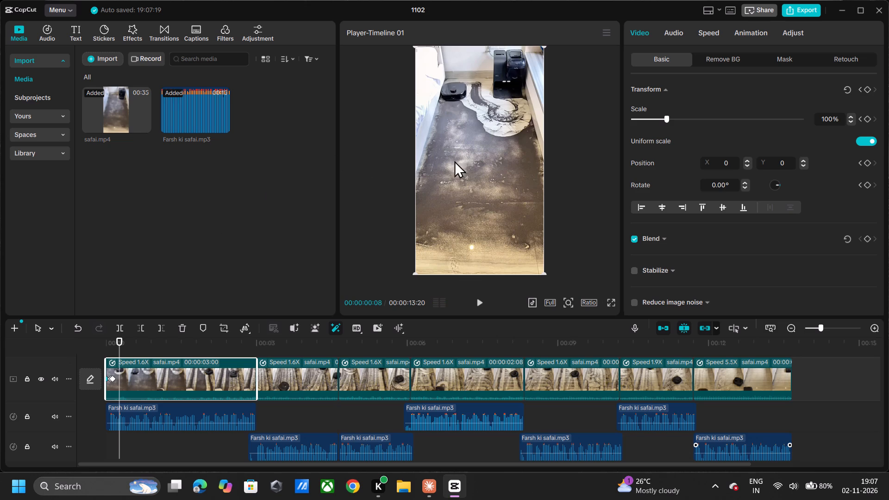
key(Left)
key(Left)
key(Left)
key(Left)
key(Left)
key(Left)
key(Left)
key(Left)
key(Left)
key(Left)
key(Left)
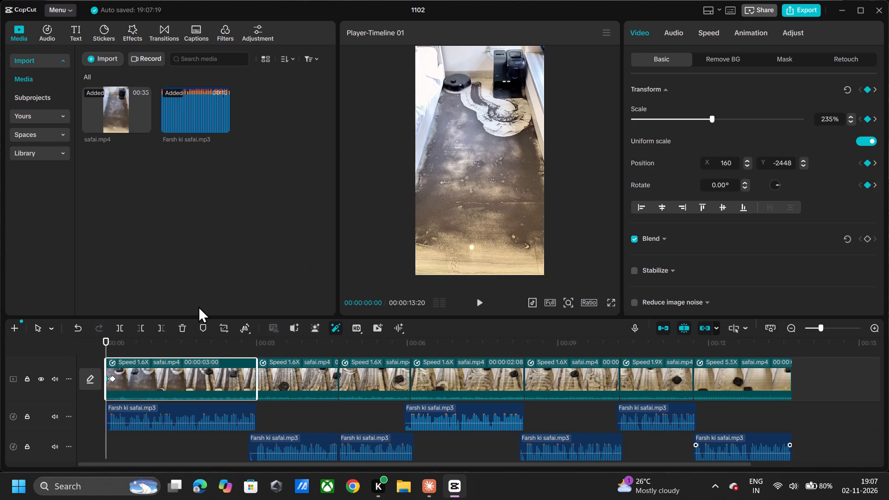
Set the opening keyframe's scale to 336%, reposition the picture to about X 918, Y -4529 around the robot, and preview the zoom-out.
click(732, 114)
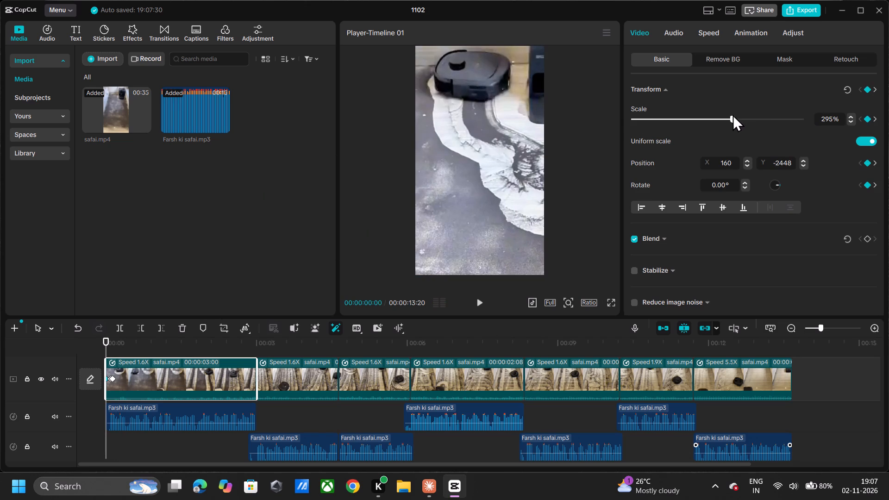
click(746, 121)
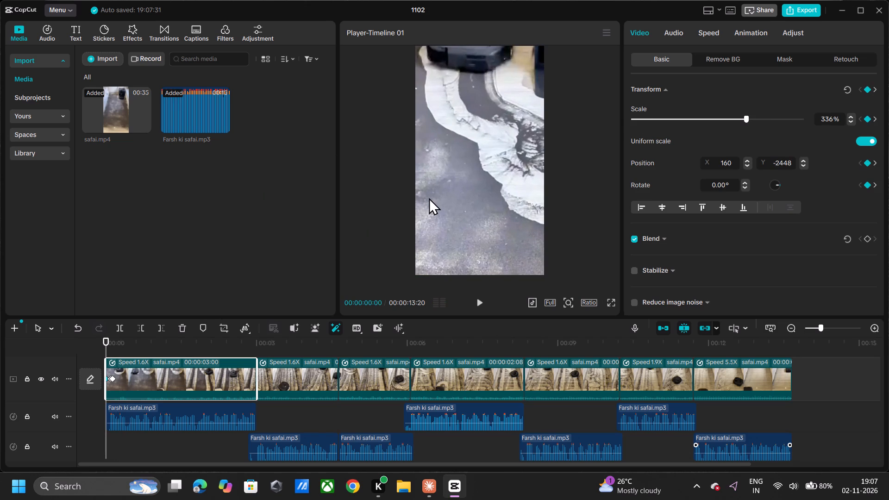
drag(424, 199, 431, 295)
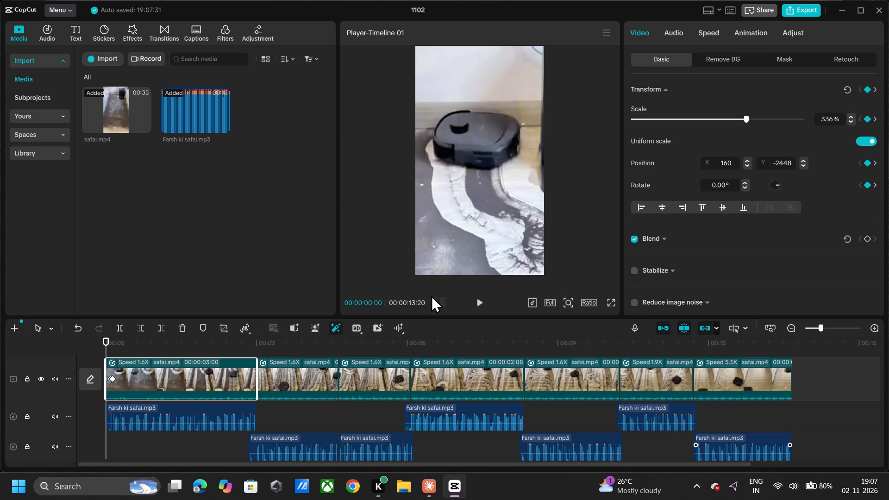
drag(493, 182, 529, 212)
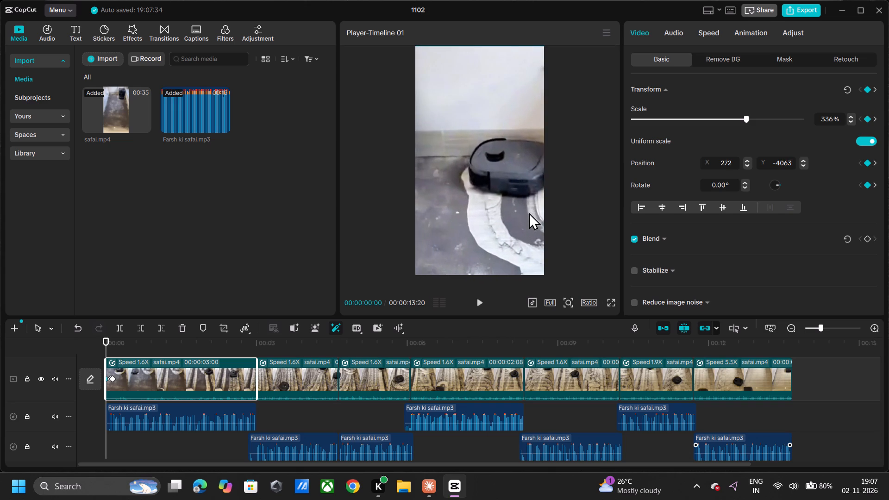
drag(529, 212, 532, 207)
key(space)
key(space)
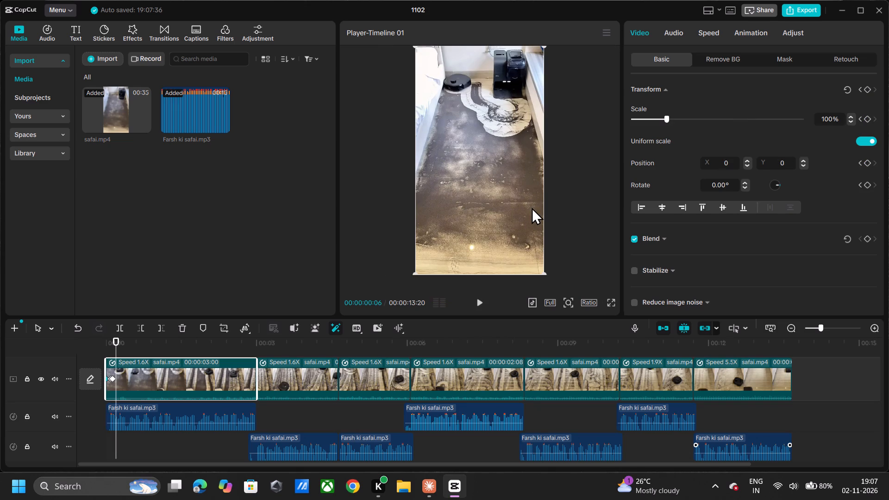
Play the timeline from the start through to 00:00:13:20 to review the whole edit, and replay the opening zoom-out.
click(99, 339)
click(104, 344)
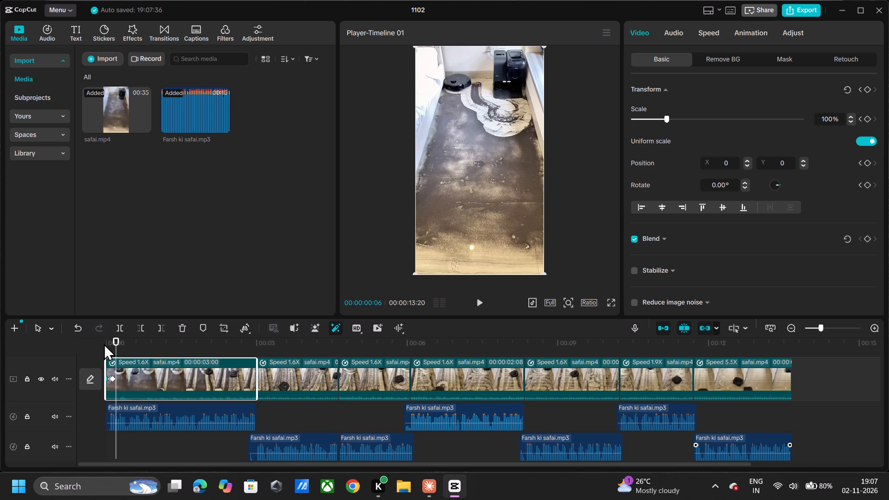
click(104, 344)
click(102, 339)
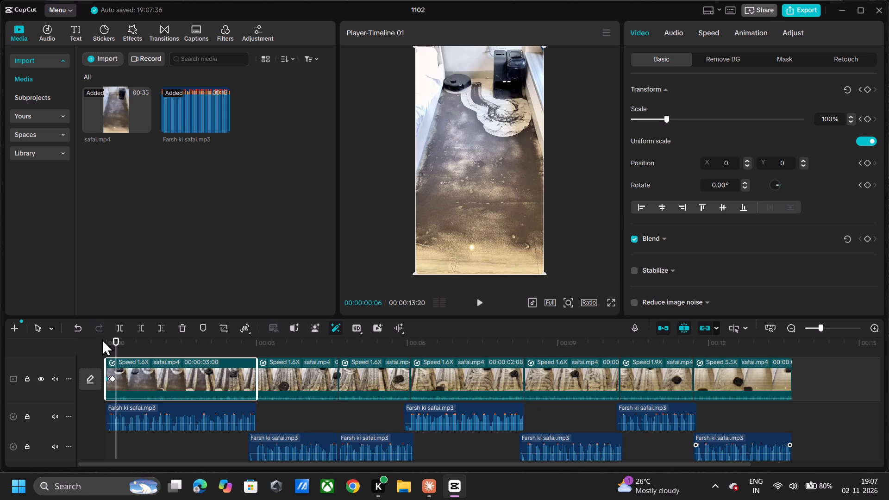
click(104, 340)
click(107, 339)
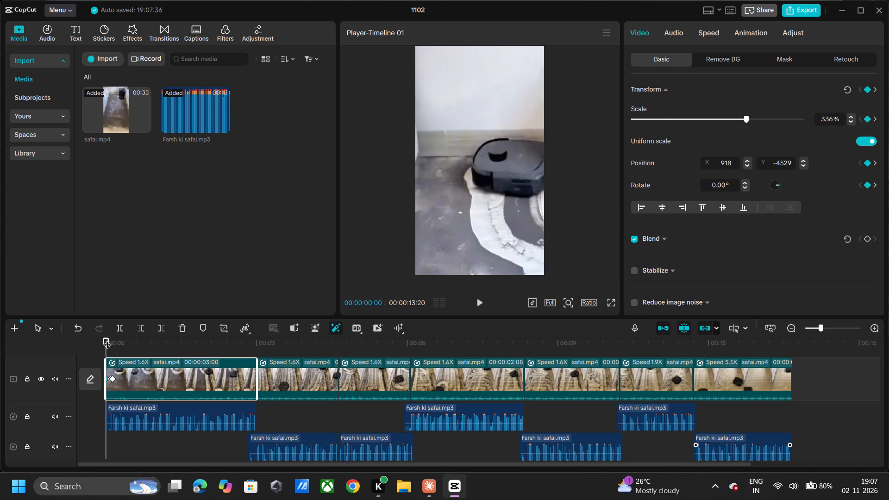
drag(107, 339, 81, 342)
key(space)
key(space)
key(space)
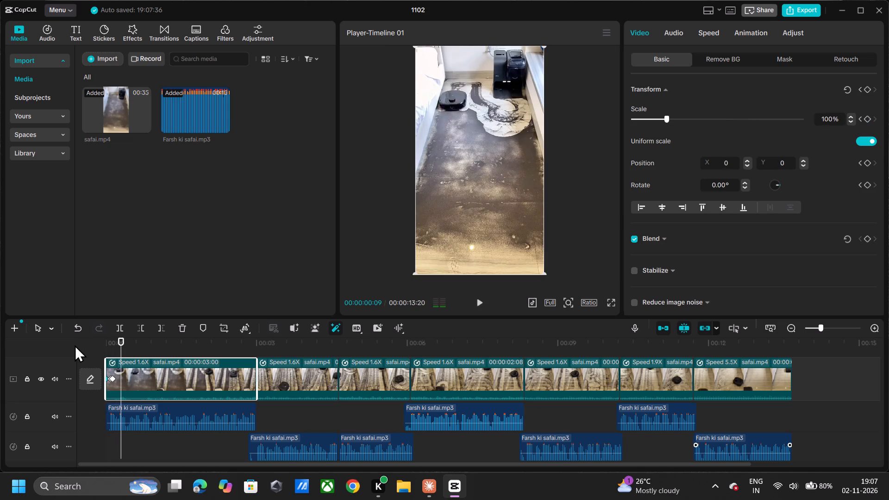
key(space)
key(space)
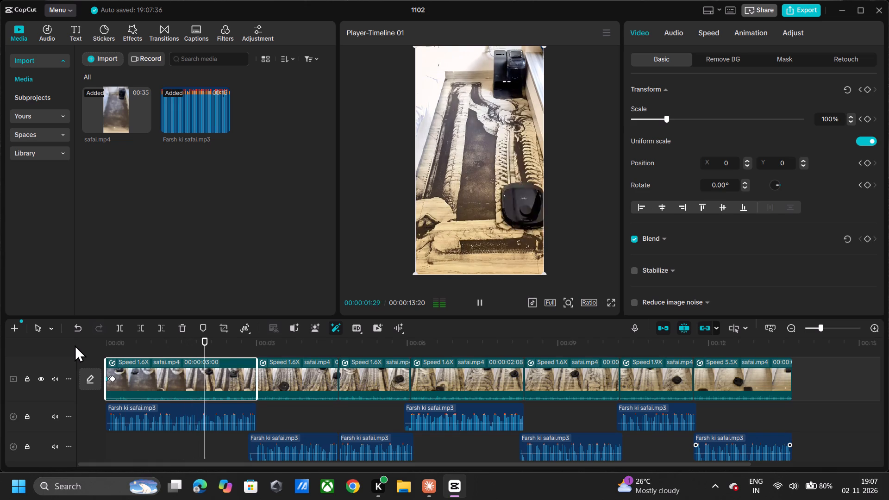
key(space)
key(space)
key(space)
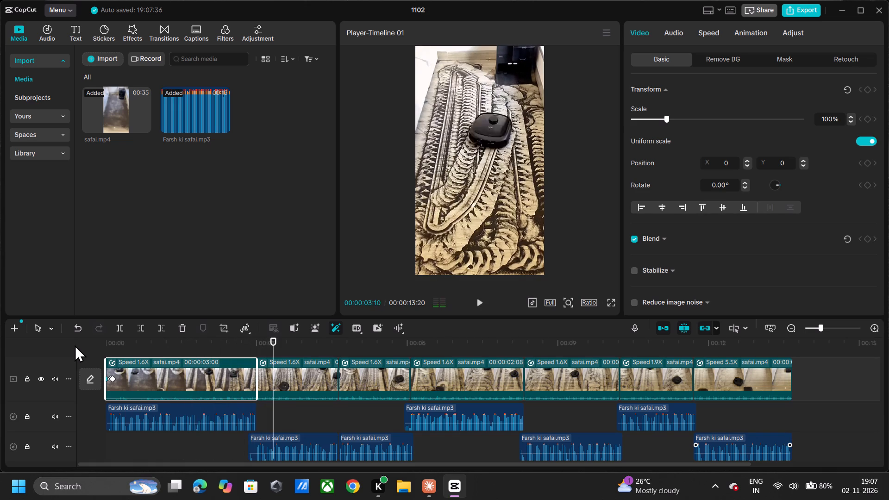
key(space)
key(space)
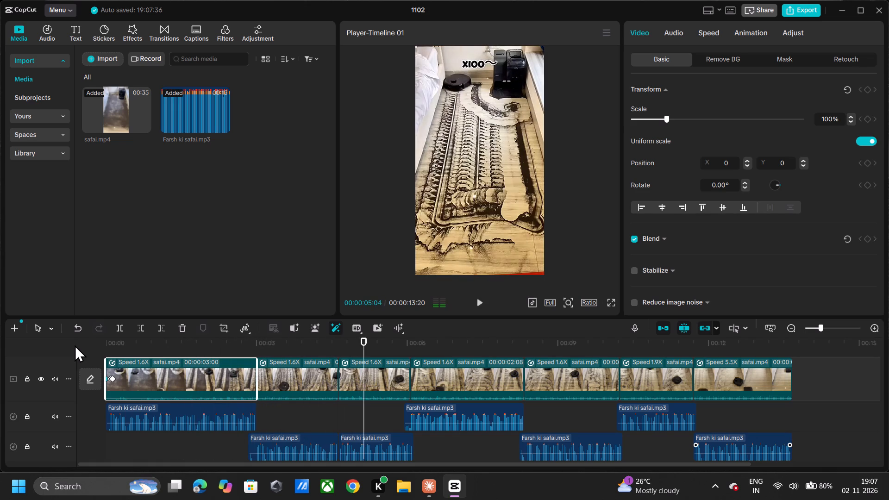
key(space)
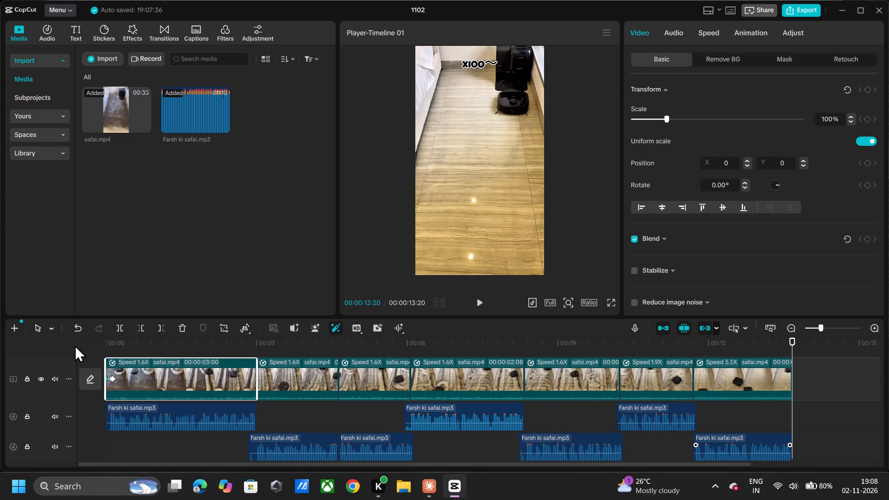
click(107, 347)
key(space)
key(space)
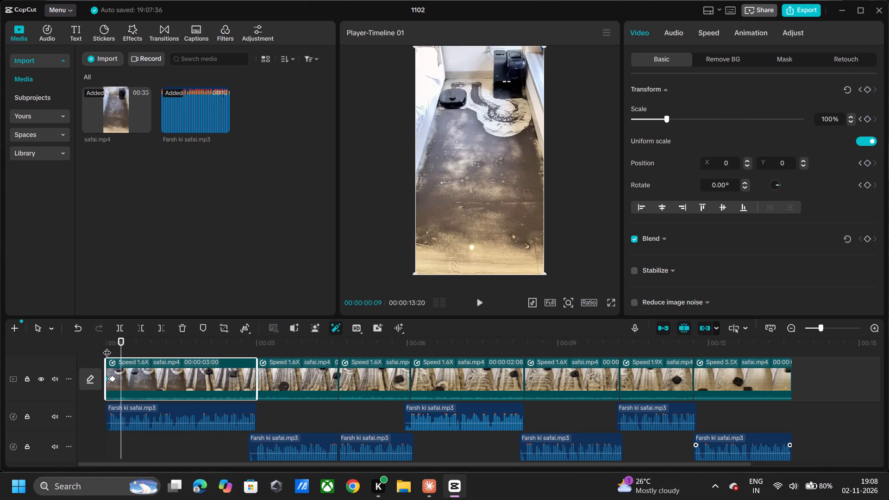
click(107, 344)
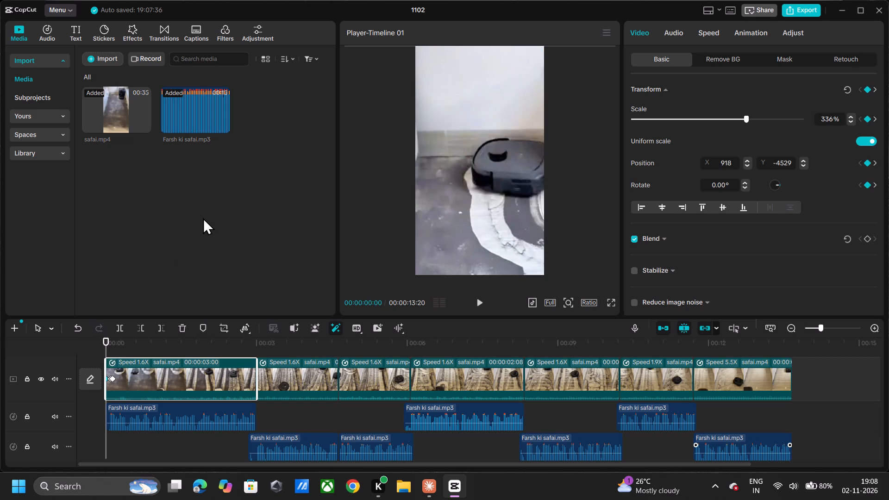
Import all six files from the Desktop's editing folder, including arrow.png, circle.png, thinarrow.png, correct.mp3 and aura_slowed_reverb (1).mp3.
click(91, 61)
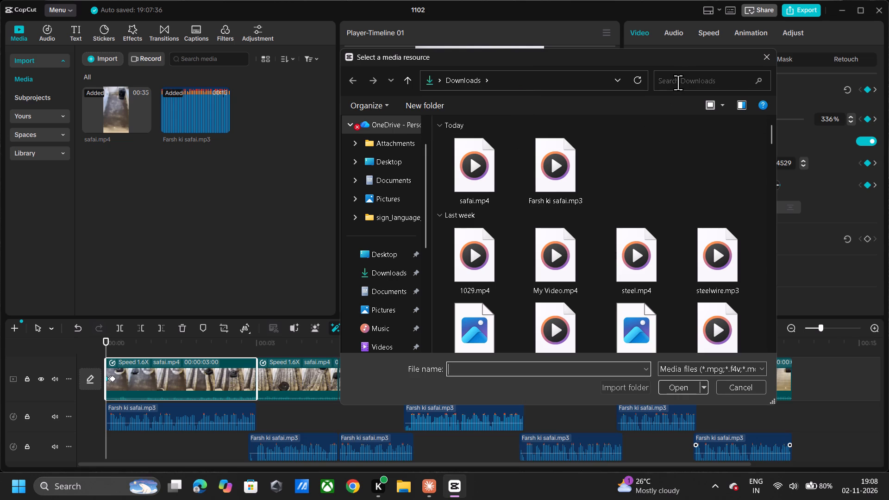
click(373, 250)
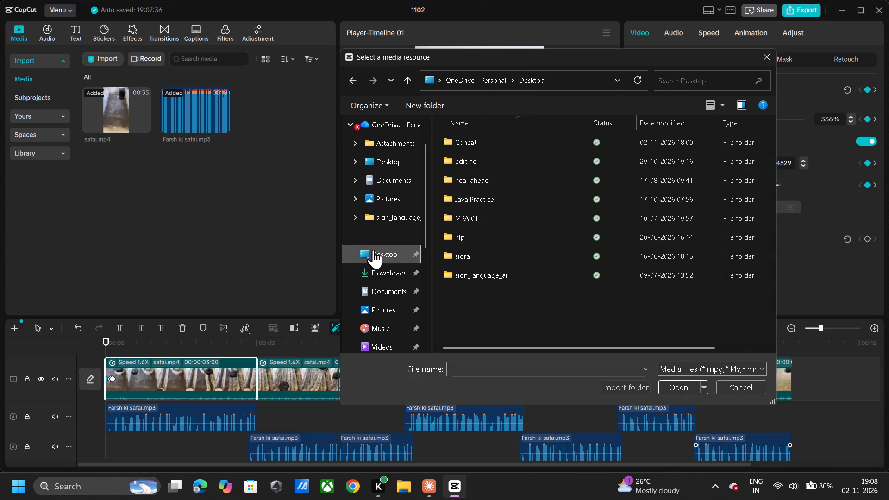
double_click(492, 167)
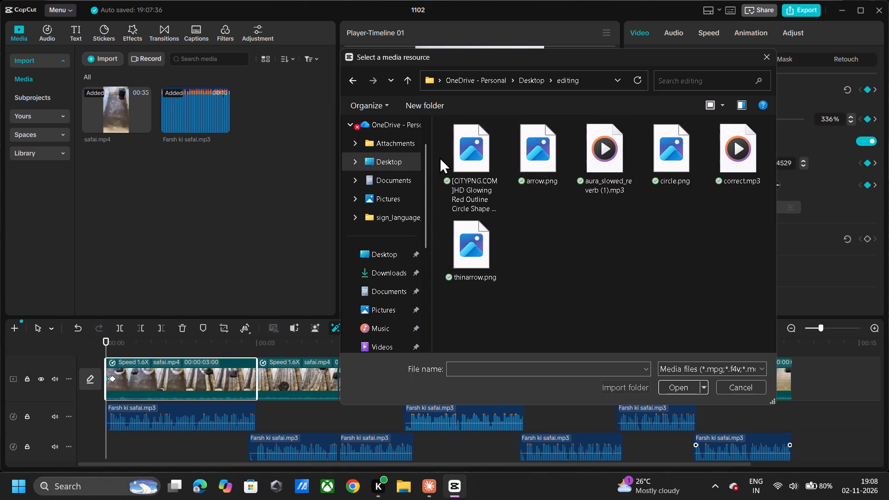
drag(439, 157, 714, 263)
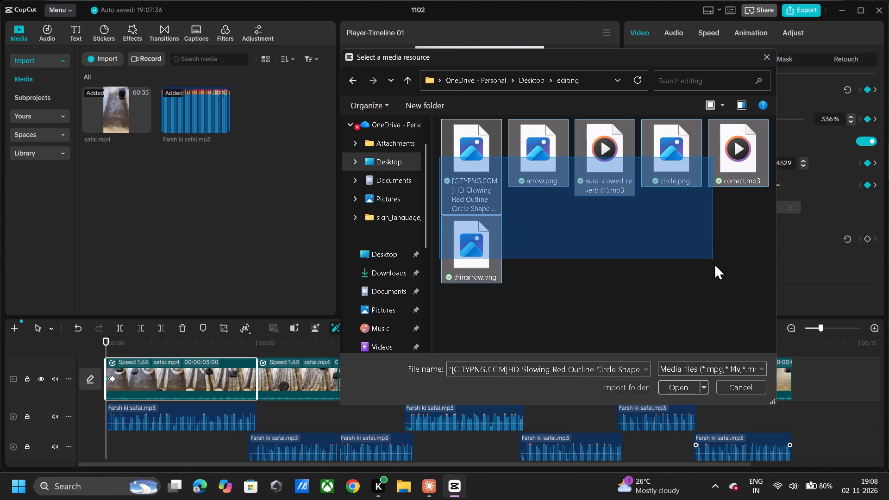
drag(714, 263, 726, 278)
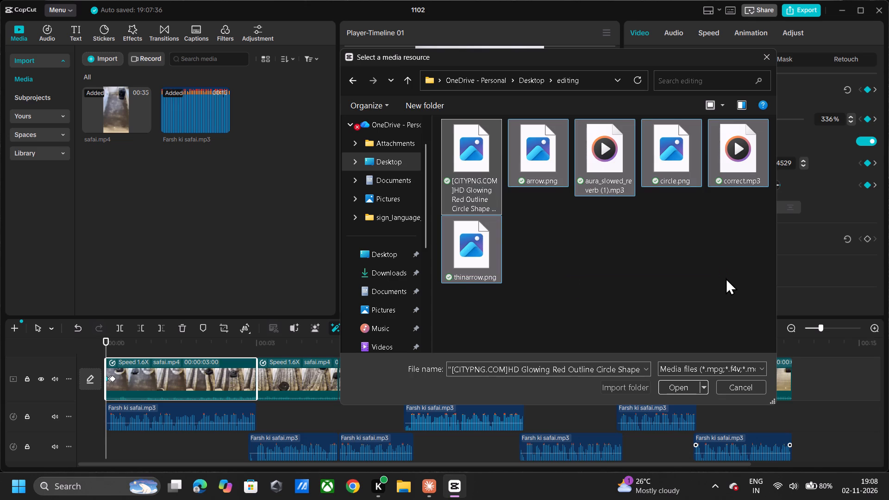
key(Return)
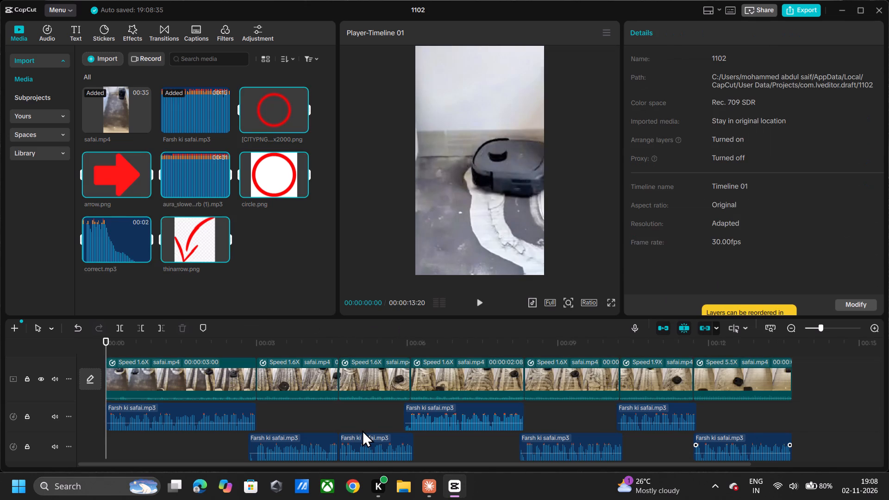
Step frame by frame through the opening zoom-out from 00:00:00:00 to 00:00:00:24 and back to the start.
key(Right)
key(Right)
key(Right)
key(Right)
key(Right)
key(Right)
key(Right)
key(Right)
key(Right)
key(Right)
key(Right)
key(Right)
key(Right)
key(Right)
key(Right)
key(Right)
key(Right)
key(Right)
key(Right)
key(Right)
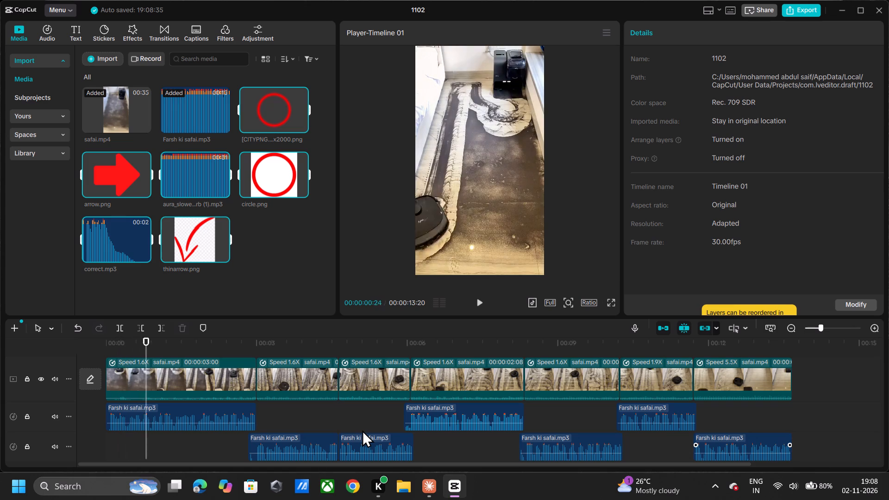
key(Left)
key(Left)
key(Left)
key(Left)
key(Left)
key(Left)
key(Left)
key(Left)
key(Left)
key(Left)
key(Left)
key(Left)
key(Left)
key(Left)
key(Left)
key(Left)
key(Left)
key(Left)
key(Left)
key(Left)
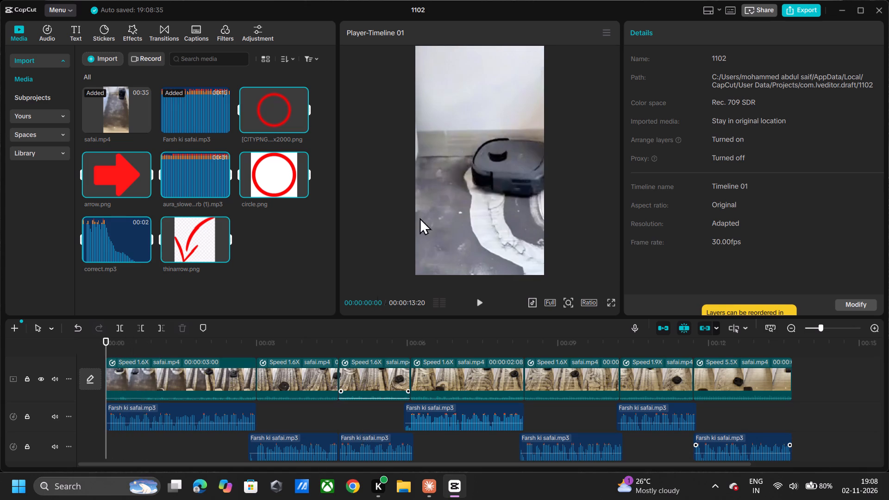
scroll(275, 148, left, 3)
Import the three adjacent MP3 sounds whose names begin a68745a7, 5d693212 and 1c65d226 from the Downloads folder.
click(104, 55)
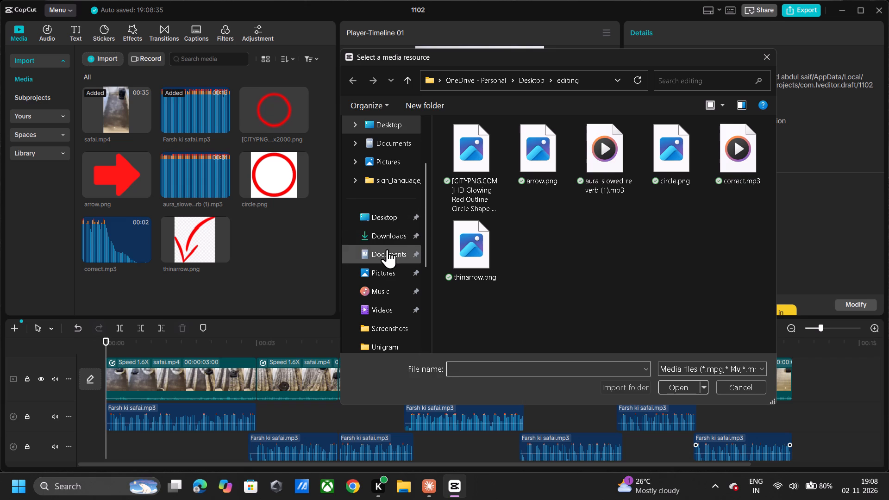
click(393, 235)
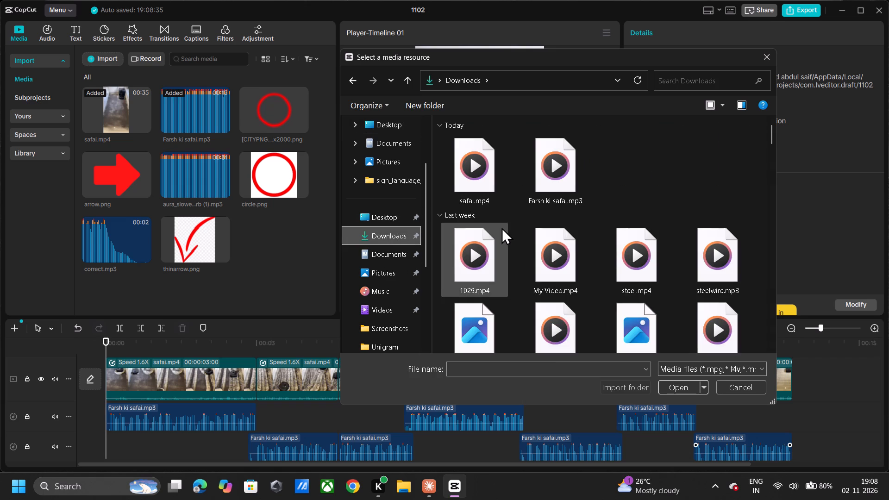
scroll(501, 227, down, 1)
scroll(501, 227, up, 1)
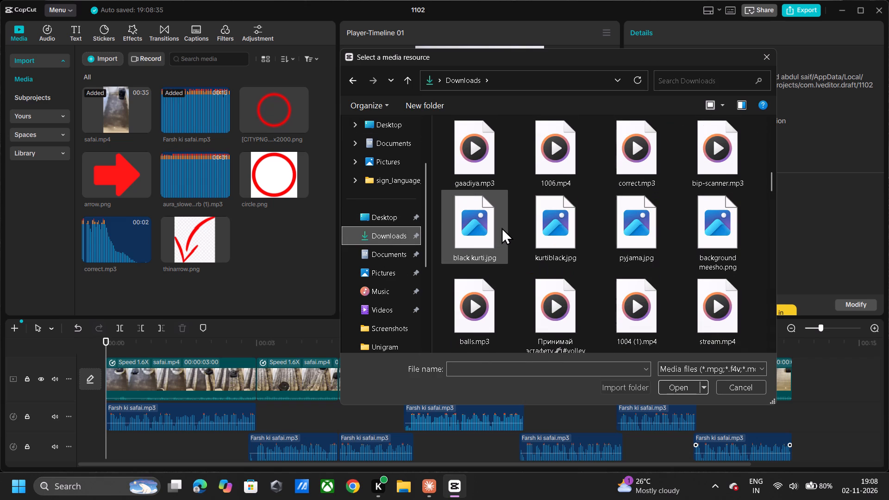
scroll(501, 227, up, 5)
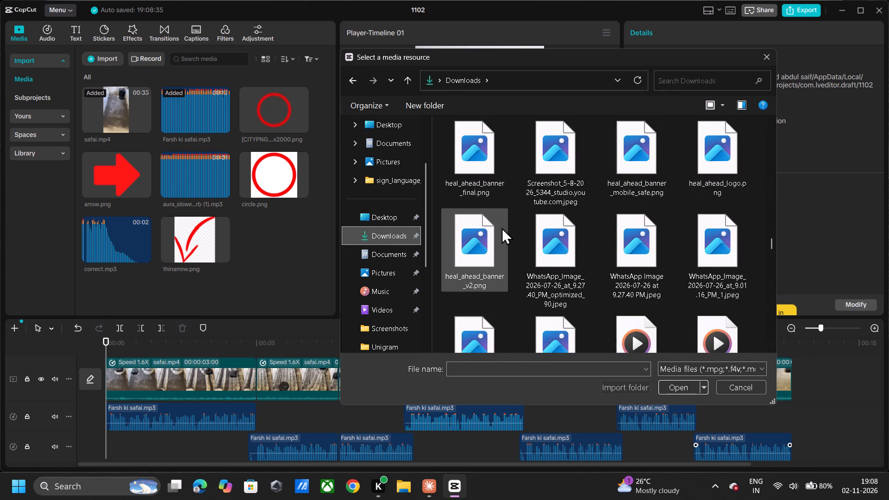
scroll(501, 227, up, 2)
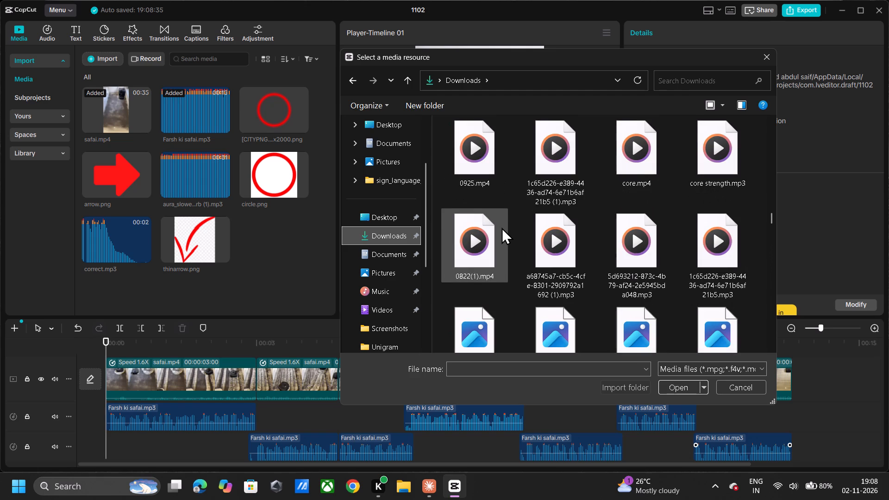
scroll(501, 227, up, 2)
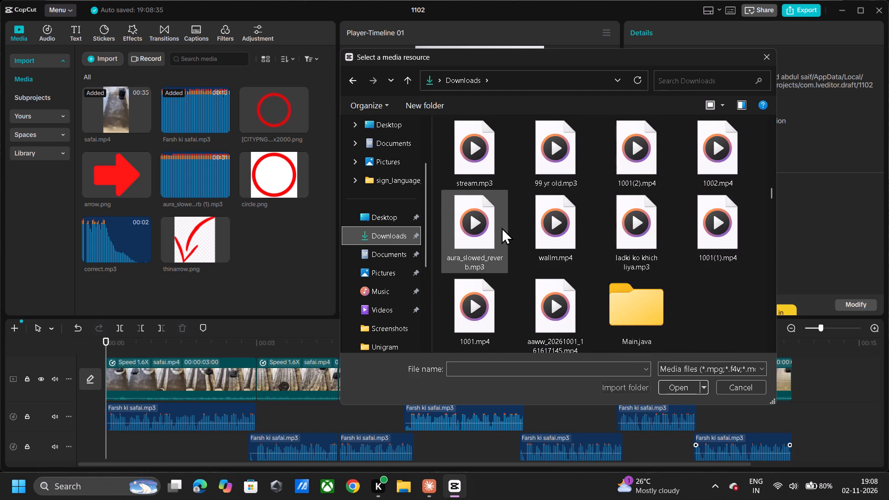
scroll(501, 227, up, 3)
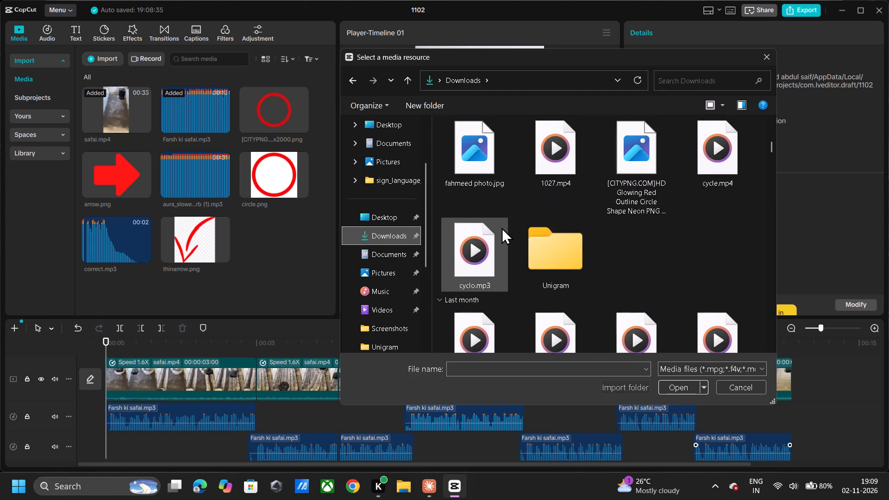
scroll(501, 227, up, 1)
scroll(501, 227, down, 2)
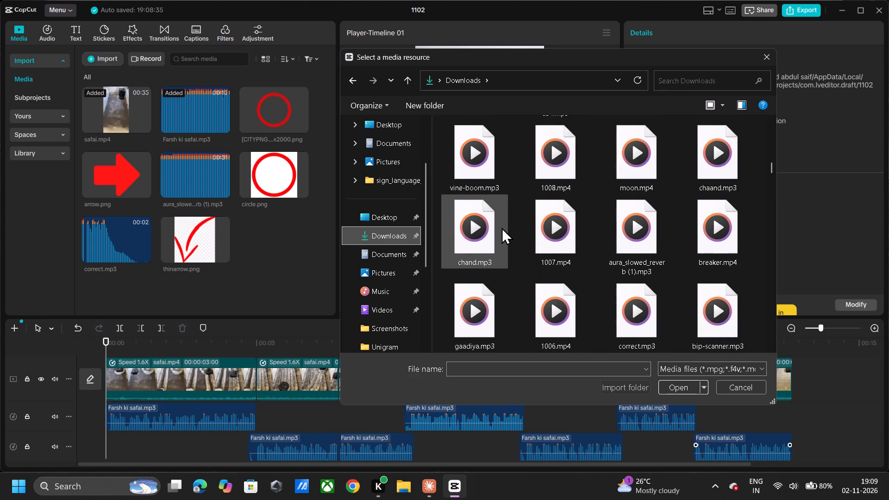
scroll(501, 227, down, 3)
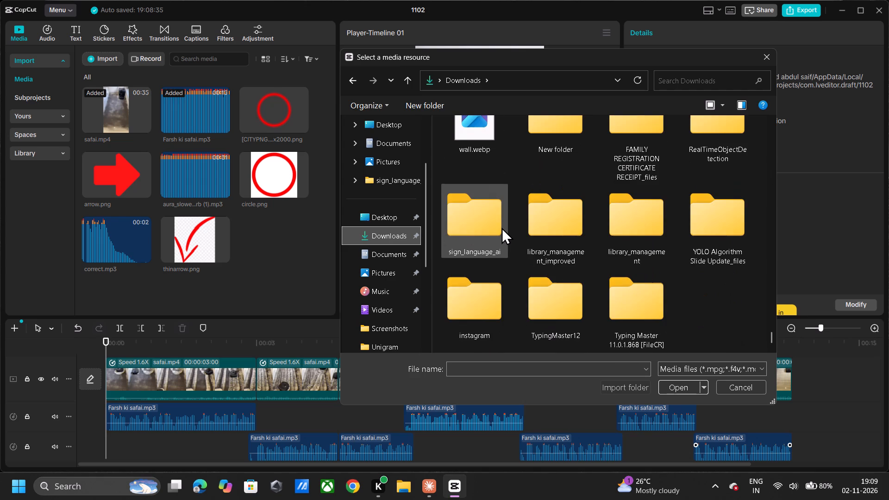
scroll(501, 227, down, 1)
scroll(501, 227, up, 3)
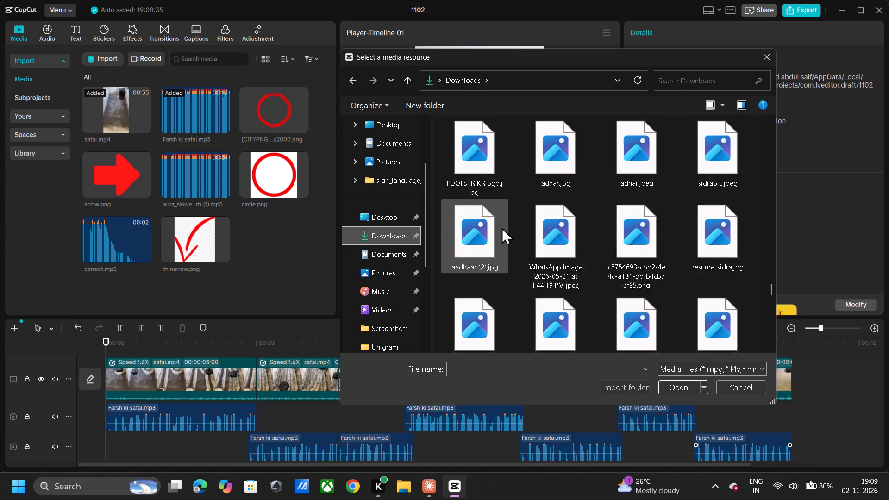
scroll(501, 227, up, 2)
scroll(496, 249, down, 2)
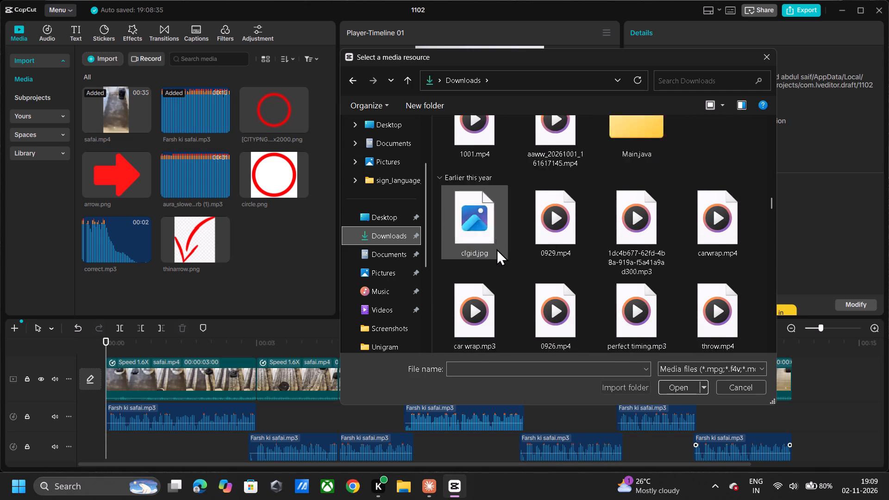
scroll(496, 249, down, 2)
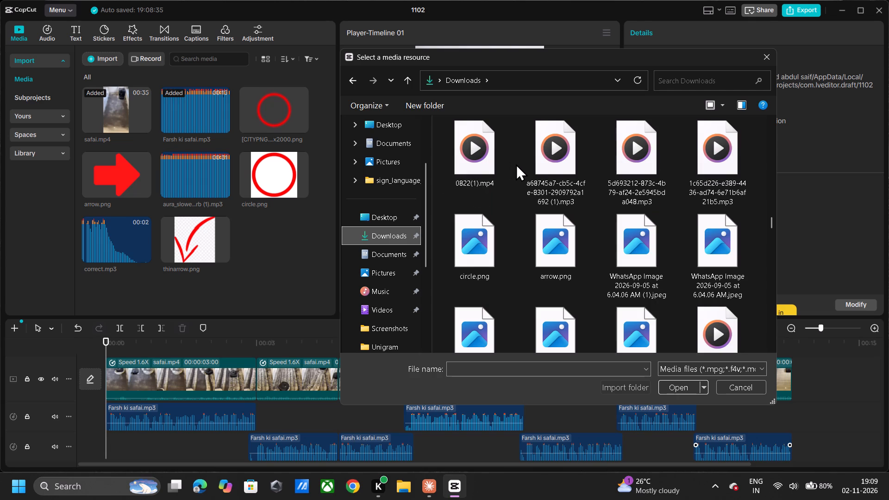
drag(516, 164, 738, 182)
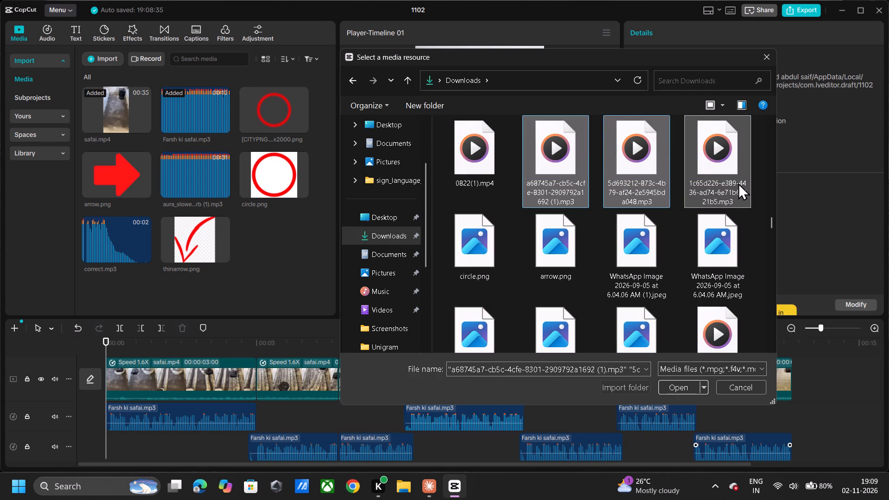
key(Return)
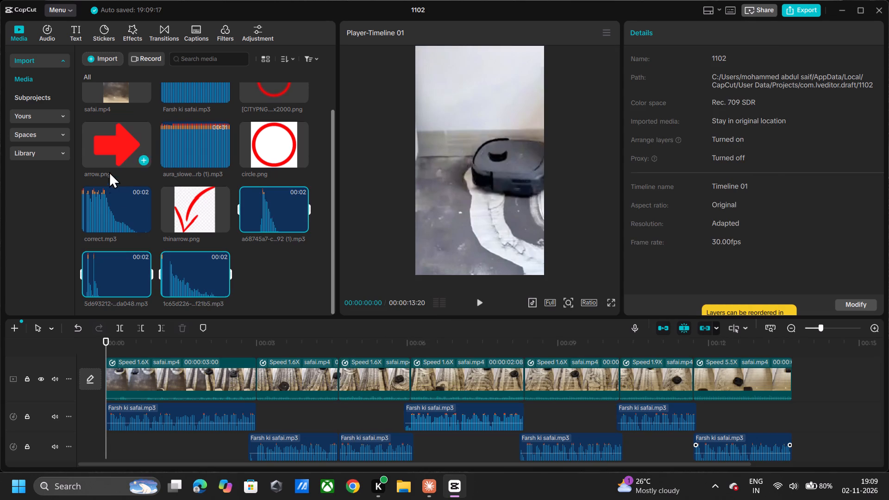
Add arrow.png at the start of the timeline and place it on its own track above the safai.mp4 clips.
scroll(200, 186, up, 1)
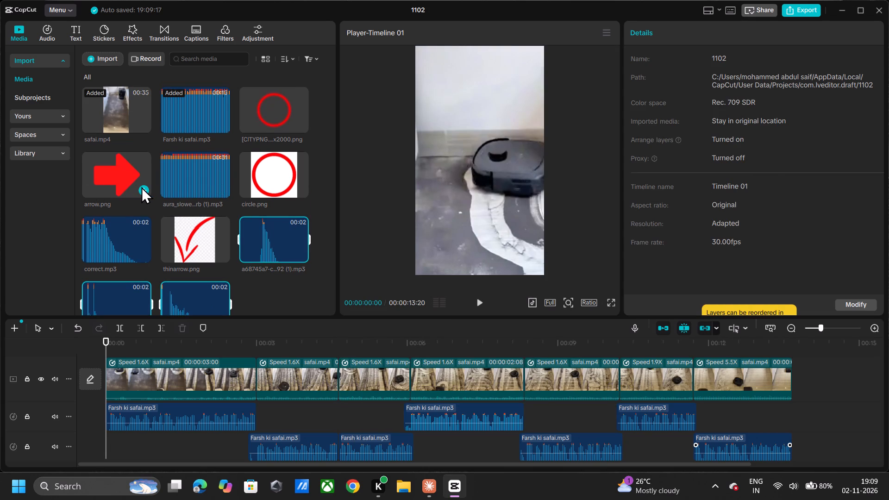
click(141, 187)
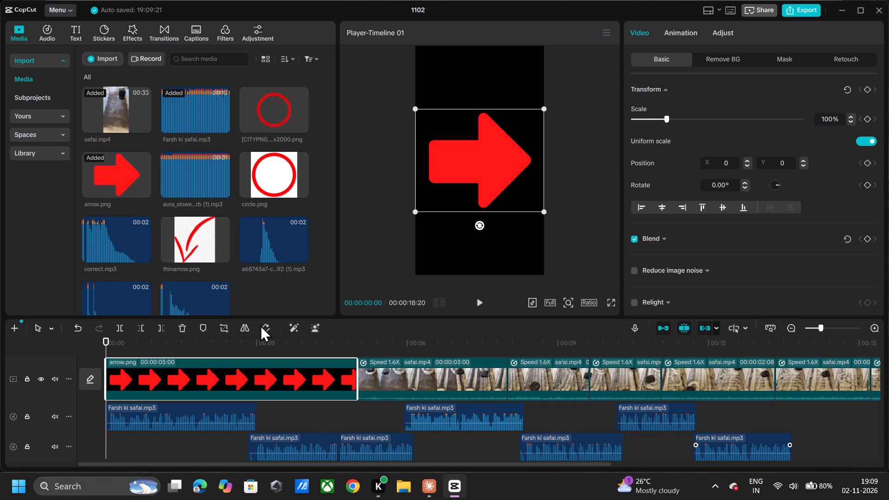
drag(218, 375, 214, 354)
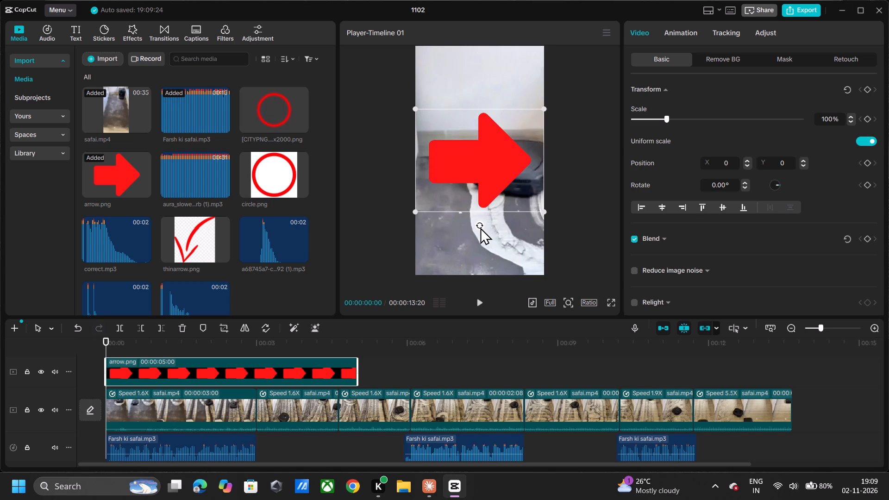
Scale the arrow to 42%, rotate it to about 25.4° and place it just outside the frame's left edge at about X -1481, Y 800.
drag(480, 227, 434, 210)
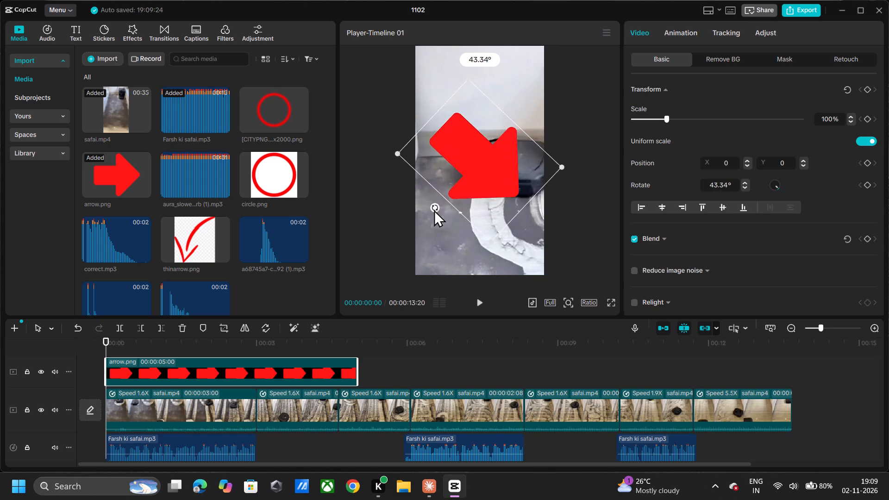
drag(434, 210, 414, 200)
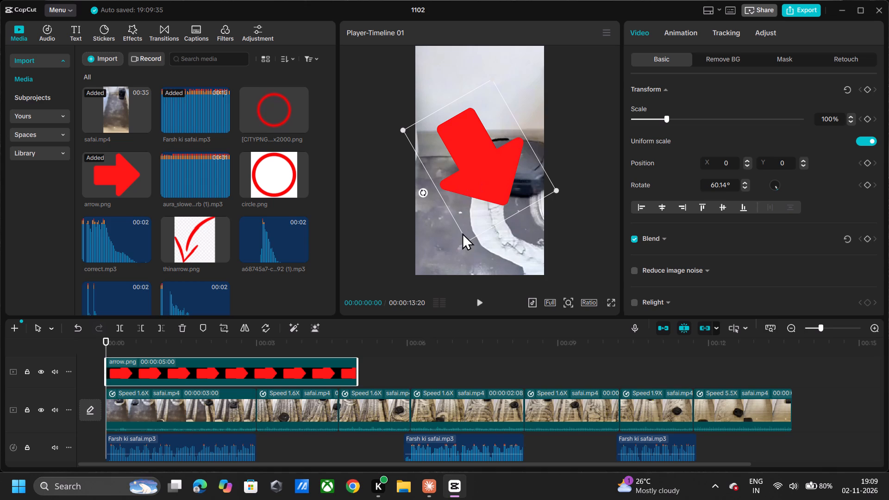
drag(464, 240, 461, 164)
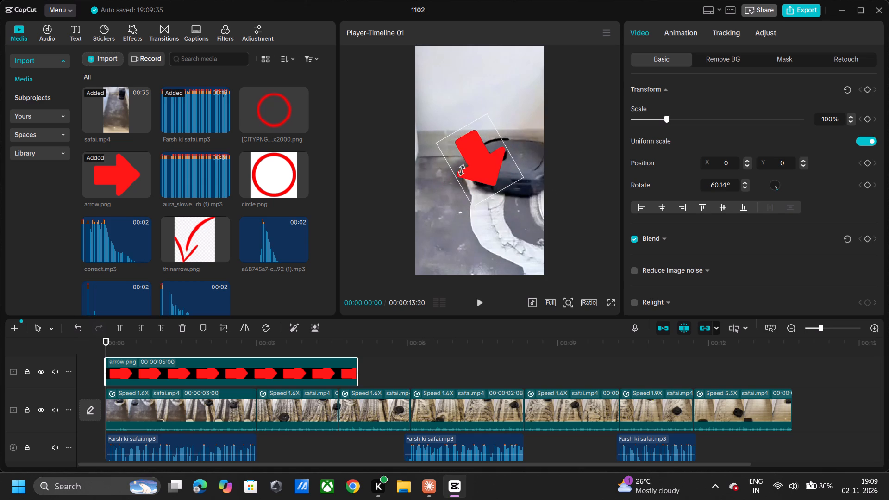
drag(461, 164, 460, 156)
drag(472, 157, 406, 144)
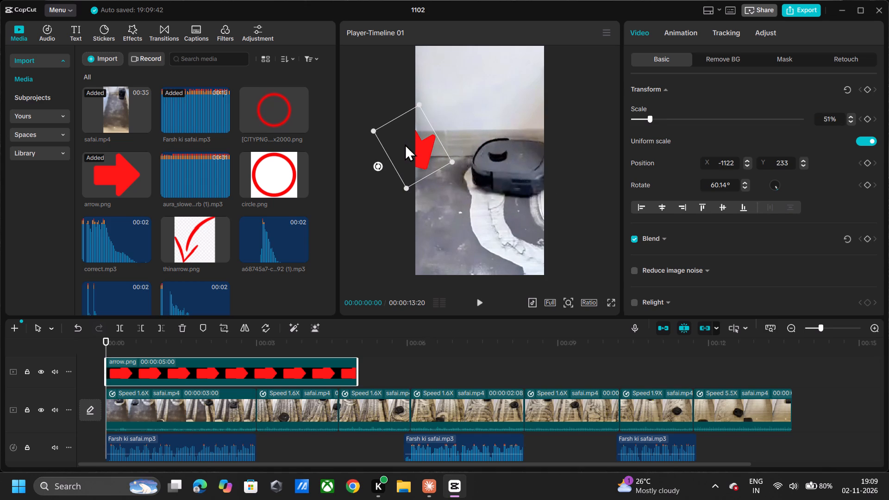
drag(377, 165, 382, 177)
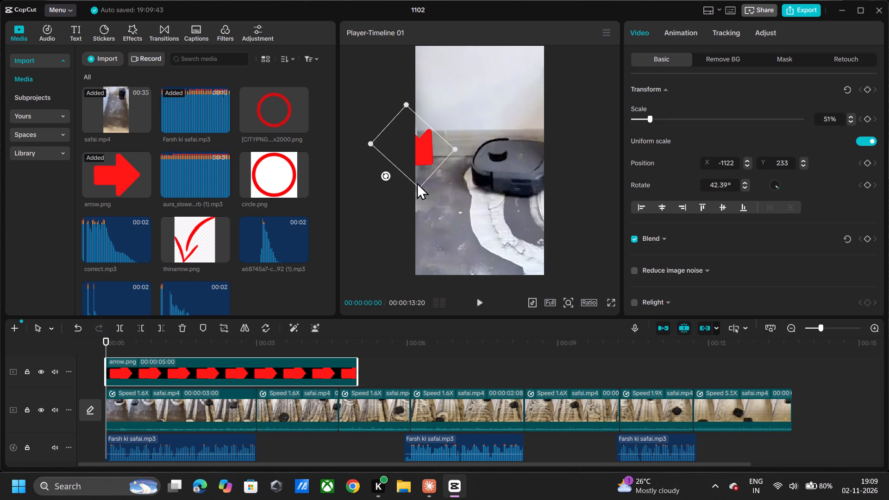
drag(417, 185, 416, 171)
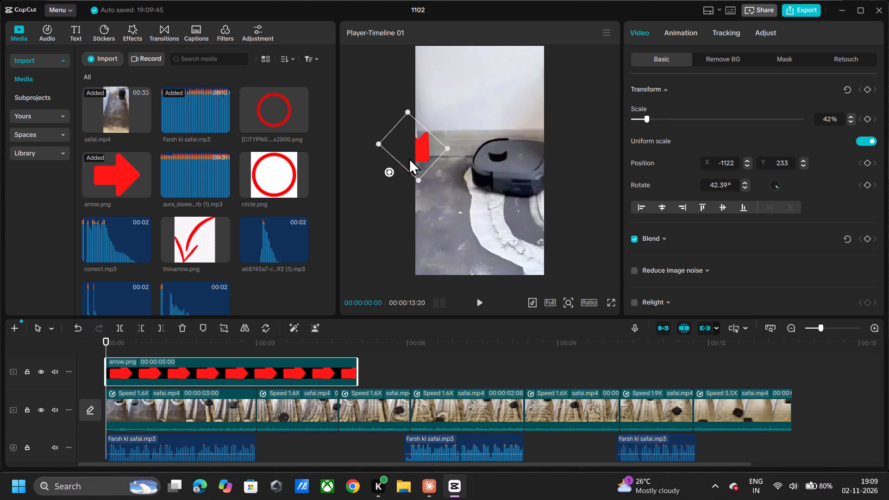
drag(409, 158, 388, 130)
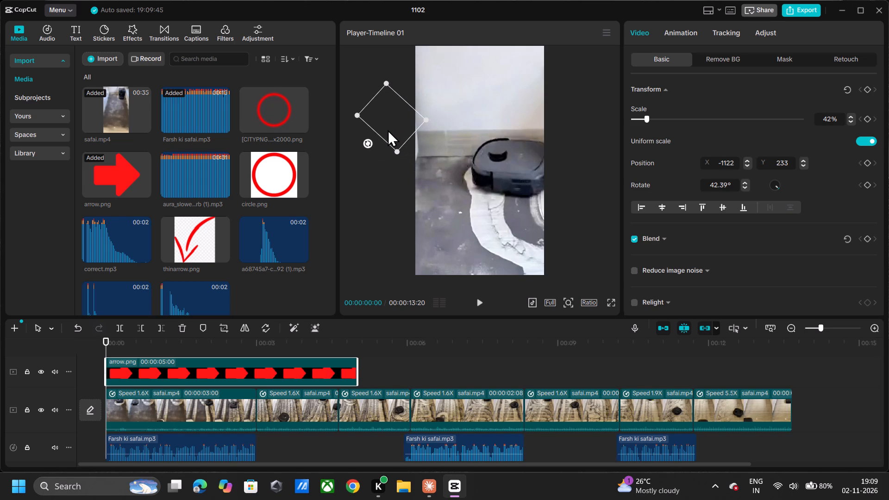
drag(388, 130, 388, 124)
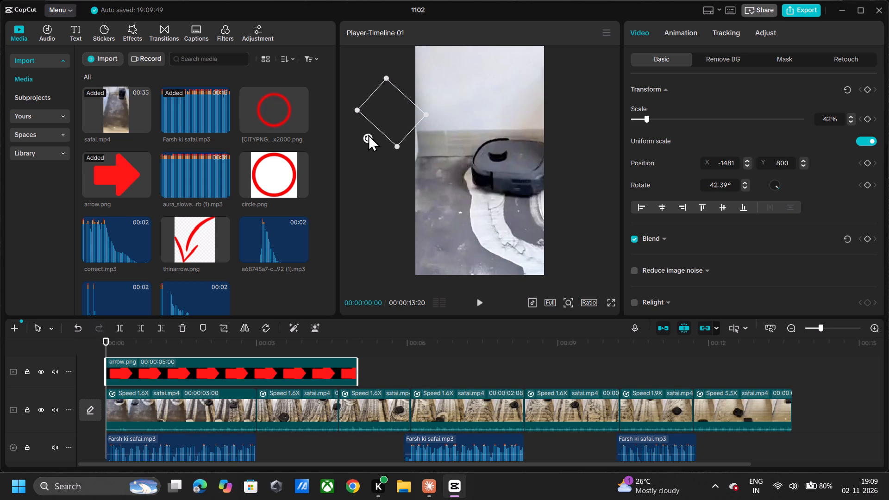
drag(368, 134, 376, 140)
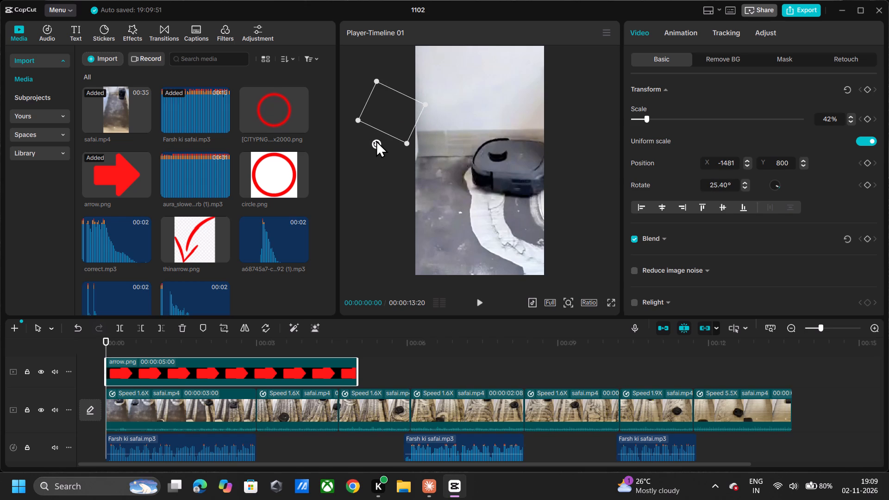
Step frame by frame from 00:00:00:00 to 00:00:00:04 and back to check the robot's movement against the arrow.
key(Right)
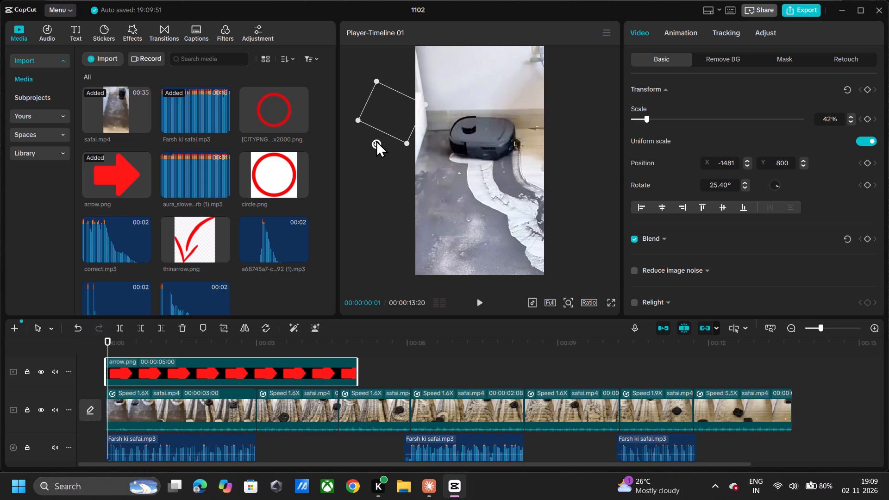
key(Right)
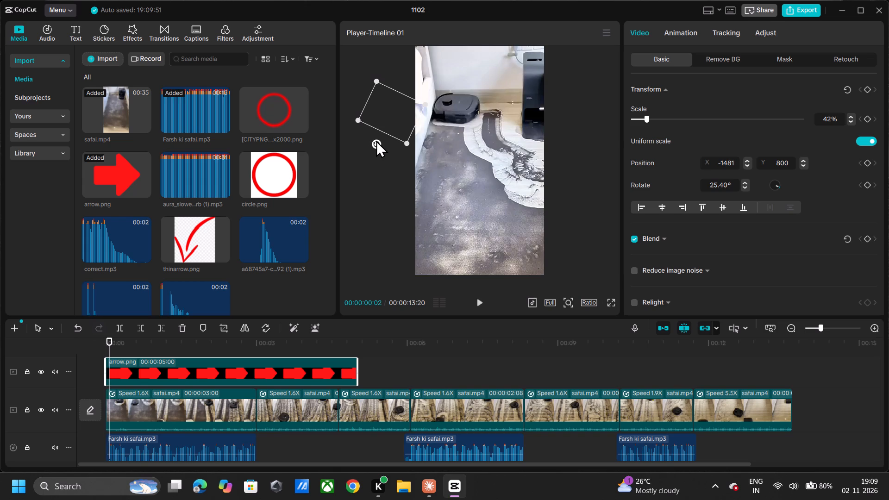
key(Right)
key(Right)
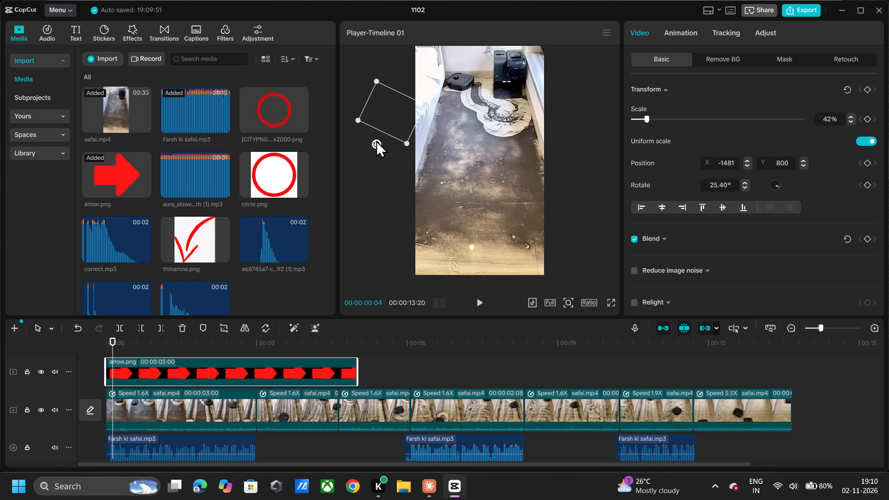
key(Left)
key(Left)
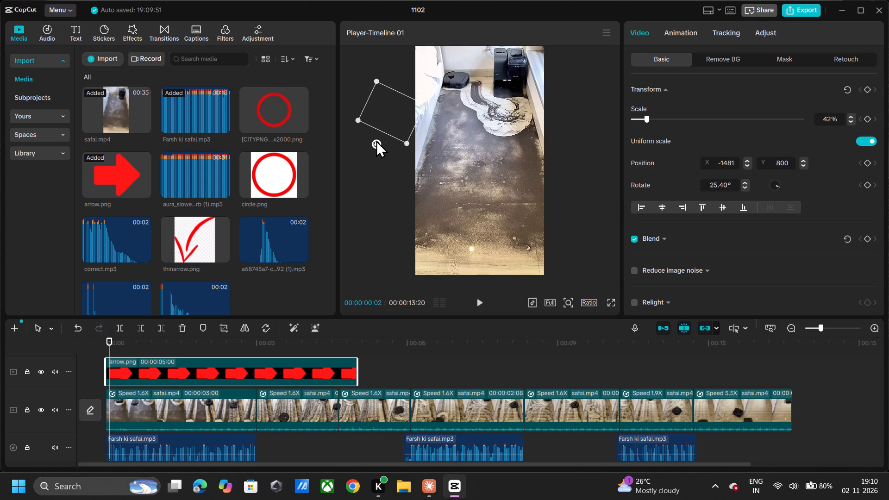
key(Left)
key(Left)
key(Left)
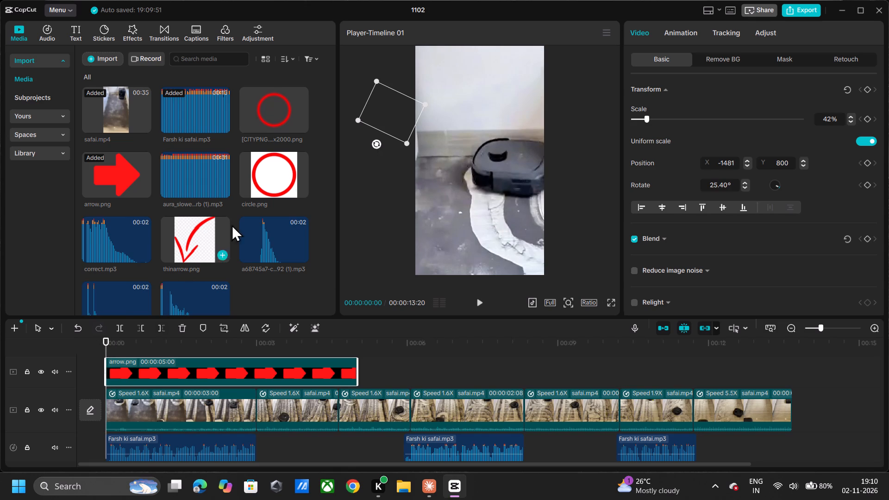
Rotate the arrow to about -33.4° and move it to about X -1559, Y 223, outside the frame's left edge.
drag(378, 145, 388, 154)
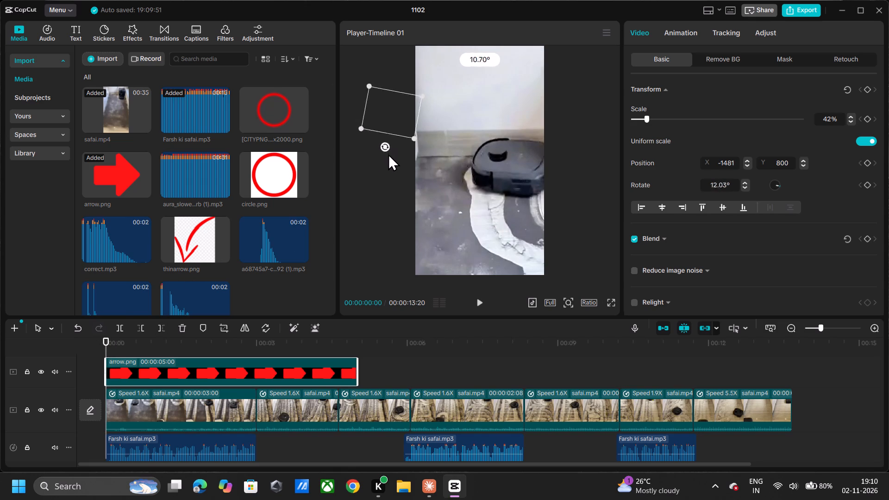
drag(388, 154, 422, 157)
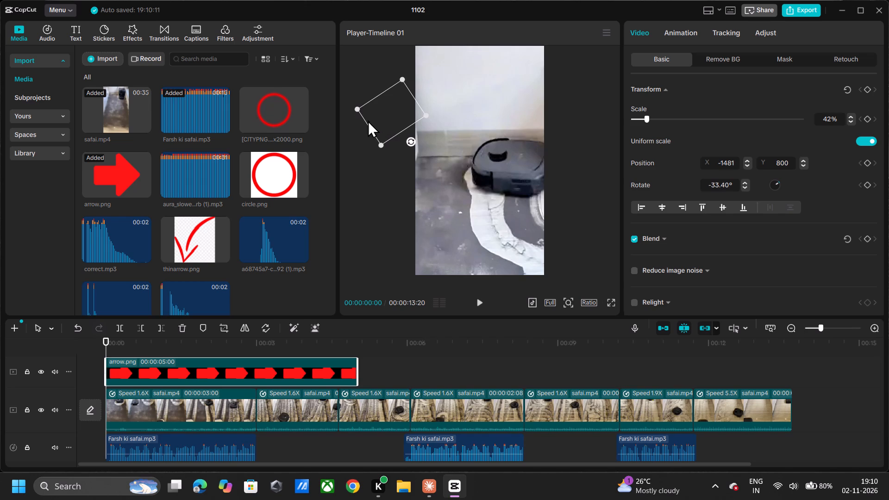
drag(368, 120, 363, 155)
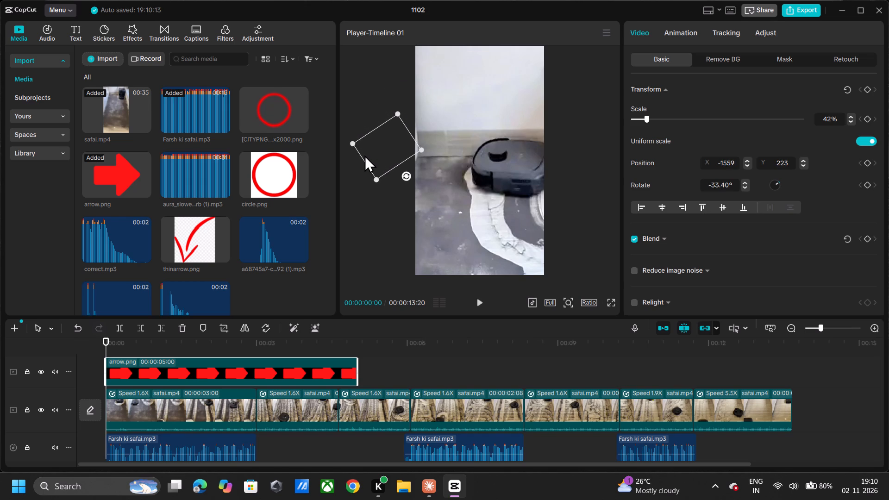
Preview the first frames up to 00:00:00:04, then add a Transform keyframe to the arrow at 00:00:00:00.
key(Right)
key(Right)
key(Right)
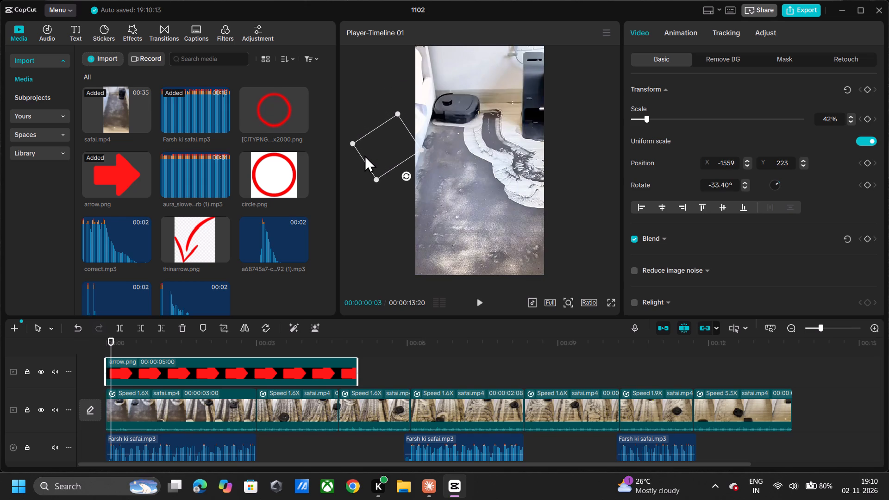
key(Right)
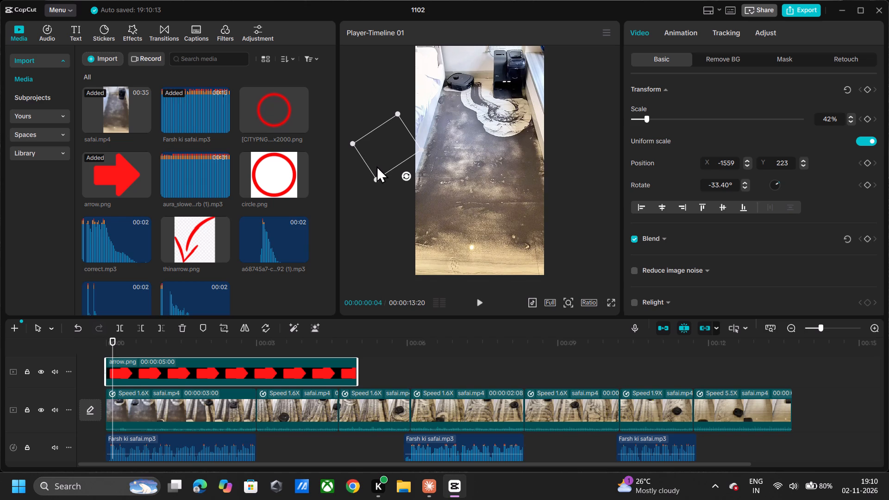
key(Left)
key(Left)
key(Left)
key(Left)
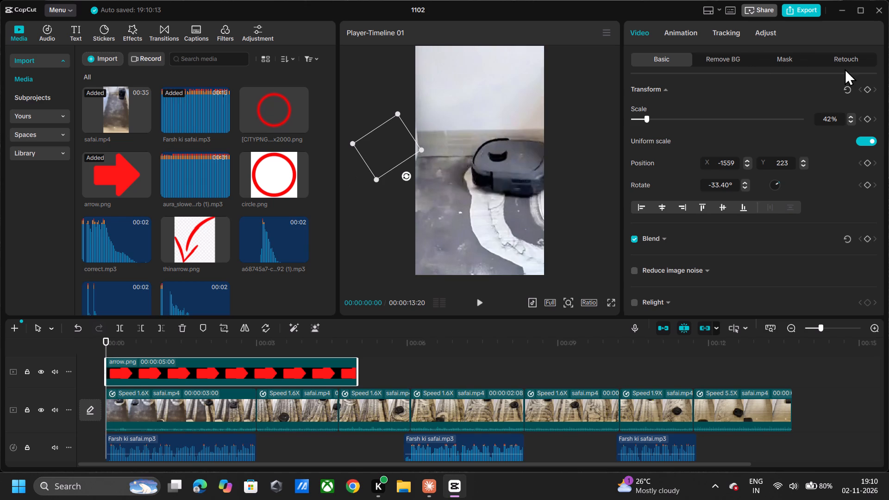
click(869, 89)
At 00:00:00:04, keyframe the arrow at 26% scale, about -109.4° rotation and about X -126, Y 921, pointing at the robot.
key(Right)
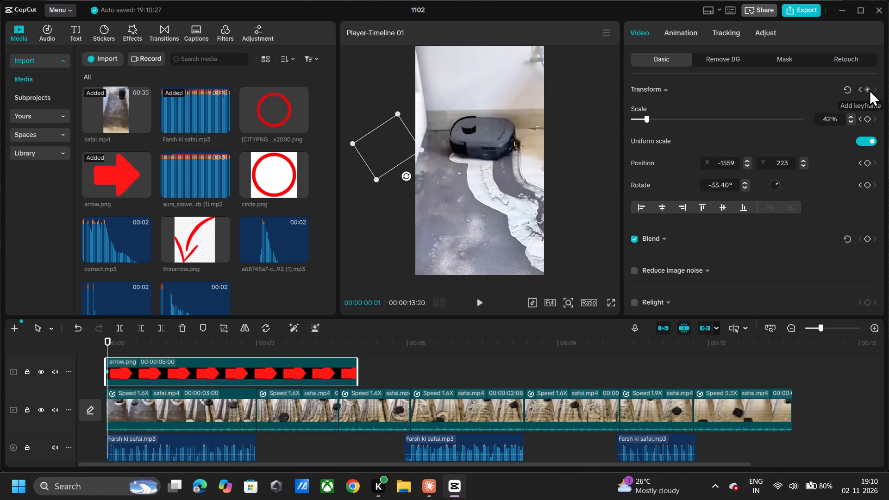
key(Right)
key(Right)
key(Right)
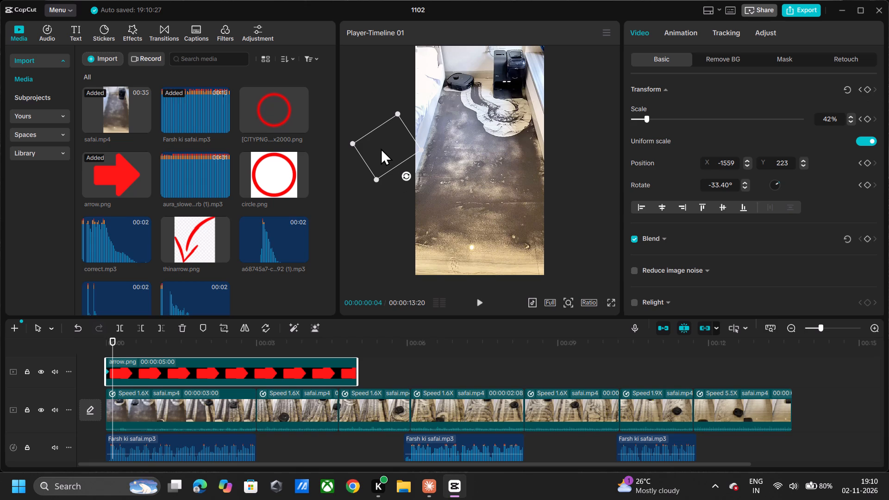
drag(381, 148, 440, 115)
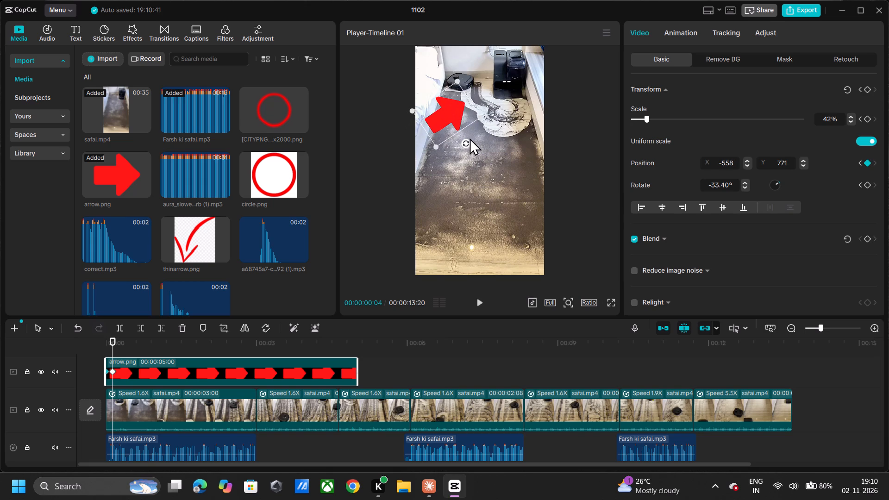
drag(468, 141, 482, 101)
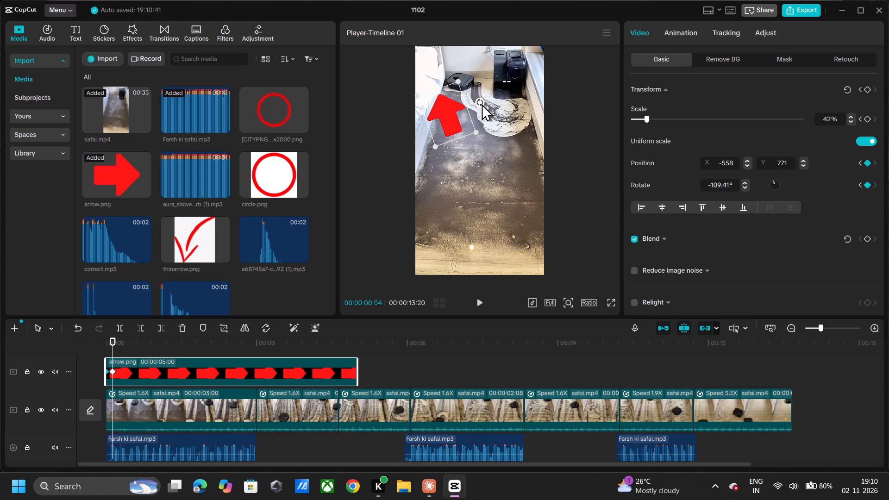
drag(474, 135, 469, 124)
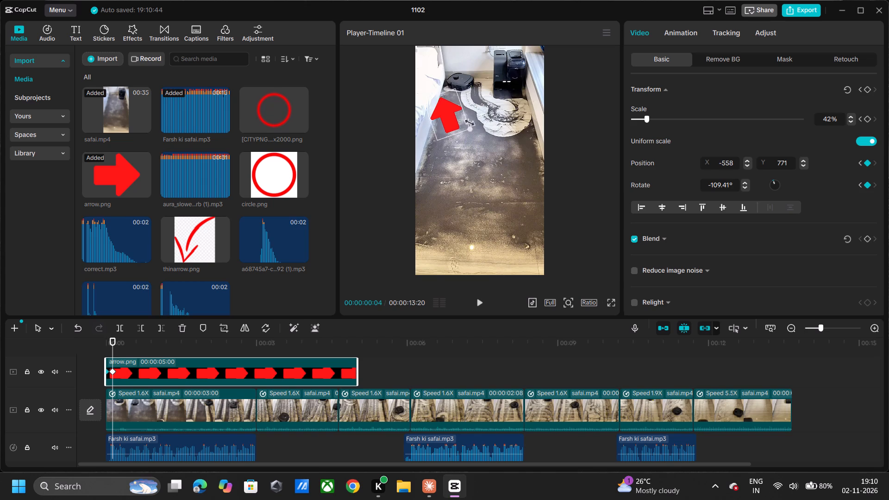
drag(469, 124, 463, 118)
drag(453, 122, 472, 119)
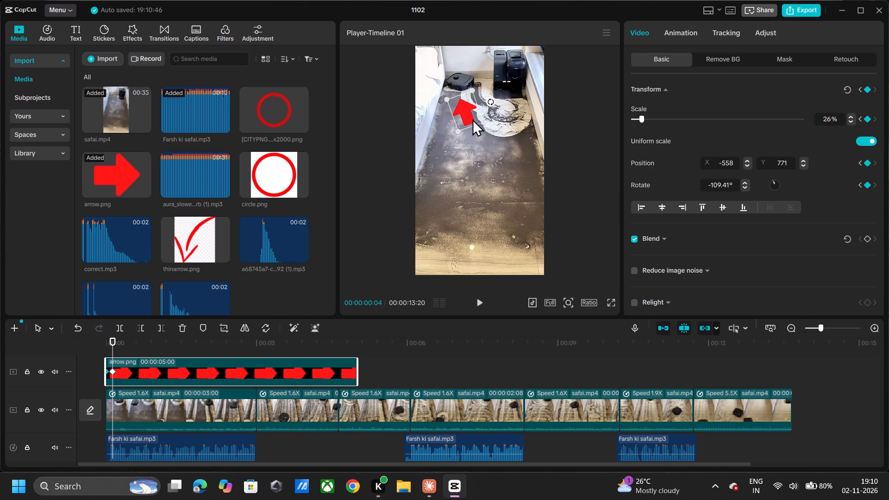
drag(472, 119, 480, 113)
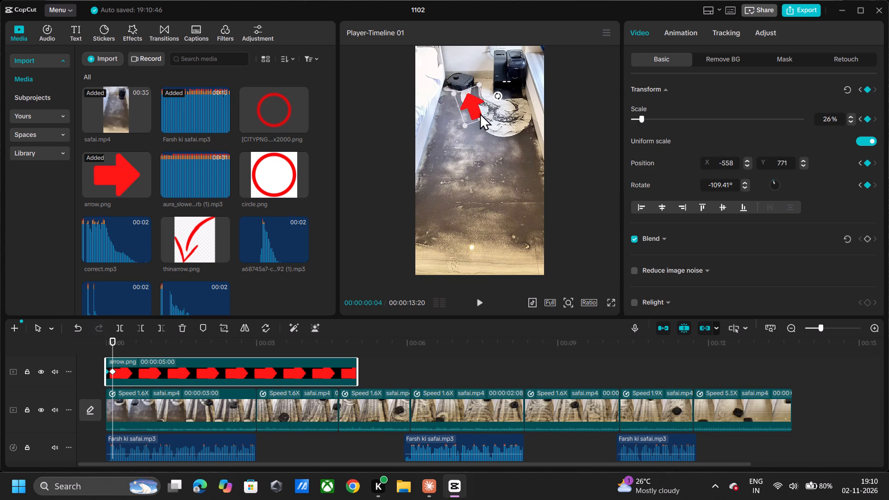
drag(480, 113, 479, 113)
At 00:00:00:10, rotate the arrow to about -161° and move it to about X 83, Y 970, pointing at the robot.
key(Right)
key(Right)
key(Right)
key(Right)
key(Right)
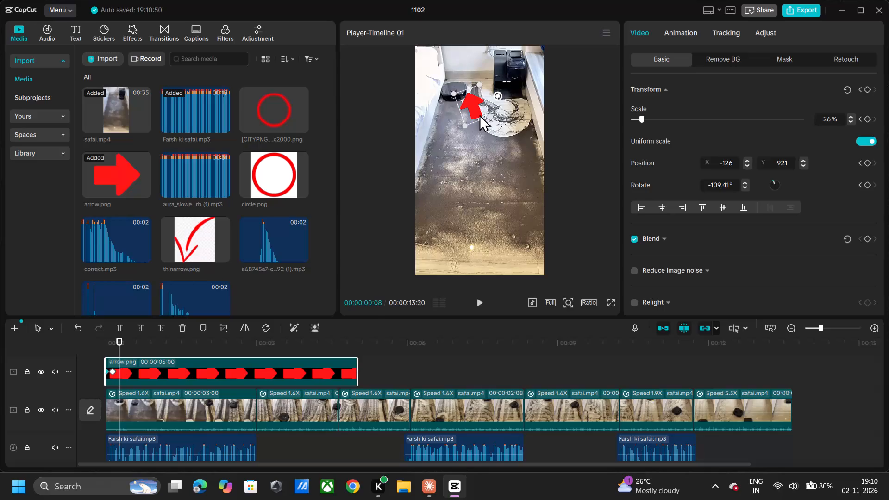
key(Right)
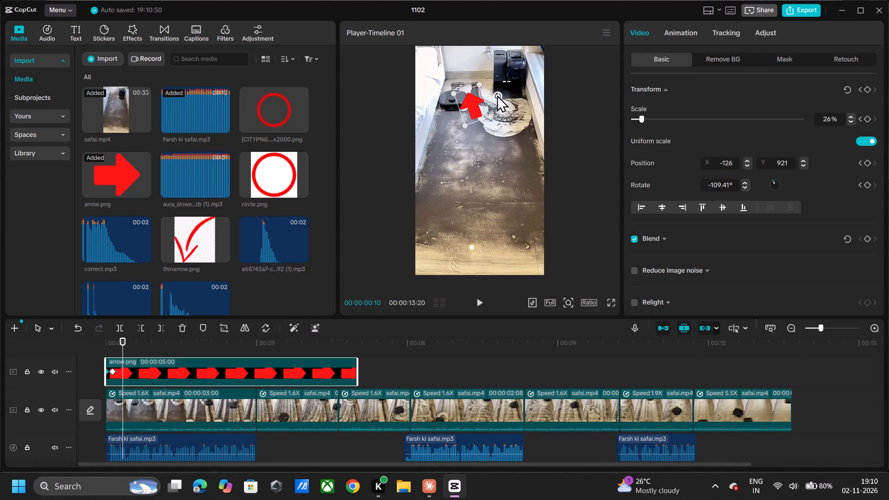
drag(497, 95, 494, 61)
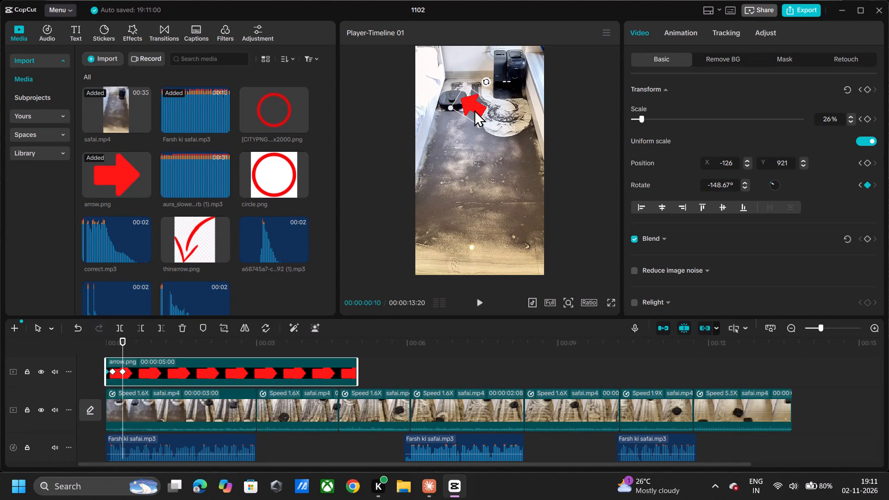
drag(477, 112, 482, 114)
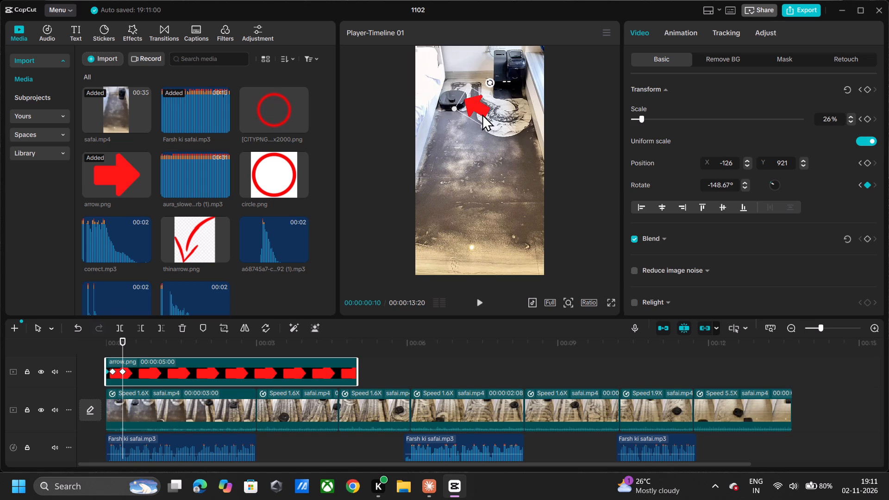
drag(482, 114, 483, 115)
drag(495, 86, 494, 71)
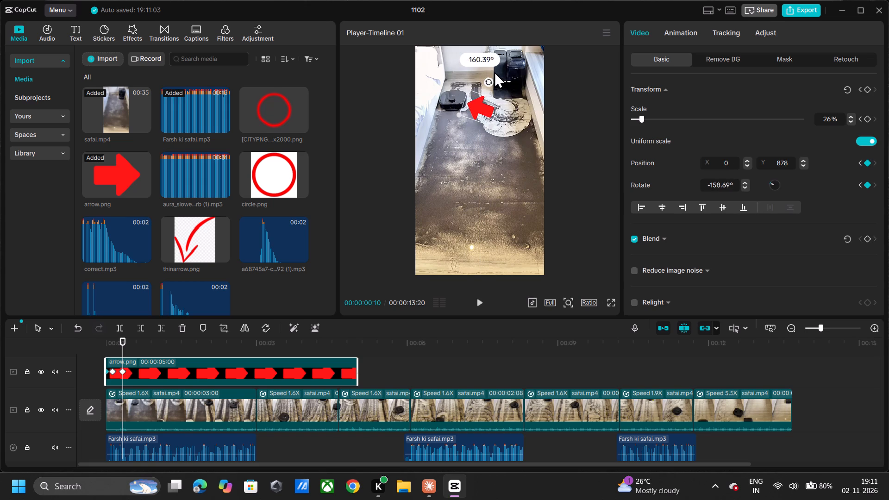
drag(494, 71, 494, 71)
drag(481, 100, 487, 96)
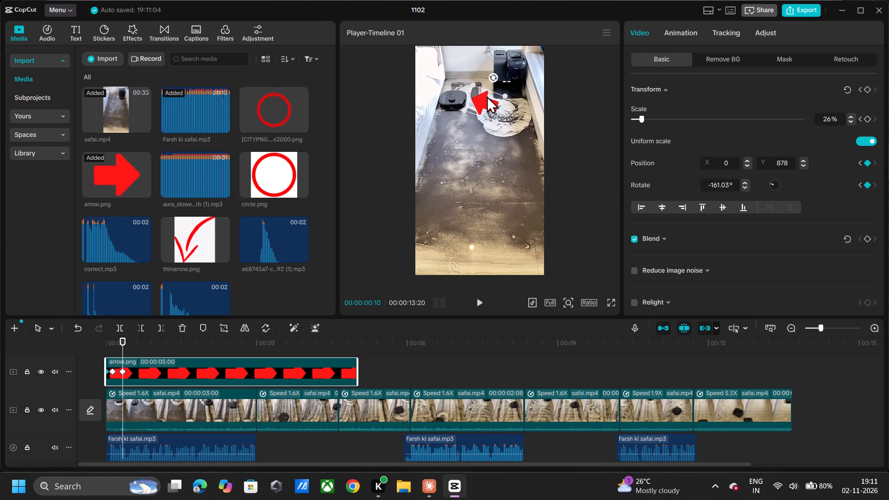
drag(487, 96, 486, 94)
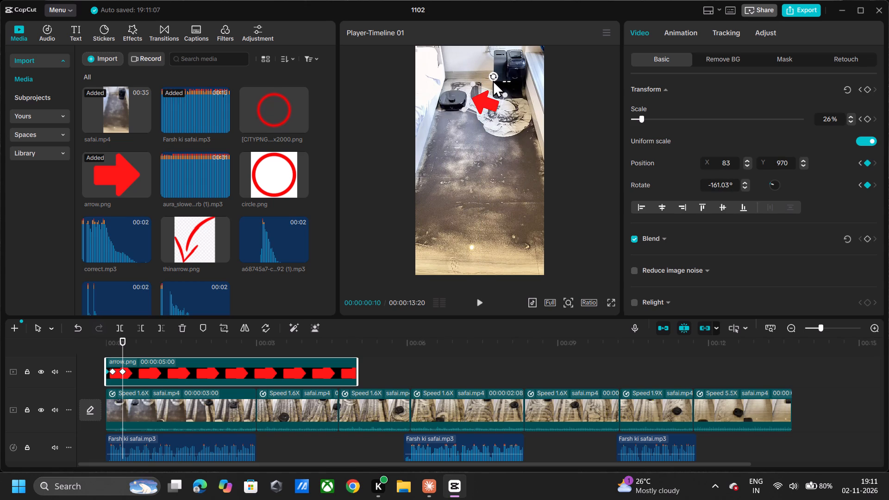
Refine the arrow's 00:00:00:10 keyframe to about -195.3° rotation and about X 63, Y 1183.
drag(494, 78, 488, 55)
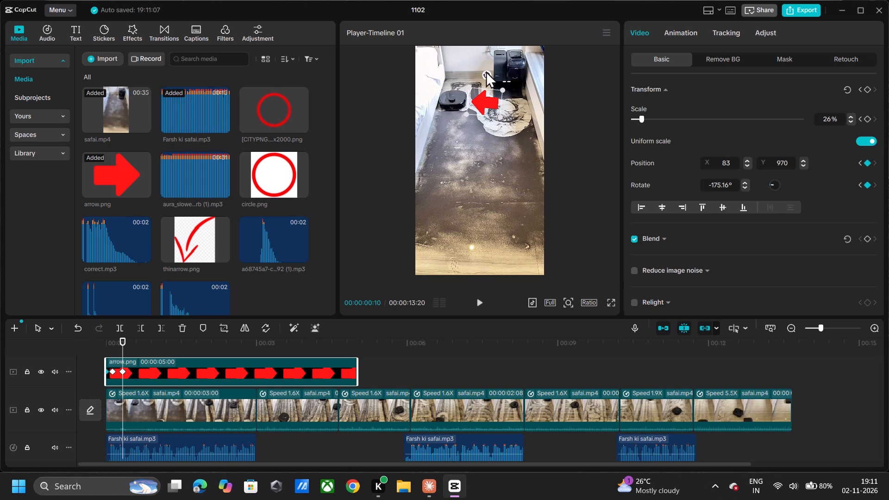
drag(487, 90, 487, 84)
drag(485, 69, 483, 73)
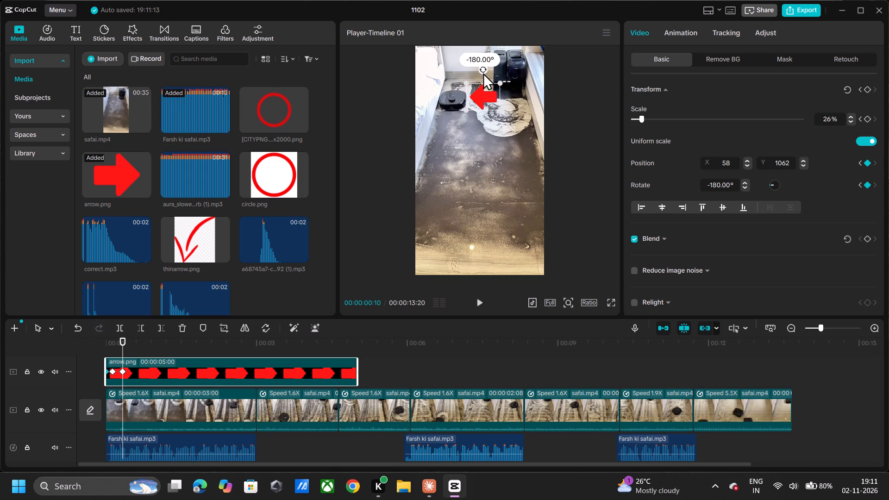
drag(483, 73, 479, 75)
drag(480, 86, 480, 81)
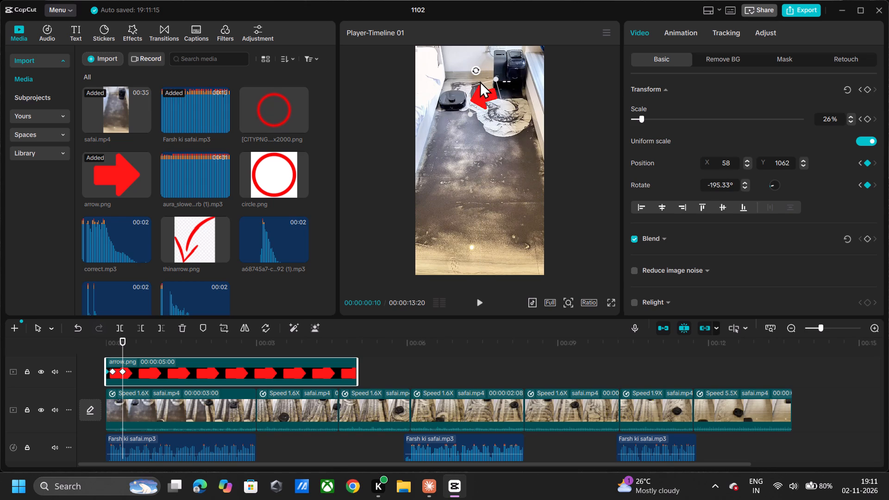
drag(480, 81, 480, 75)
click(483, 90)
click(482, 87)
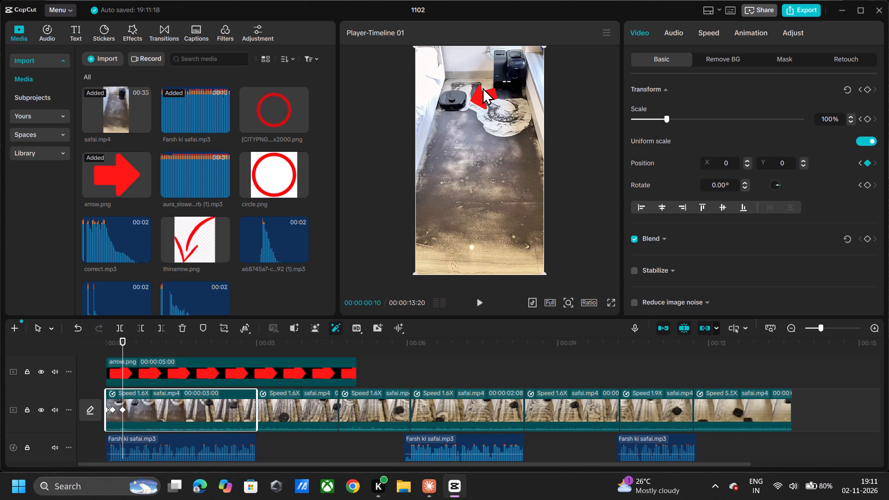
click(482, 87)
drag(482, 87, 482, 81)
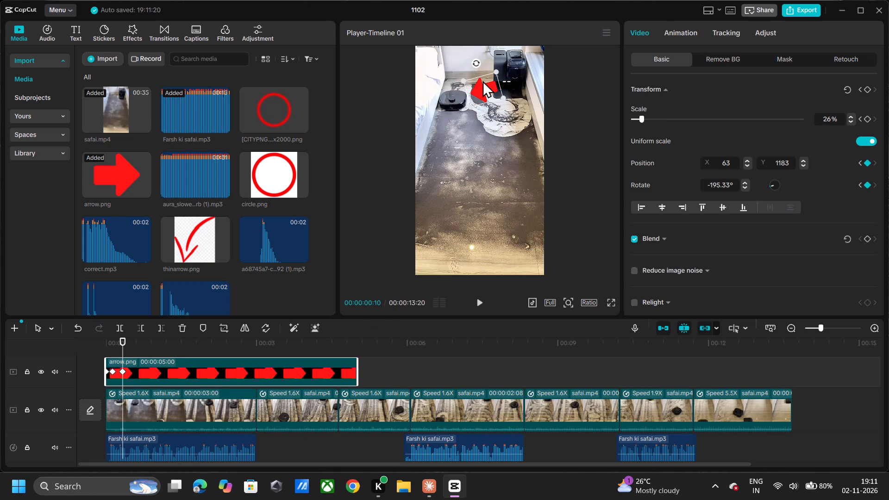
At 00:00:00:12, keyframe the arrow at 30% scale, about -238.4° rotation and about X -243, Y 1222, above the robot.
key(Right)
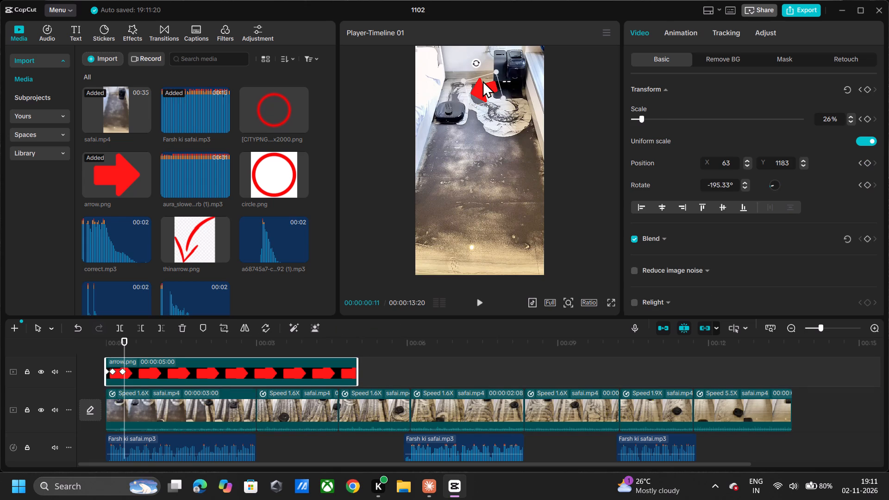
key(Right)
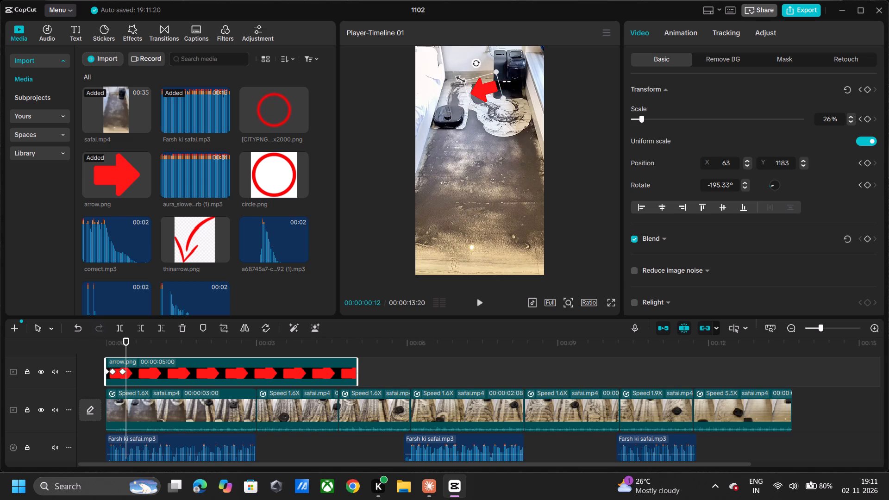
drag(464, 81, 457, 83)
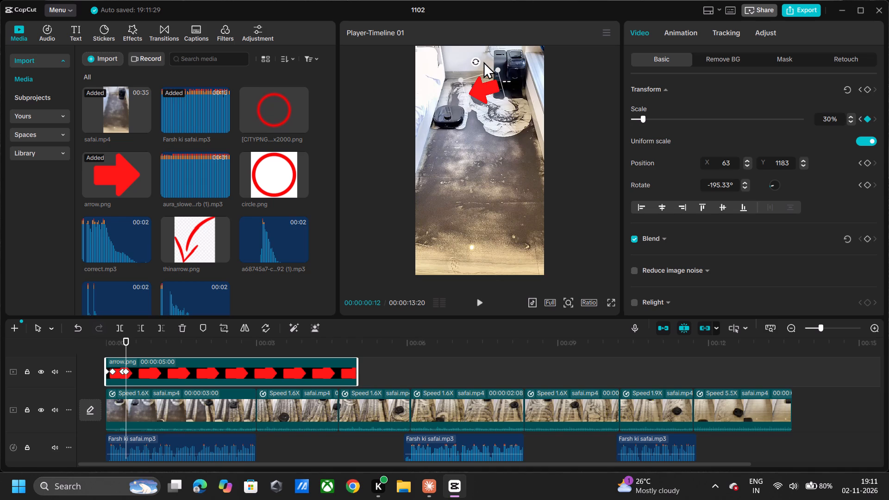
drag(477, 60, 453, 69)
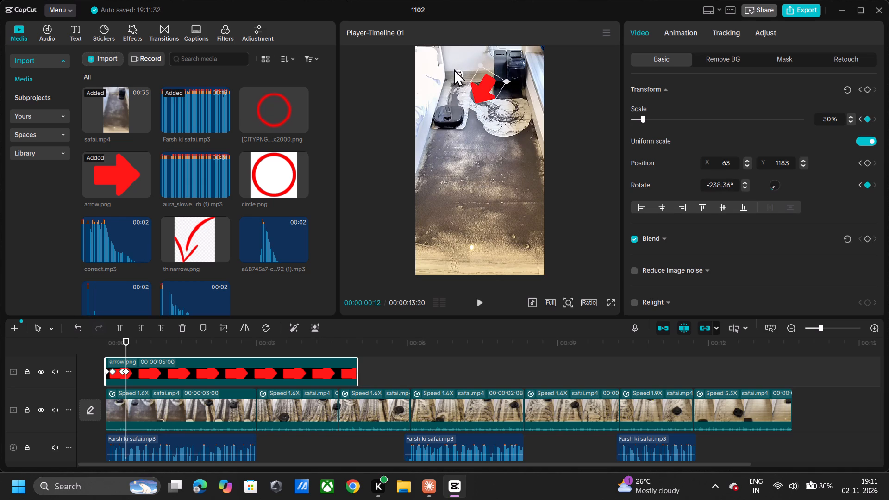
drag(485, 92, 469, 85)
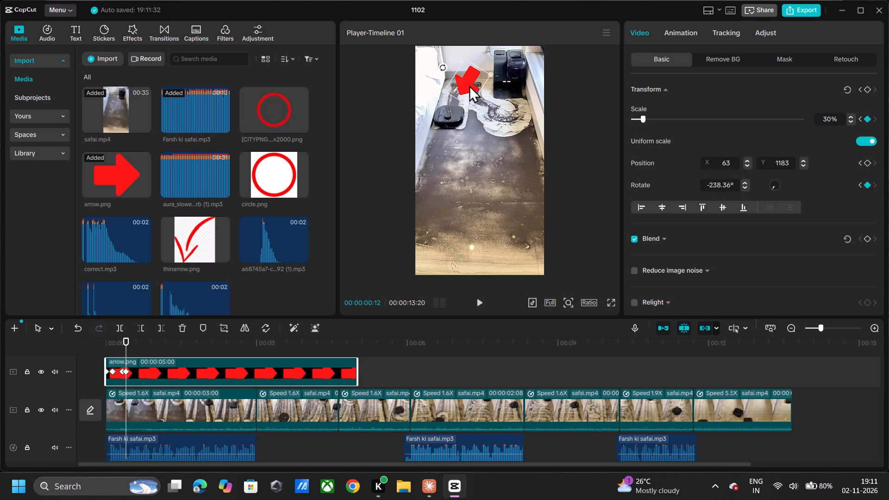
drag(469, 85, 468, 90)
At 00:00:00:13, move the arrow to about X -277, Y 1173 and rotate it to about -254.5°, towards the robot.
key(Right)
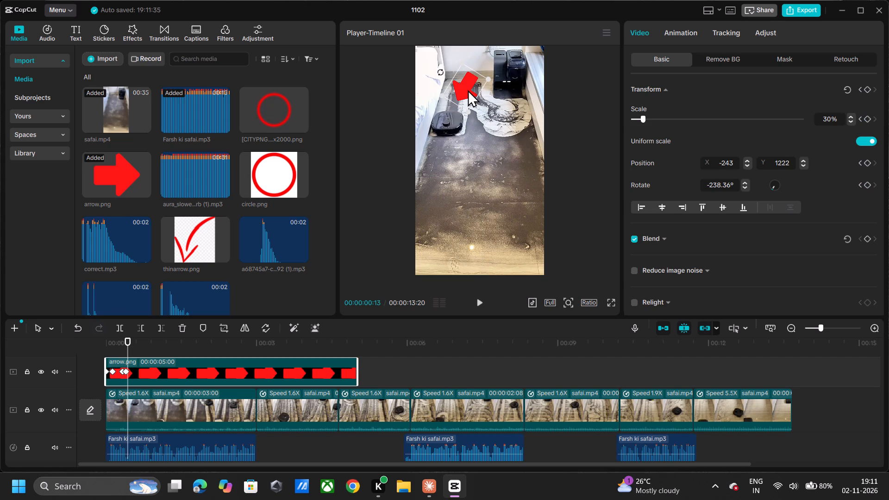
key(Right)
key(Right)
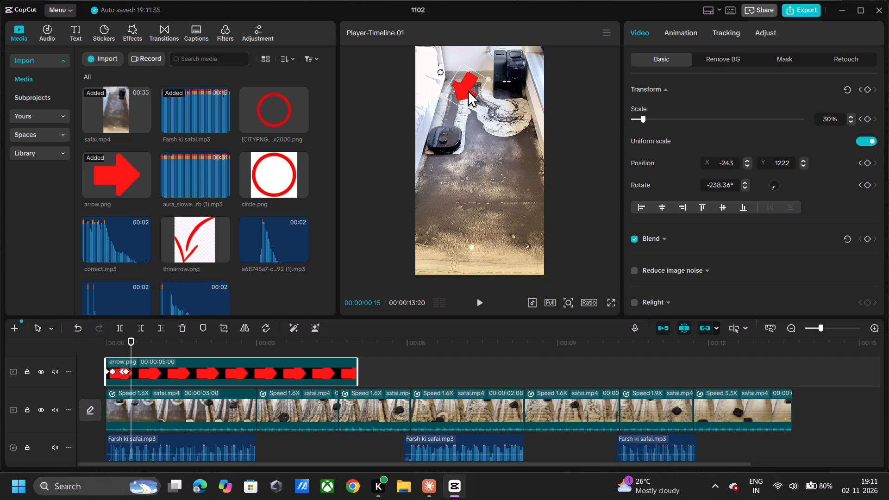
key(Left)
key(Left)
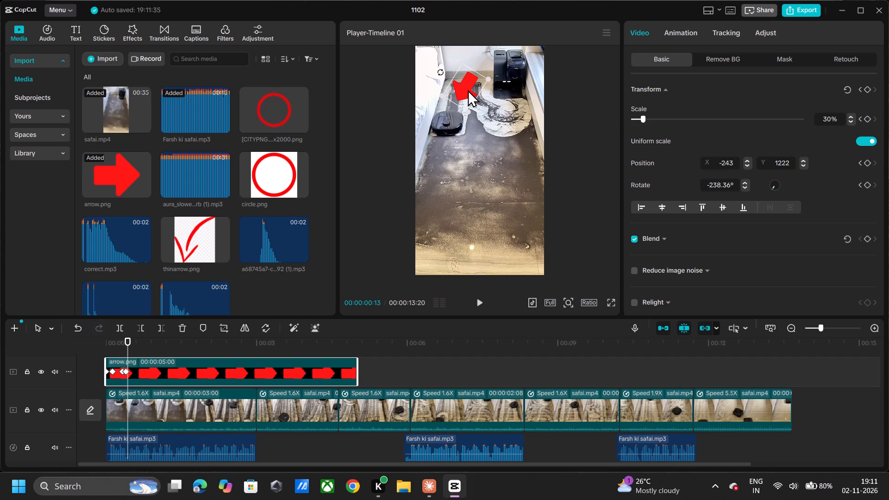
click(468, 90)
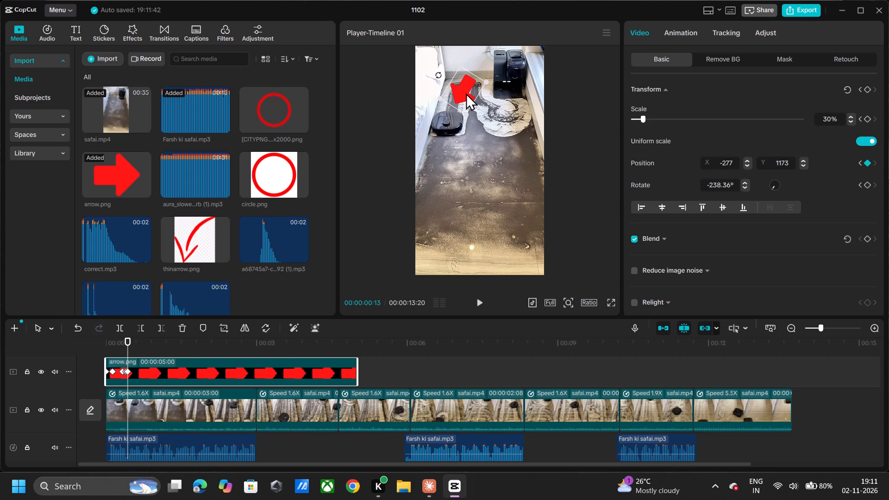
drag(439, 73, 432, 80)
At 00:00:00:14, move the arrow to about X -486, Y 931 and rotate it to -270°, pointing down at the robot.
key(Right)
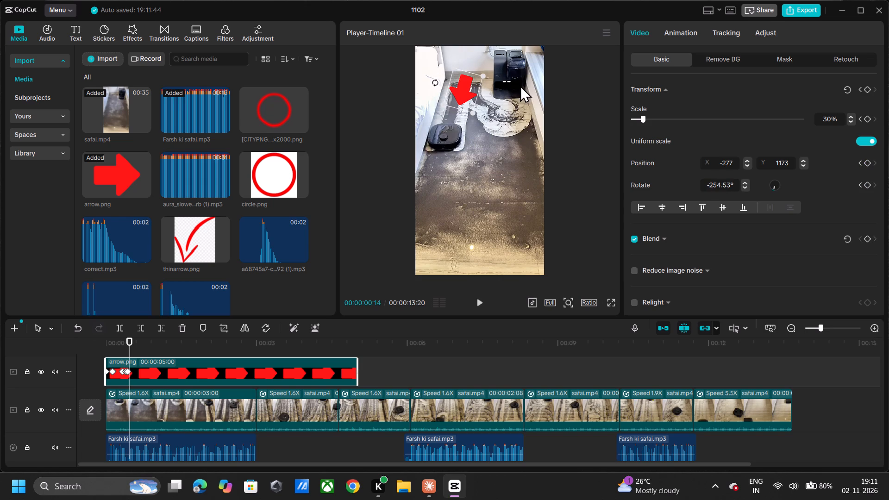
drag(466, 83, 454, 98)
drag(425, 99, 425, 105)
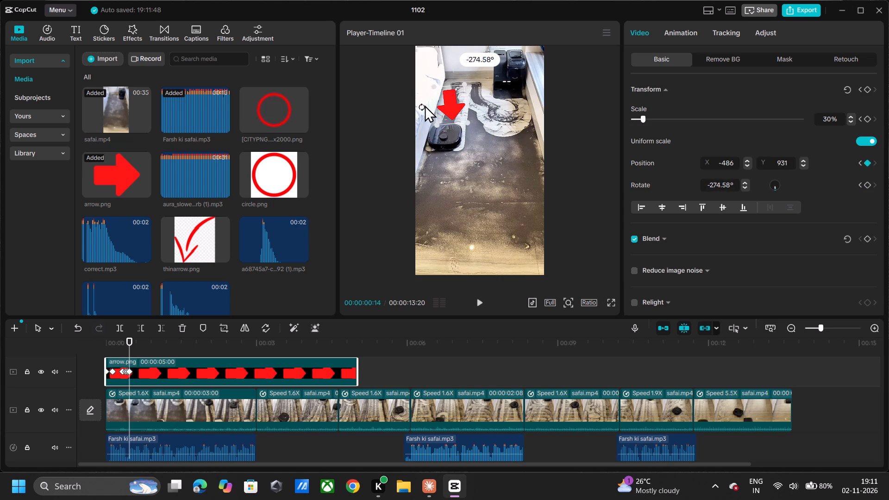
drag(425, 105, 423, 104)
Follow the robot with the arrow at about X -636, Y 756 on 00:00:00:16 and about X -680, Y 446 on 00:00:00:17.
key(Right)
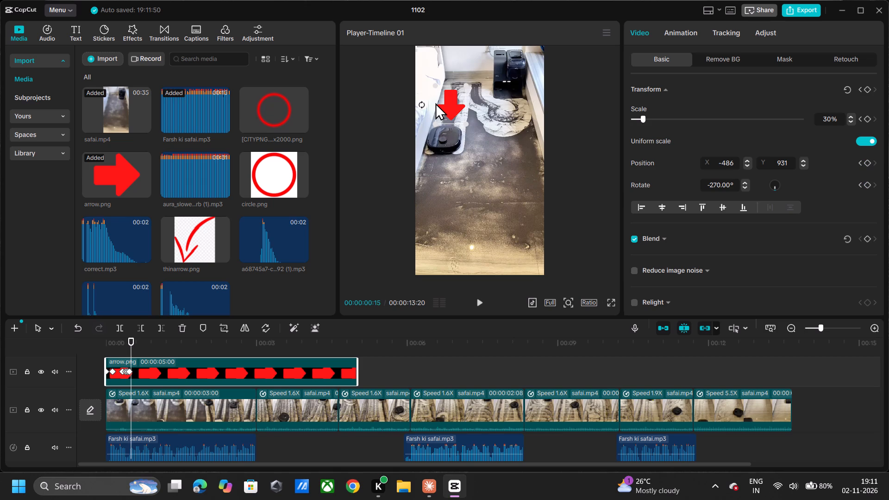
key(Right)
drag(443, 106, 434, 116)
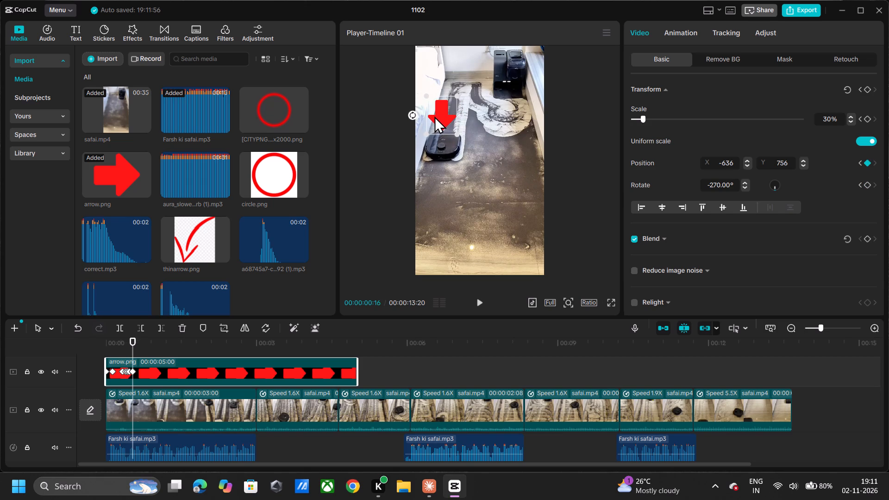
key(Right)
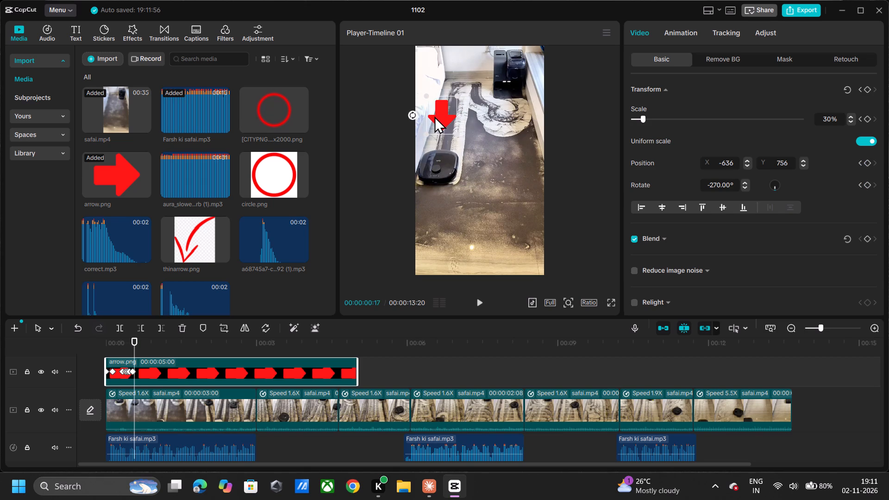
drag(434, 116, 432, 135)
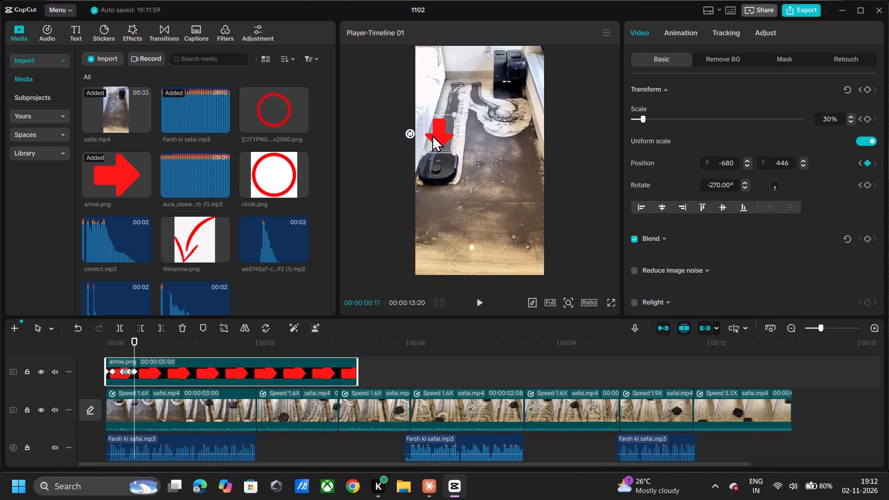
At 00:00:00:19, move the arrow to about X -748, Y 155 and rotate it to about -284.4°, above the robot.
key(Right)
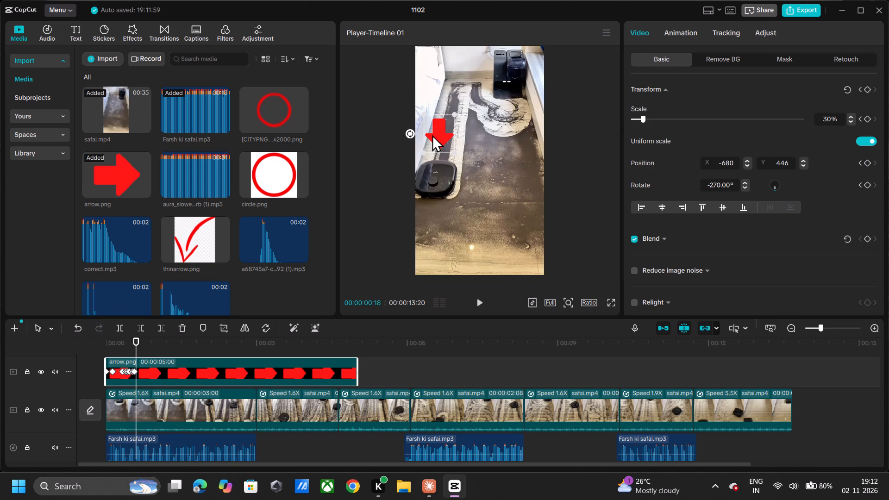
key(Right)
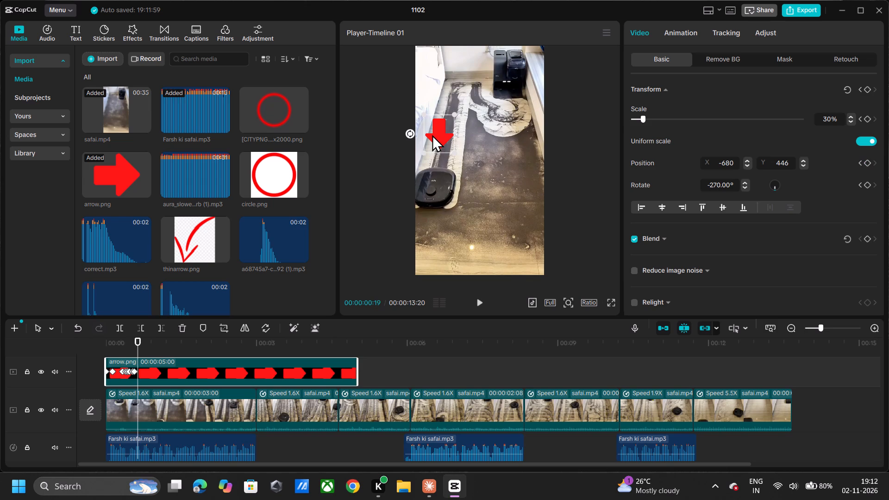
drag(432, 135, 429, 150)
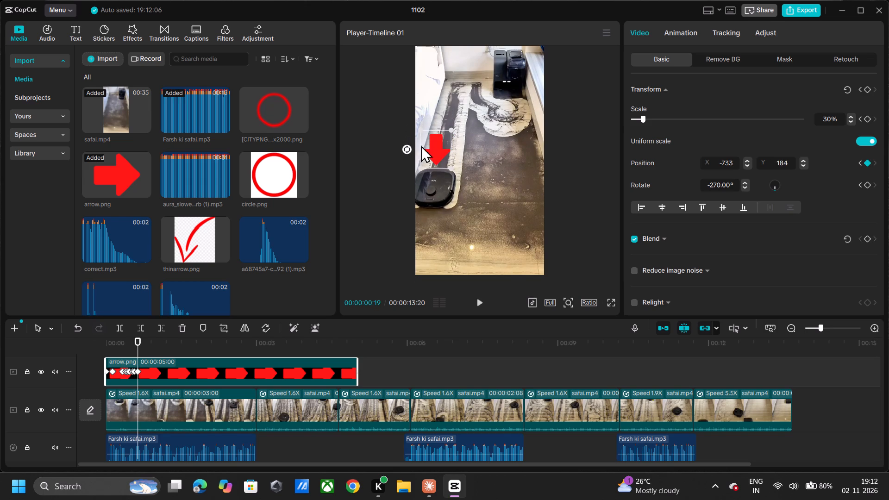
drag(407, 149, 409, 156)
click(431, 146)
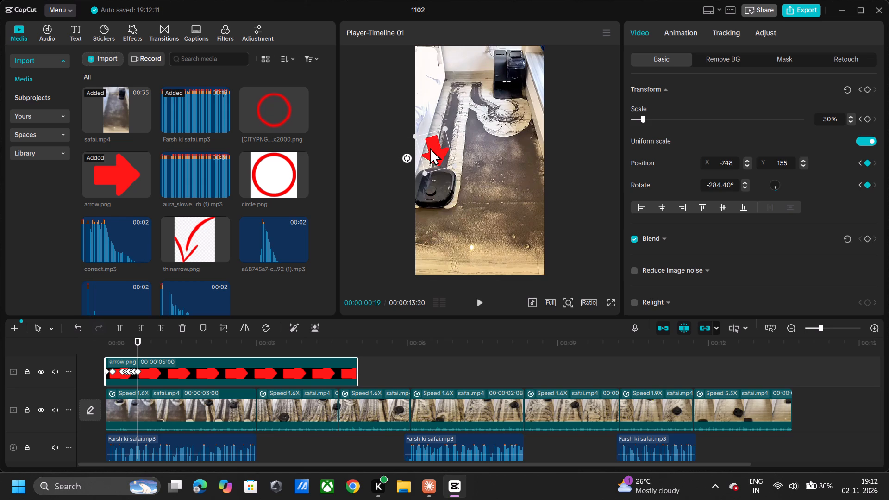
At 00:00:00:20, move the arrow to about X -811, Y -78, just above the robot.
key(Right)
drag(430, 148, 426, 156)
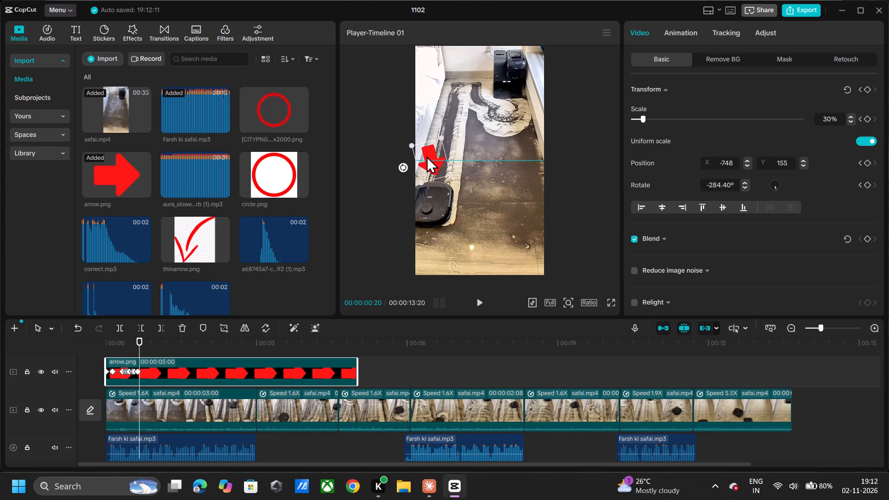
drag(426, 156, 426, 162)
At 00:00:00:21, rotate the arrow to about -259.3° and move it to about X -728, Y -310, towards the robot.
key(Right)
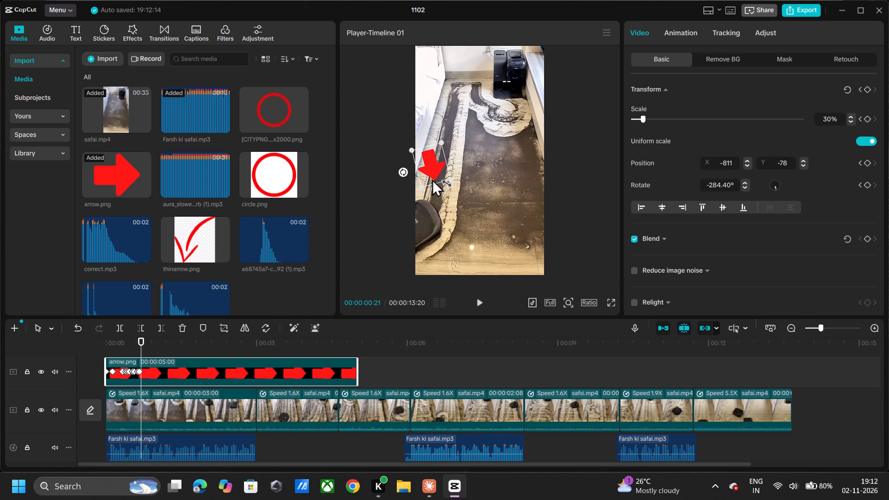
drag(405, 176, 396, 167)
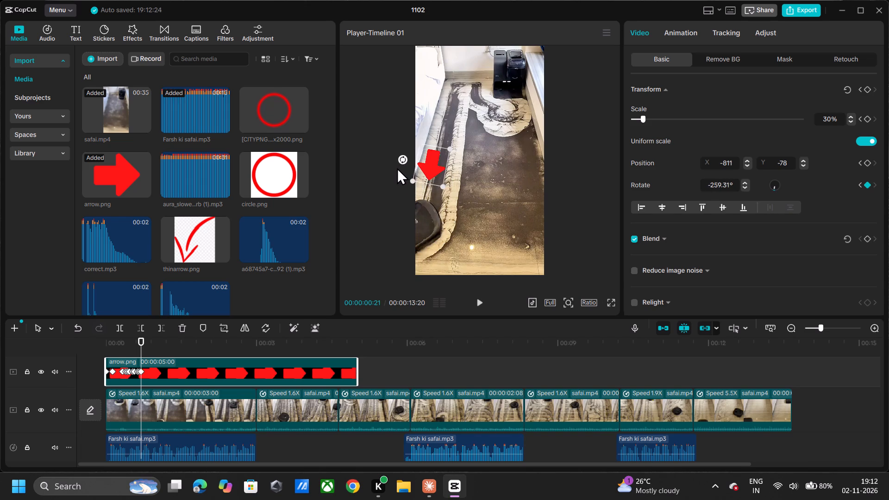
drag(437, 162, 443, 174)
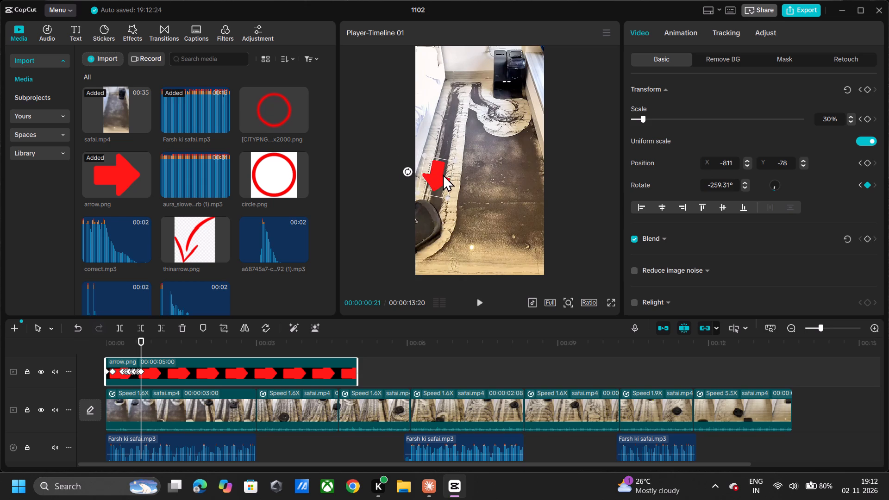
drag(443, 174, 443, 175)
At 00:00:00:23, rotate the arrow to about -245° and move it to about X -452, Y -475, beside the robot.
key(Right)
key(Right)
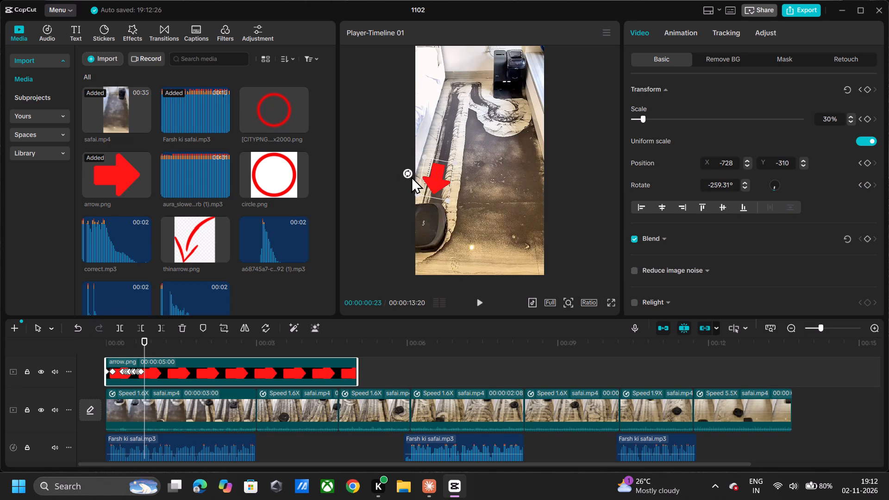
drag(408, 175, 399, 165)
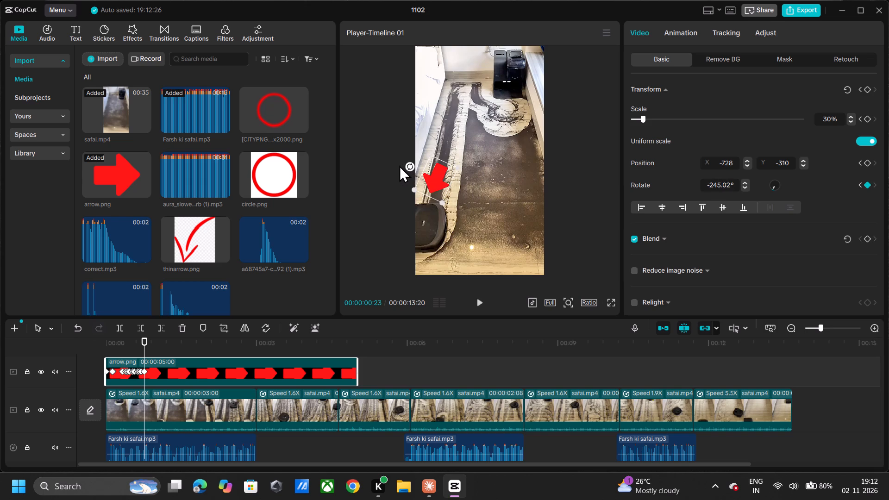
drag(428, 170, 445, 180)
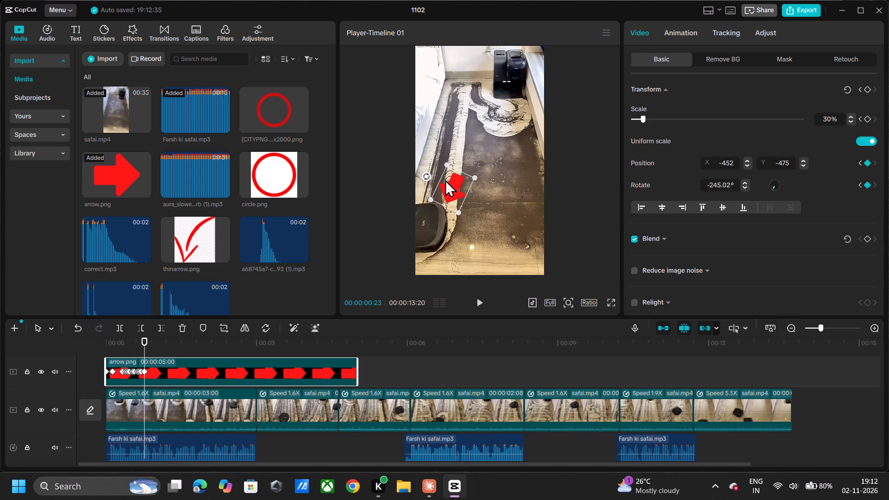
At 00:00:00:25, rotate the arrow to about -184.2° and move it to about X -180, Y -1057, pointing sideways at the robot.
key(Right)
key(Right)
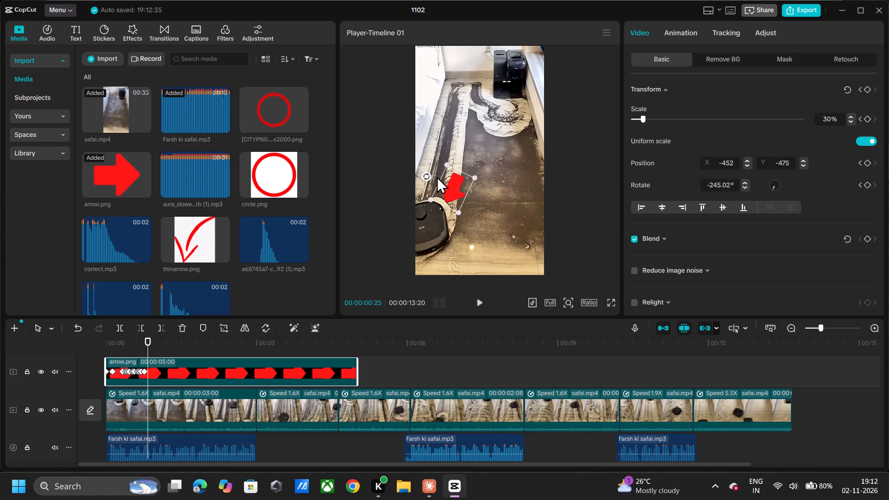
drag(426, 176, 430, 140)
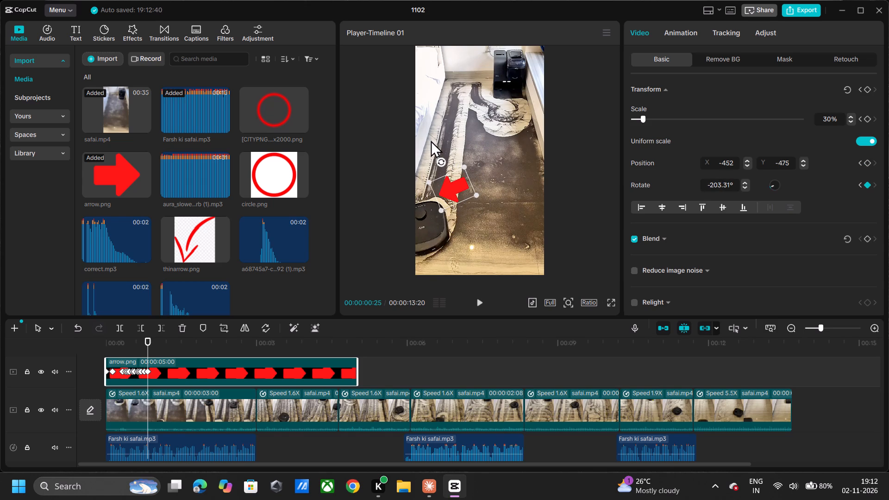
drag(458, 173, 470, 194)
drag(450, 182, 454, 181)
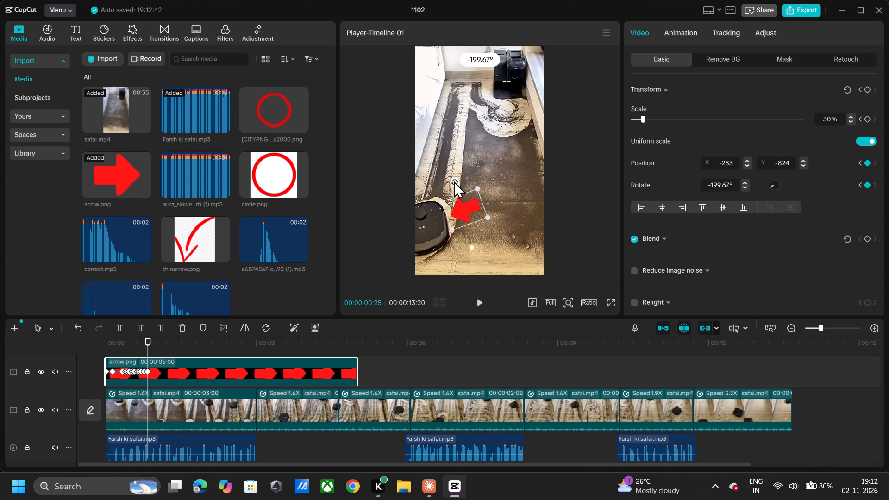
drag(454, 181, 460, 180)
drag(465, 198, 470, 211)
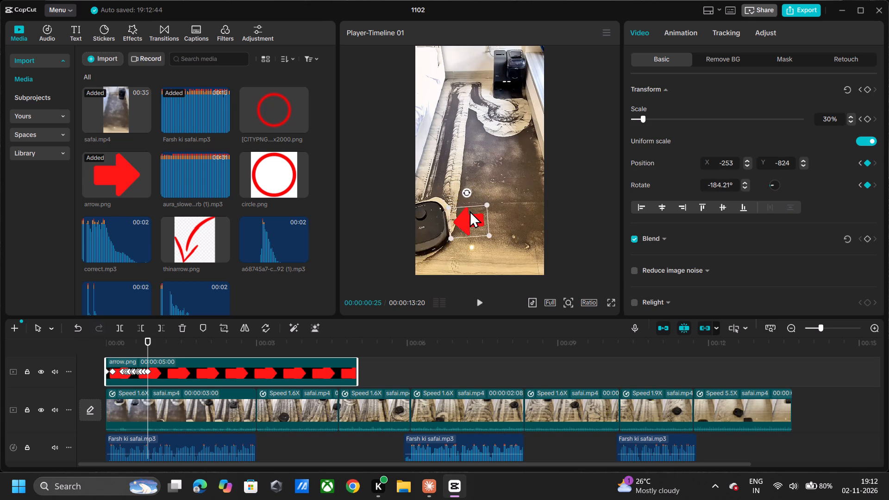
drag(470, 211, 470, 212)
At 00:00:00:27, rotate the arrow to about -145.9° and move it to about X -291, Y -1358, towards the robot.
key(Right)
key(Right)
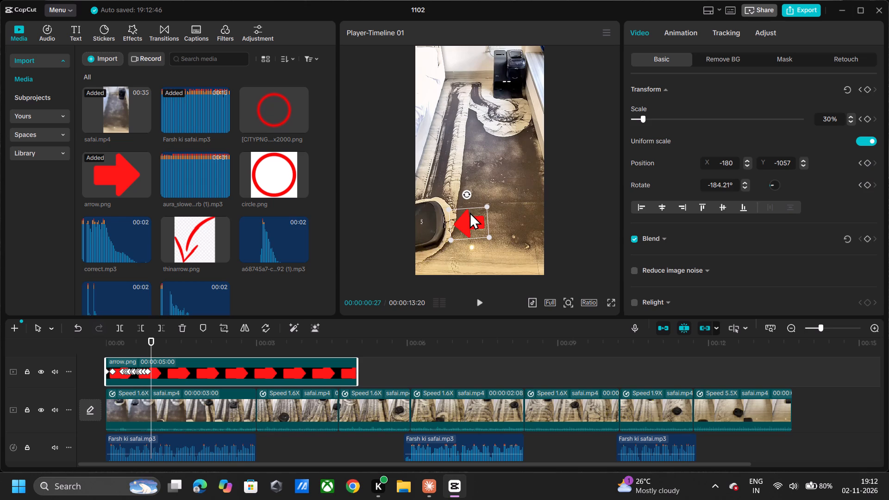
drag(465, 195, 469, 190)
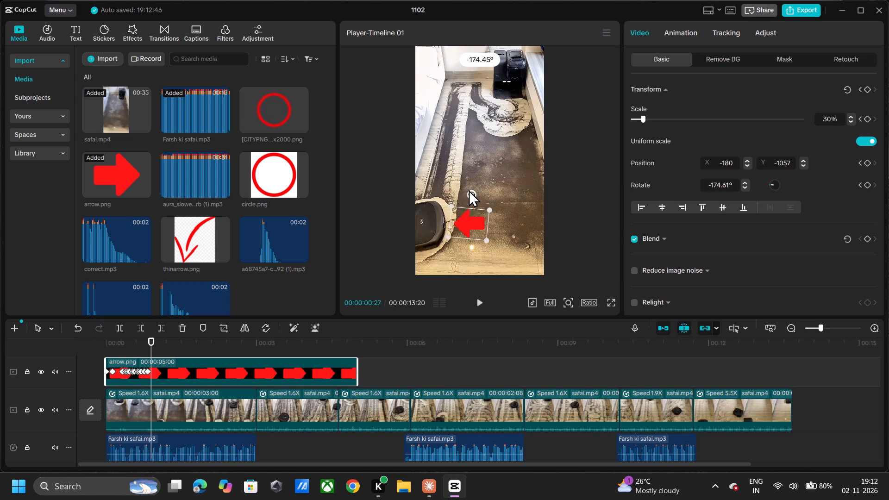
drag(469, 190, 486, 189)
drag(477, 215, 470, 222)
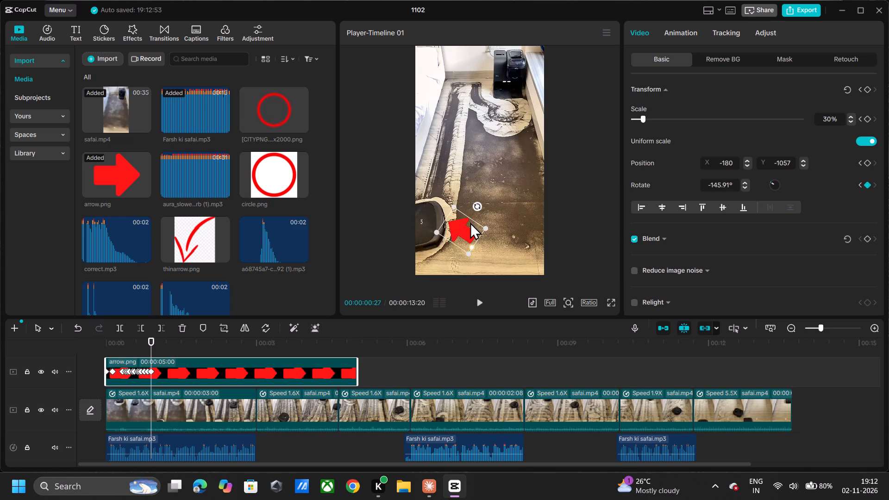
drag(470, 222, 471, 233)
At 00:00:01:00, rotate the arrow to about -156.9° so it points at the robot.
key(Right)
key(Right)
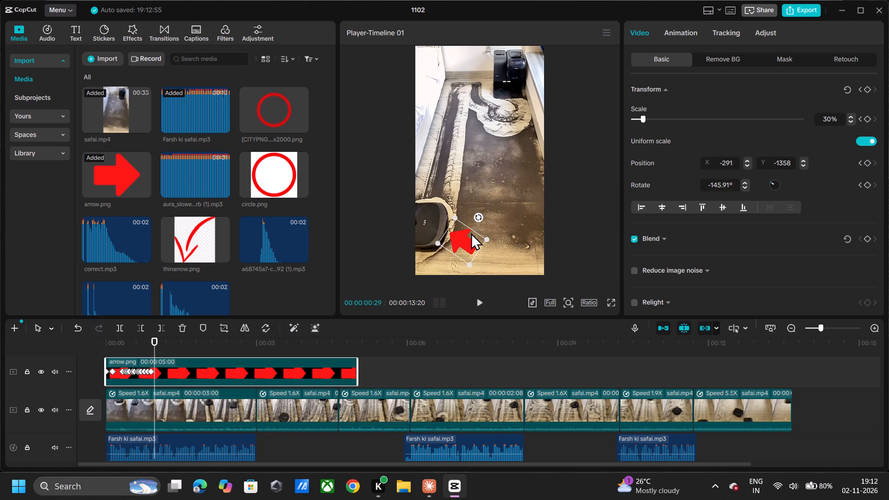
key(Right)
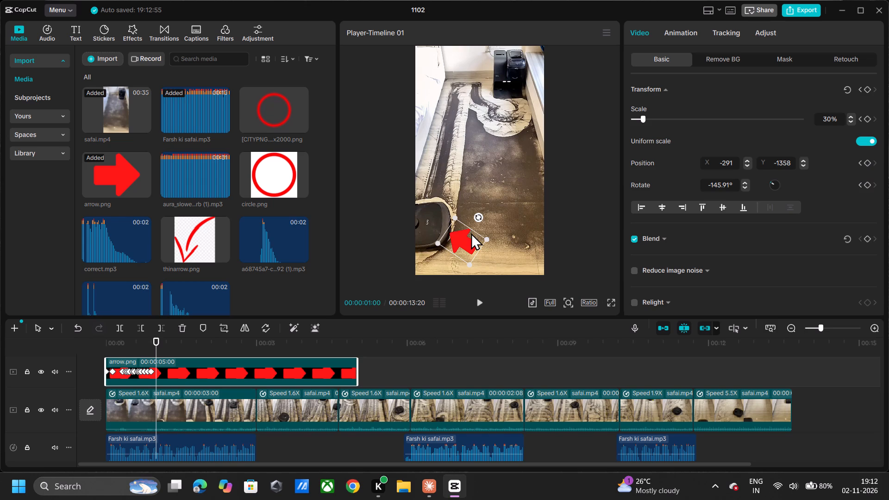
drag(481, 221, 479, 214)
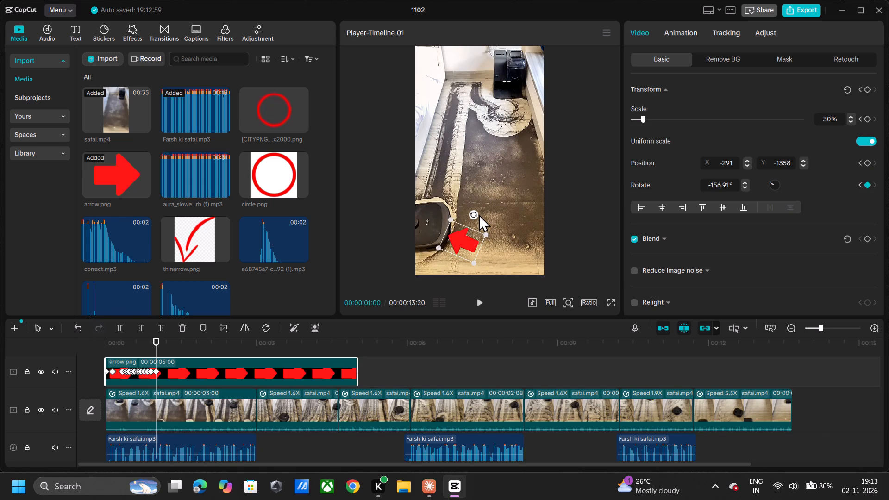
At 00:00:01:03, rotate the arrow to about -143.1° and move it to about X -369, Y -1668, at the robot's edge.
key(Right)
key(Right)
key(Right)
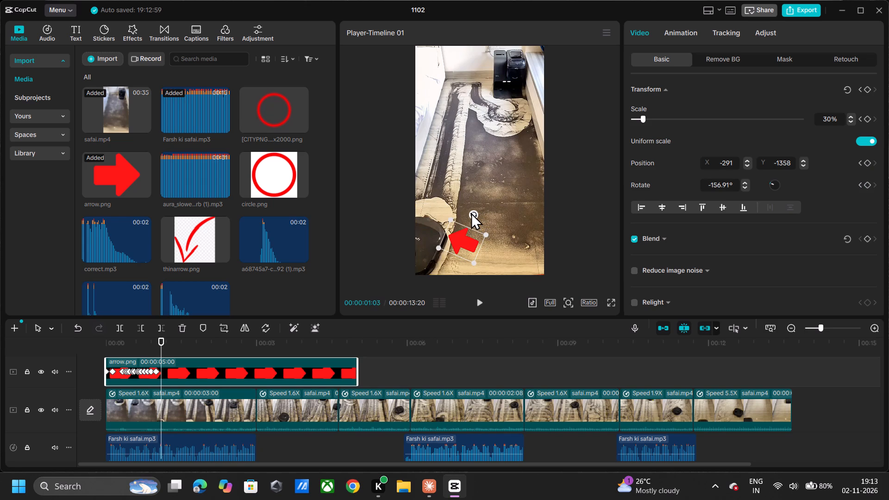
drag(471, 212, 478, 231)
drag(458, 233, 463, 246)
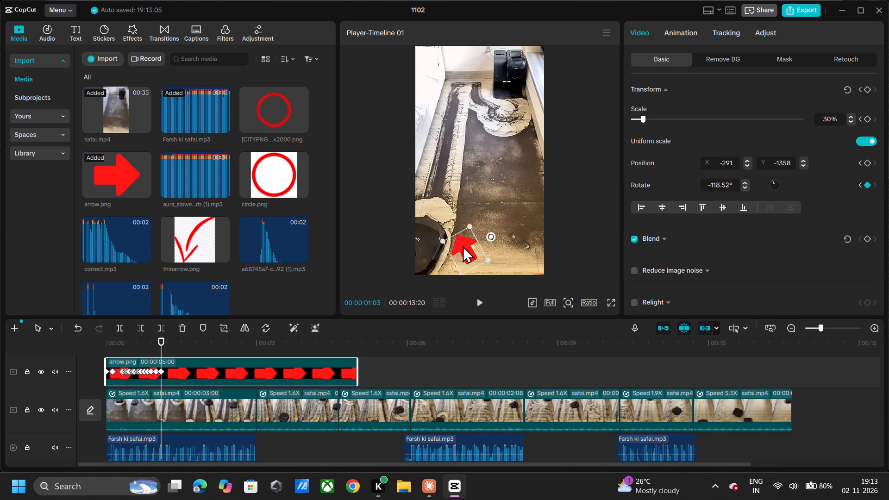
drag(463, 246, 455, 257)
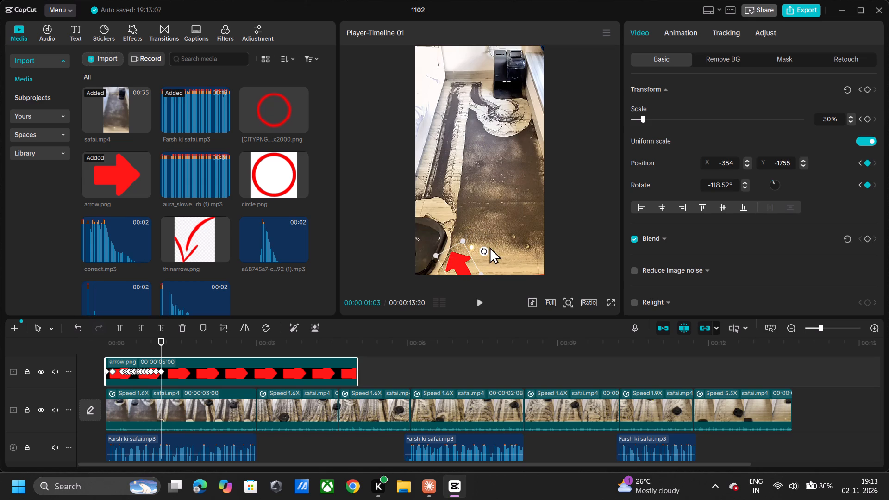
drag(483, 252, 483, 231)
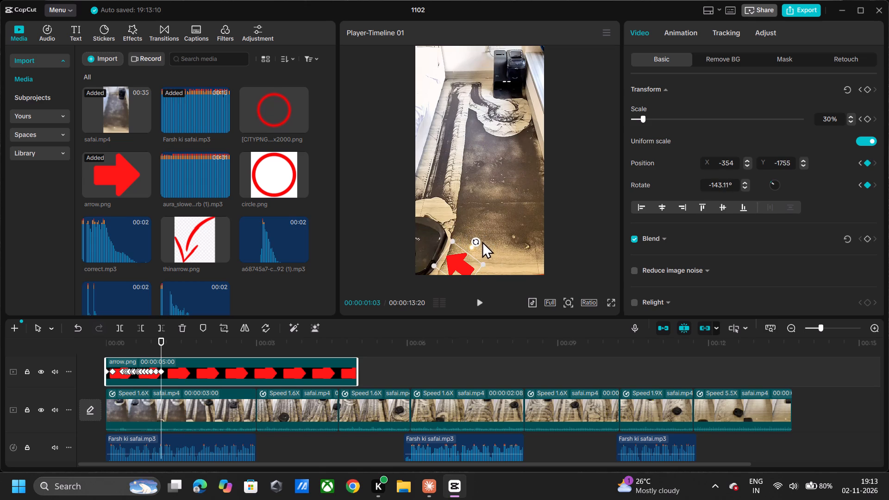
drag(467, 257, 467, 252)
At 00:00:01:05, move the arrow to about X -63, Y -1280 and rotate it to about -186°, pointing at the robot.
key(Right)
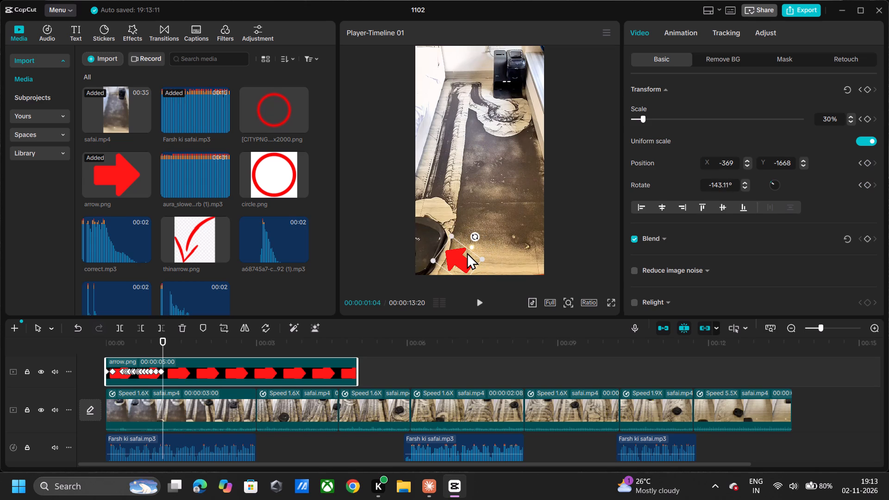
key(Right)
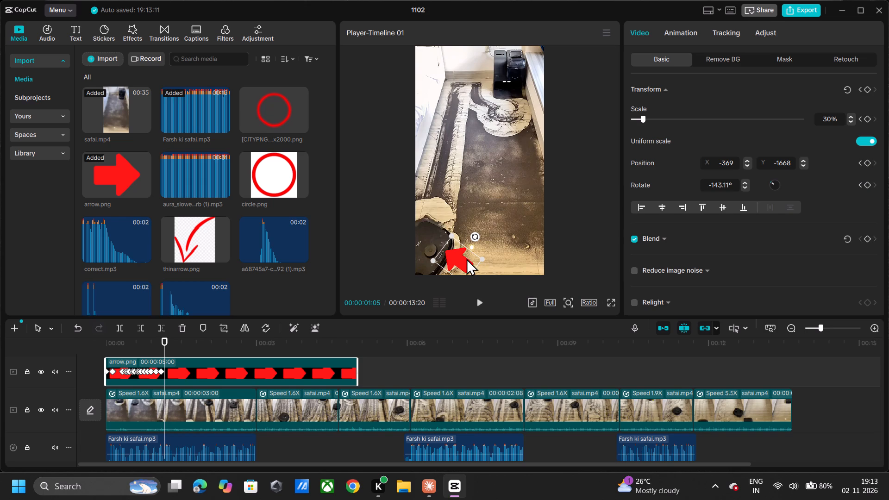
drag(466, 258, 485, 235)
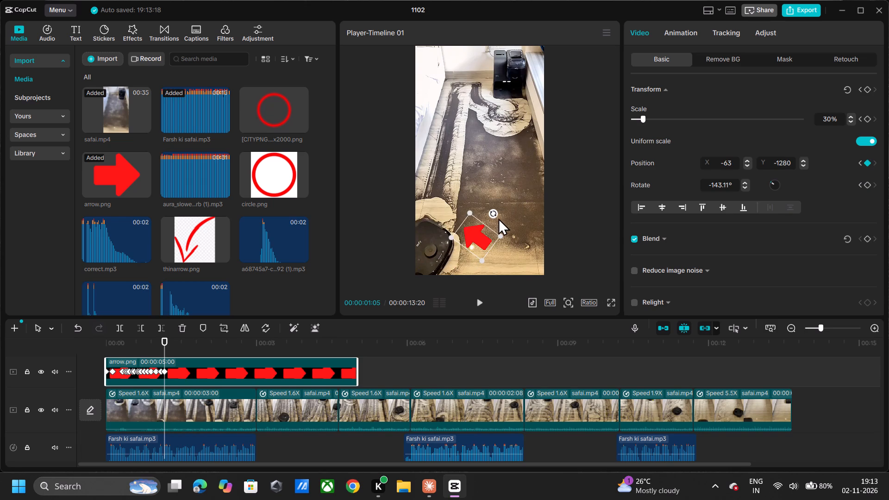
drag(495, 212, 470, 155)
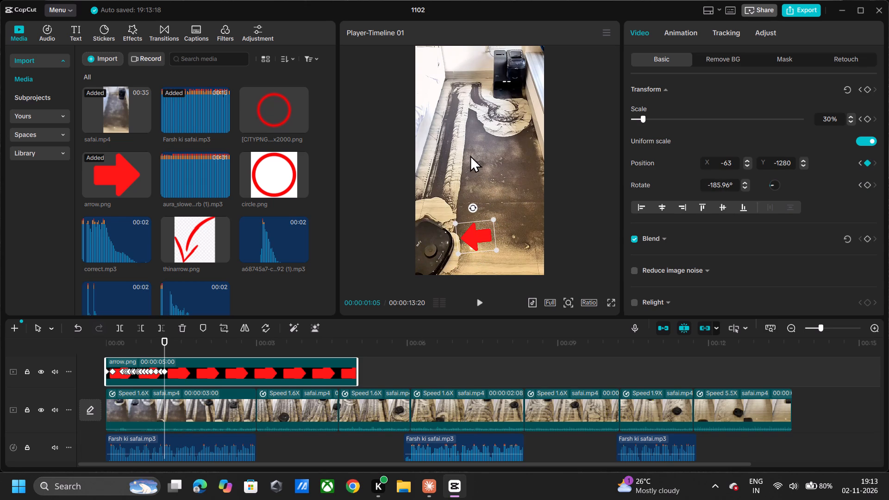
At 00:00:01:04, rotate the arrow to about -209.3° and move it up to the robot's upper edge.
key(Right)
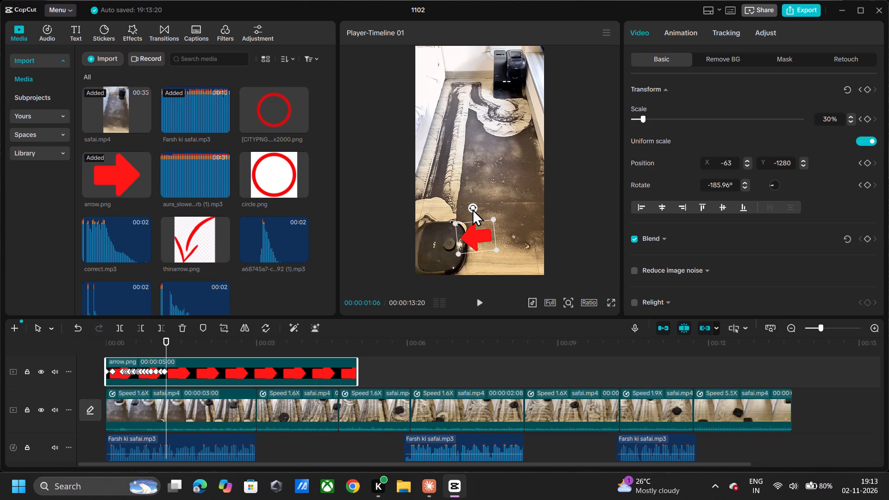
key(Left)
key(Left)
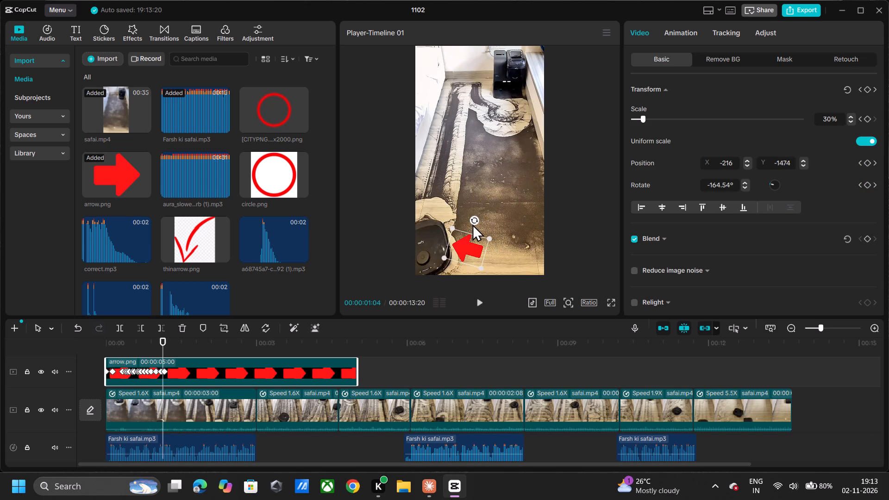
drag(475, 221, 466, 199)
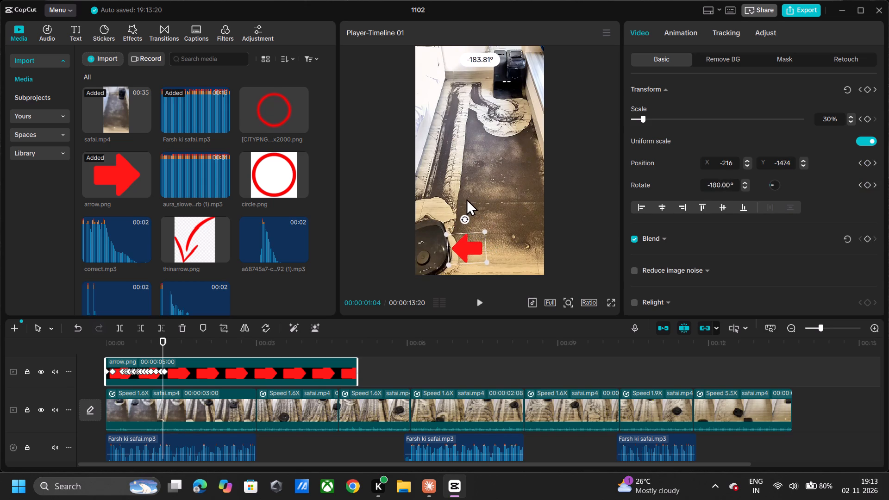
drag(466, 199, 463, 194)
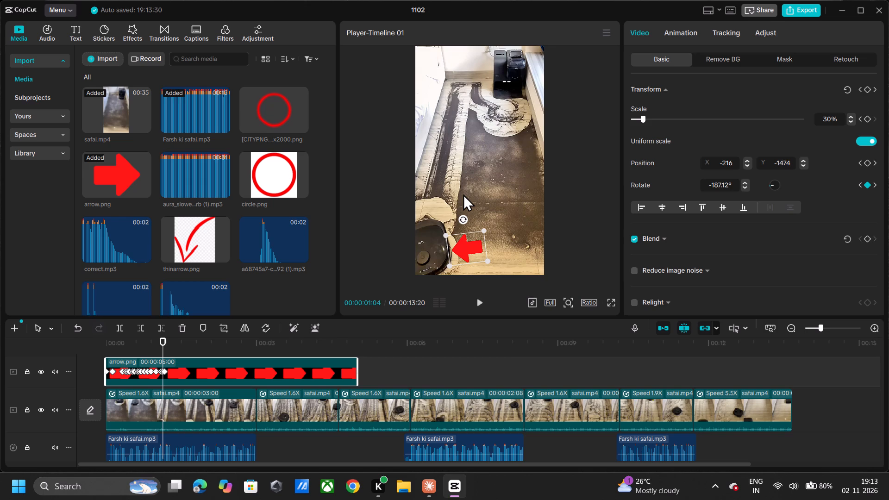
right_drag(463, 221, 457, 212)
right_drag(457, 212, 447, 215)
right_drag(461, 215, 448, 219)
drag(461, 215, 449, 219)
drag(465, 241, 467, 218)
right_drag(465, 241, 467, 218)
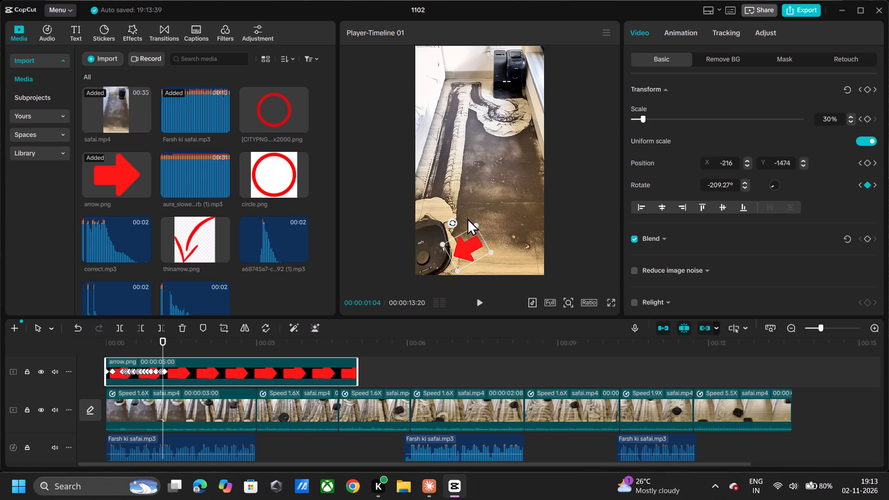
drag(467, 218, 467, 217)
right_drag(467, 218, 466, 214)
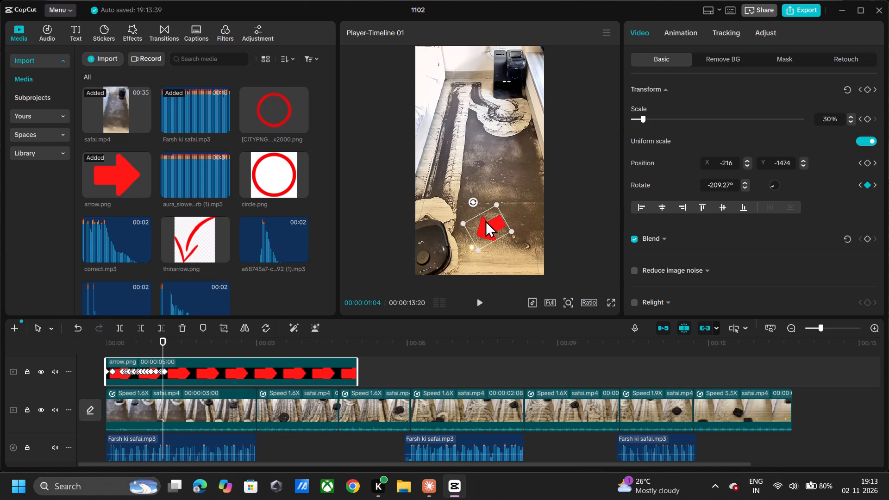
click(463, 215)
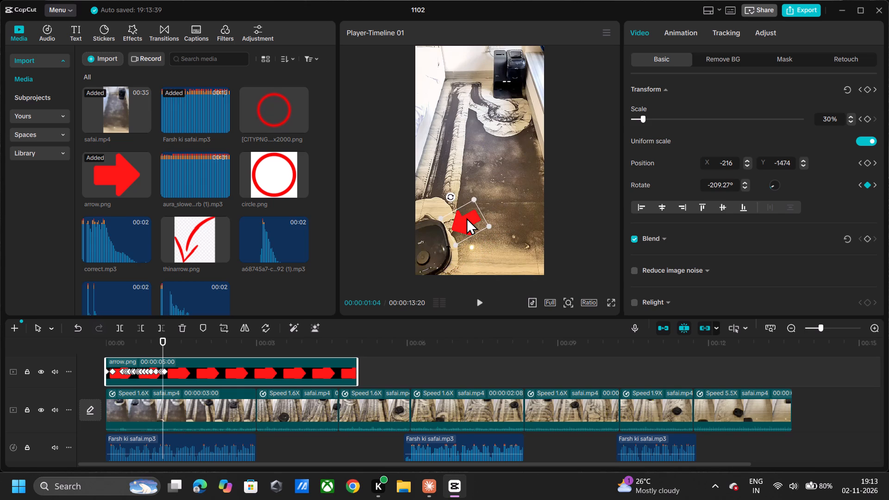
At 00:00:01:05, rotate the arrow to about -243.8° and move it to about X -413, Y -630, above the robot.
key(Right)
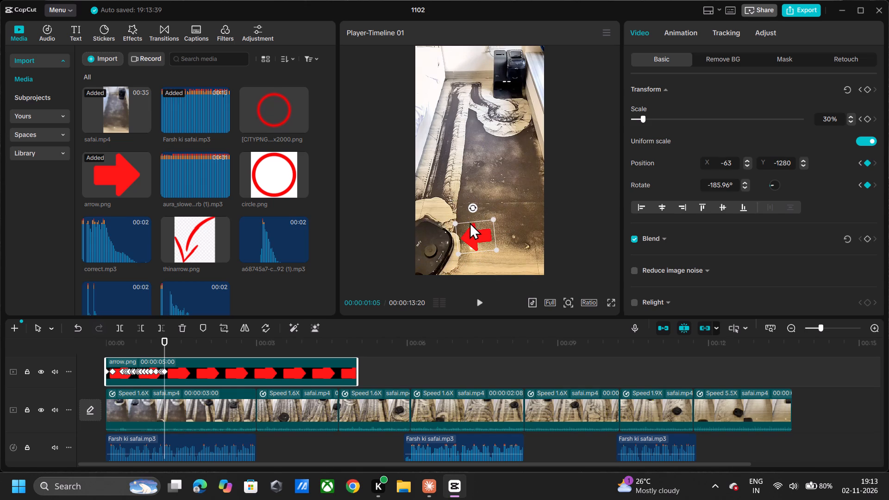
drag(471, 226, 470, 206)
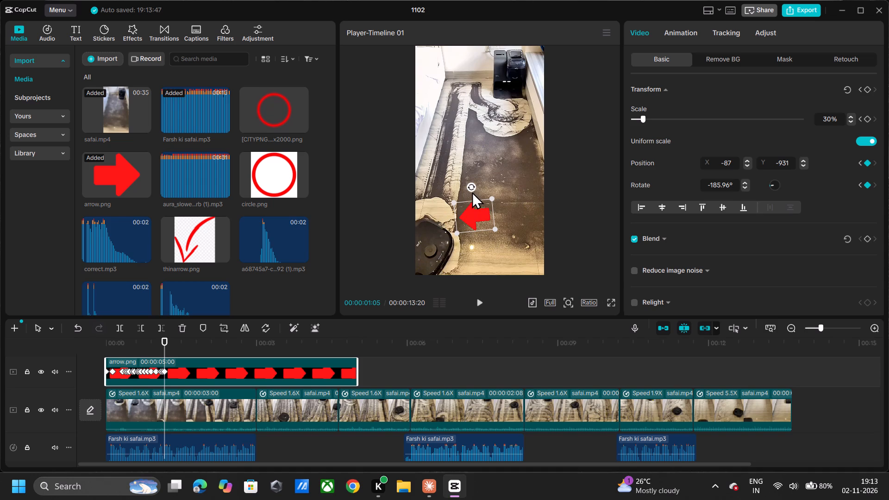
drag(470, 184, 417, 191)
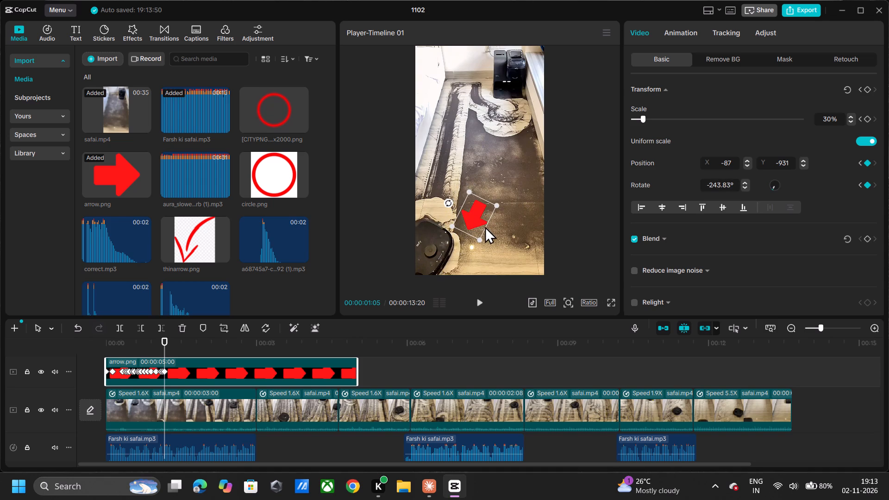
drag(475, 214, 456, 196)
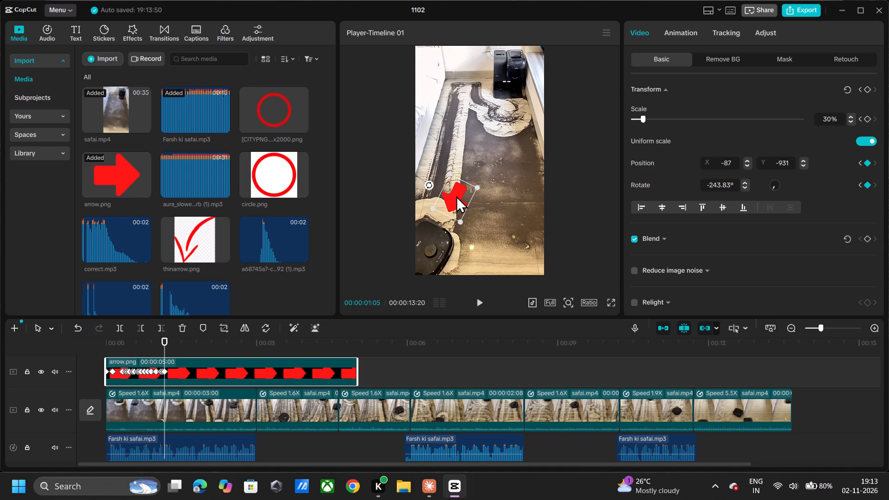
At 00:00:01:07, rotate the arrow to about -290.3° and move it to about X -612, Y -669, pointing down at the robot.
key(Right)
key(Right)
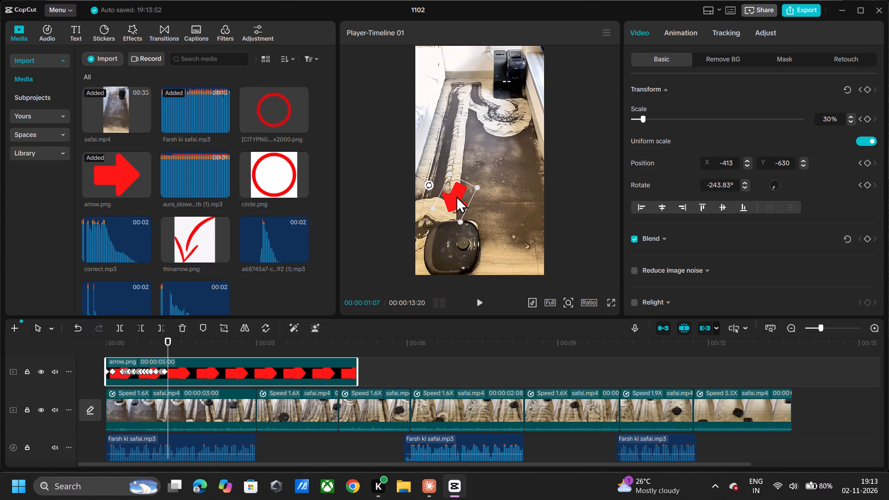
drag(430, 178, 425, 186)
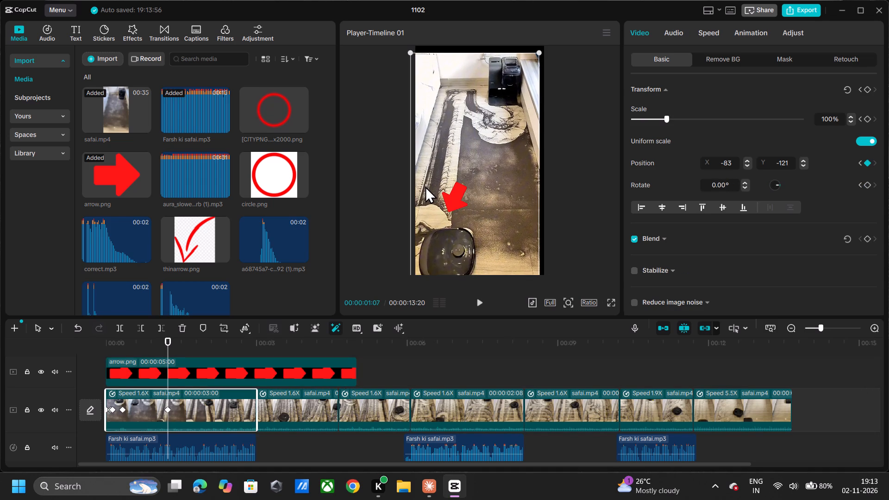
key(ctrl+z)
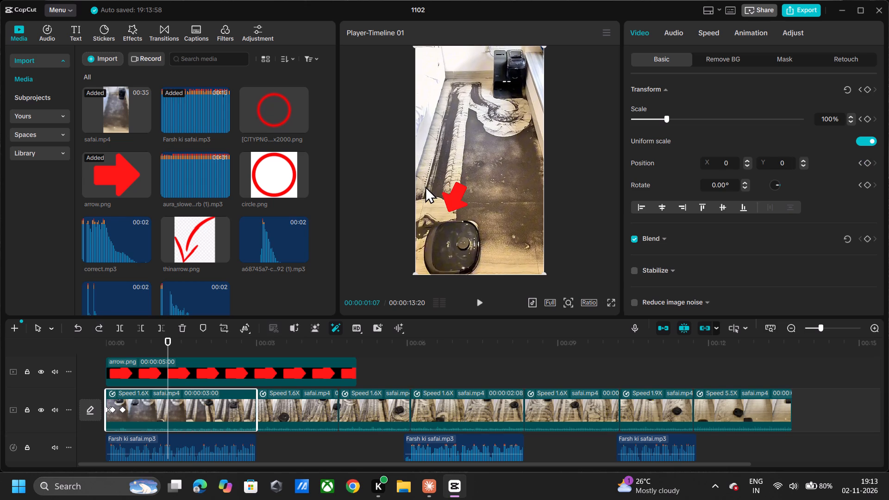
click(455, 200)
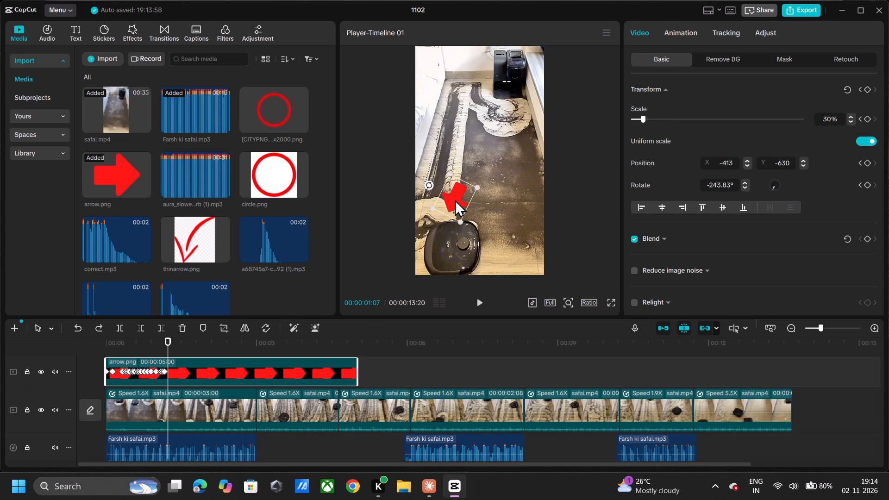
drag(429, 185, 414, 211)
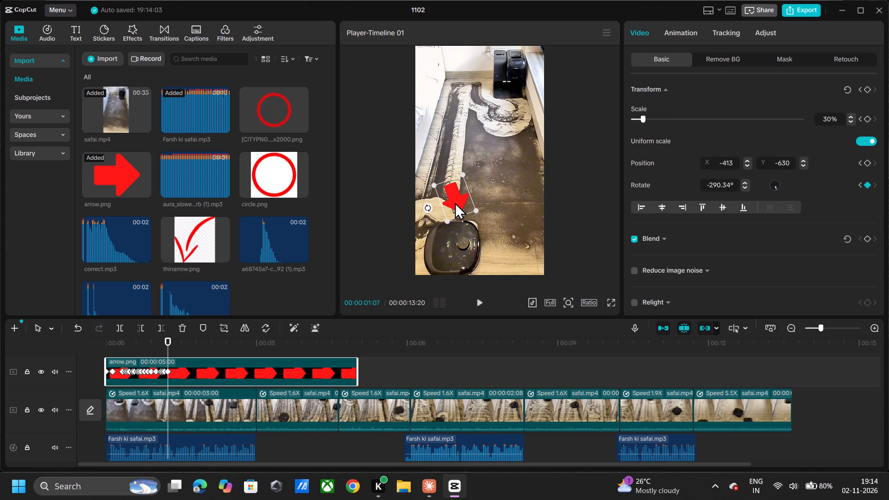
drag(455, 202, 443, 205)
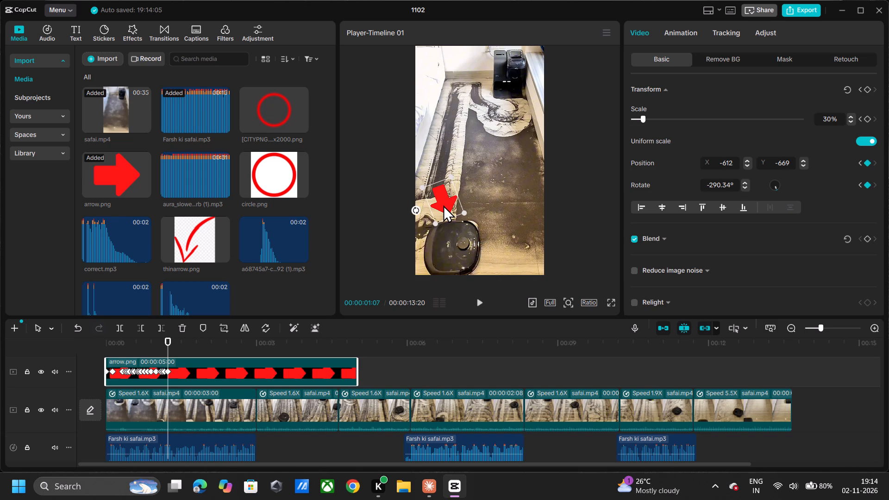
At 00:00:01:08, rotate the arrow to about -332.1° and move it to about X -141, Y -941, beside the robot.
key(Right)
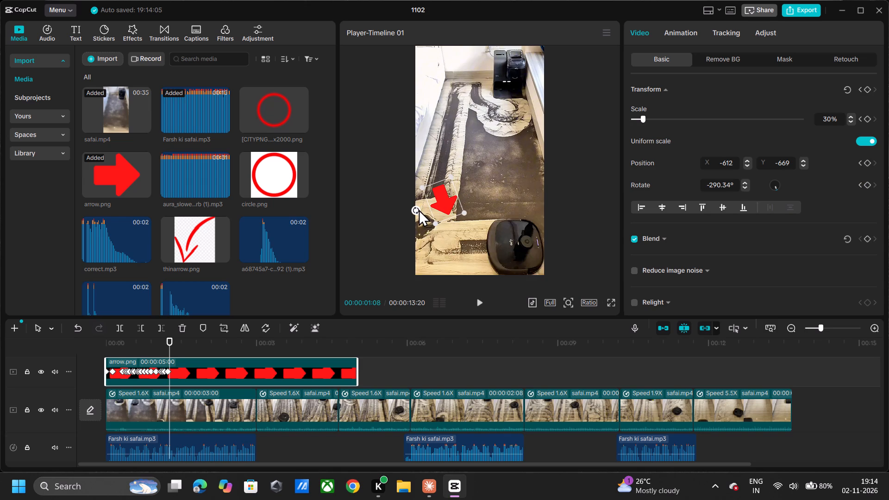
drag(419, 209, 423, 241)
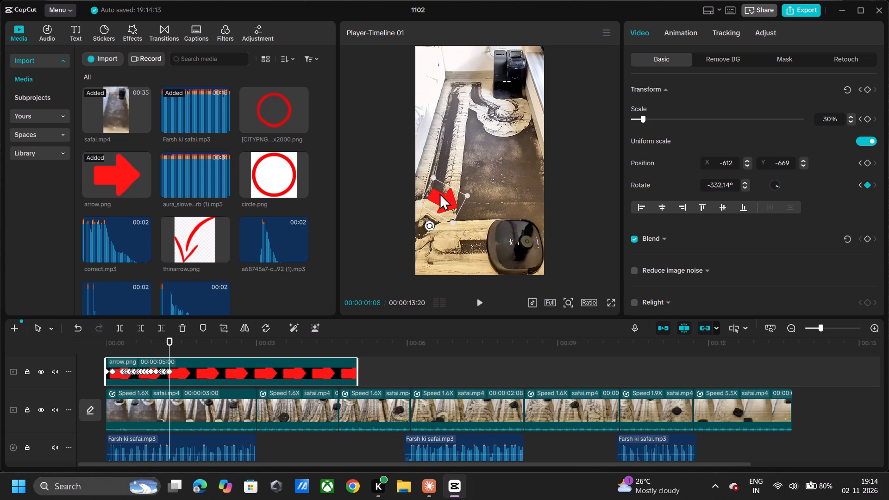
drag(439, 193, 468, 209)
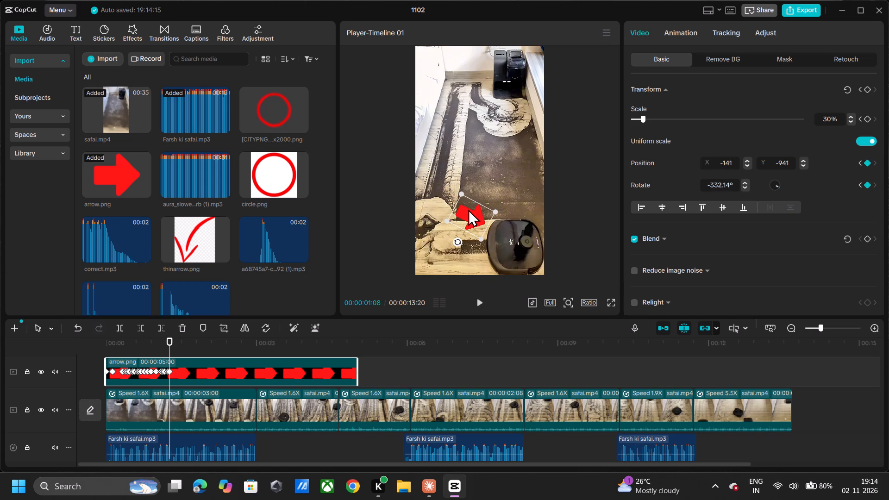
Follow the robot by moving the arrow to about X 194, Y -970 at 00:00:01:09 and X 121, Y -844 at 00:00:01:10.
key(Right)
drag(468, 209, 483, 211)
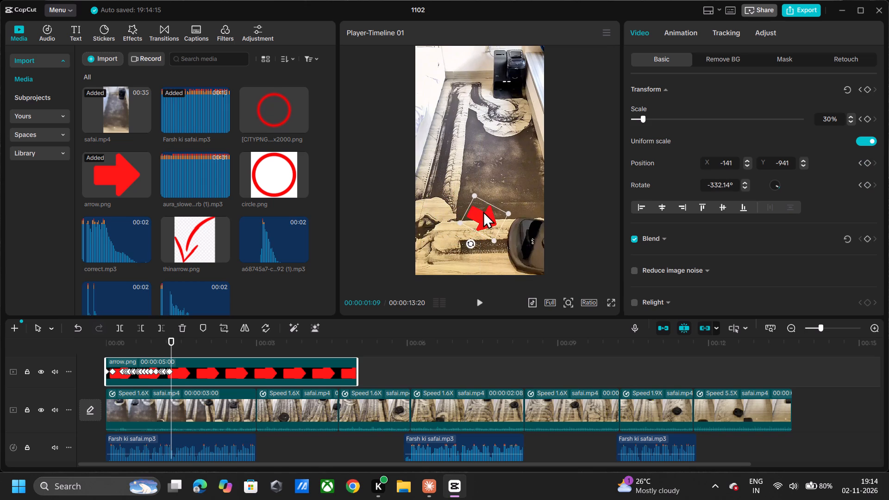
drag(483, 211, 488, 211)
key(Right)
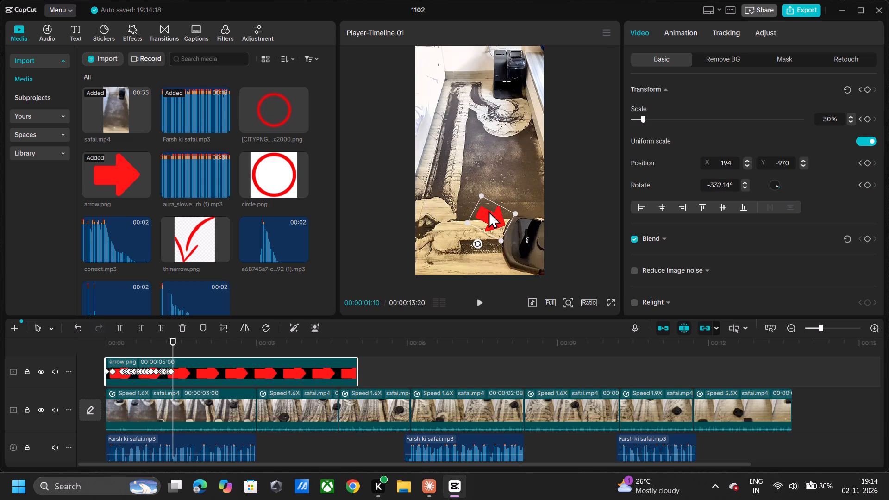
drag(488, 211, 484, 203)
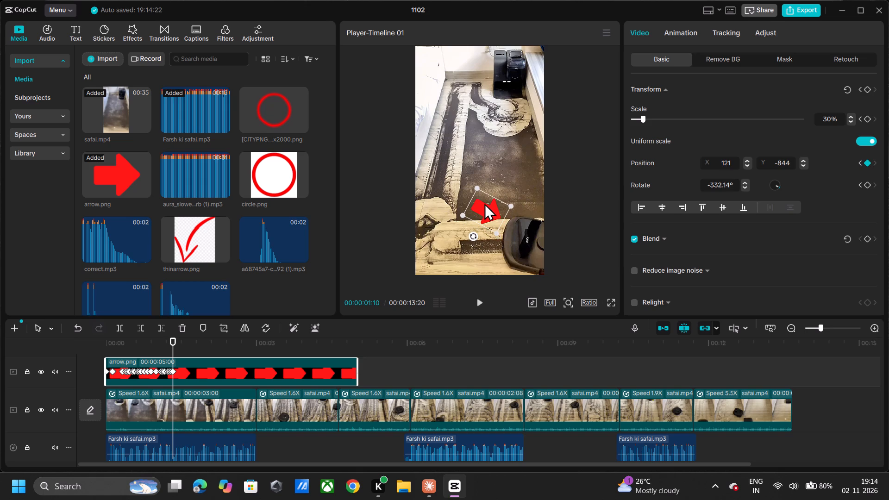
At 00:00:01:11, move the arrow to about X 495, Y -747 and rotate it to about -309°, pointing at the robot.
key(Right)
drag(484, 203, 497, 202)
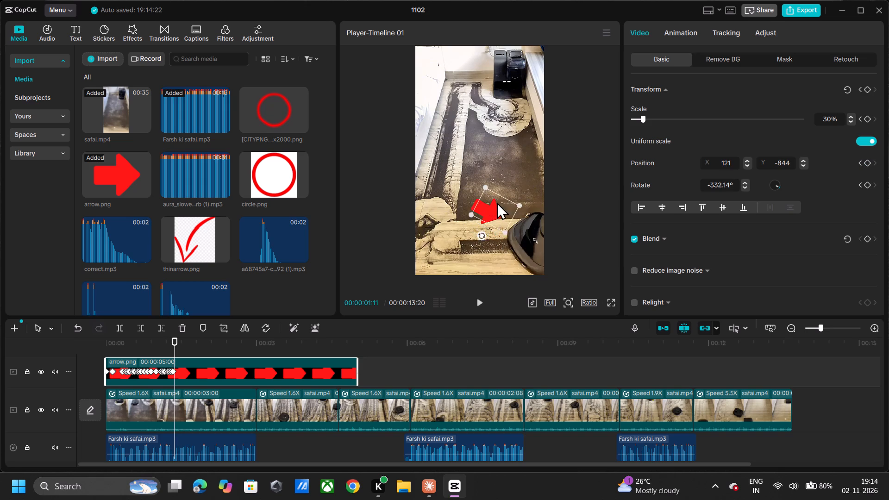
drag(497, 202, 507, 198)
drag(494, 229, 491, 224)
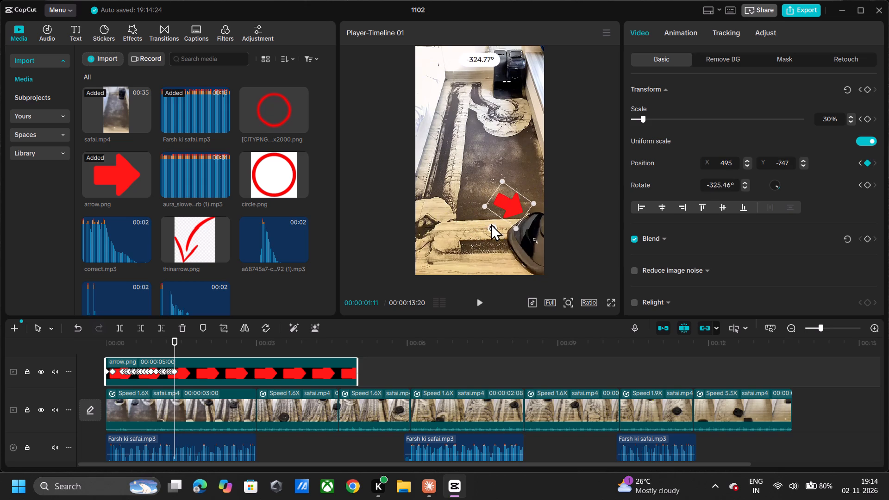
drag(491, 224, 488, 219)
Play the opening from the start in short bursts to check how the arrow tracks the robot.
scroll(151, 361, left, 1)
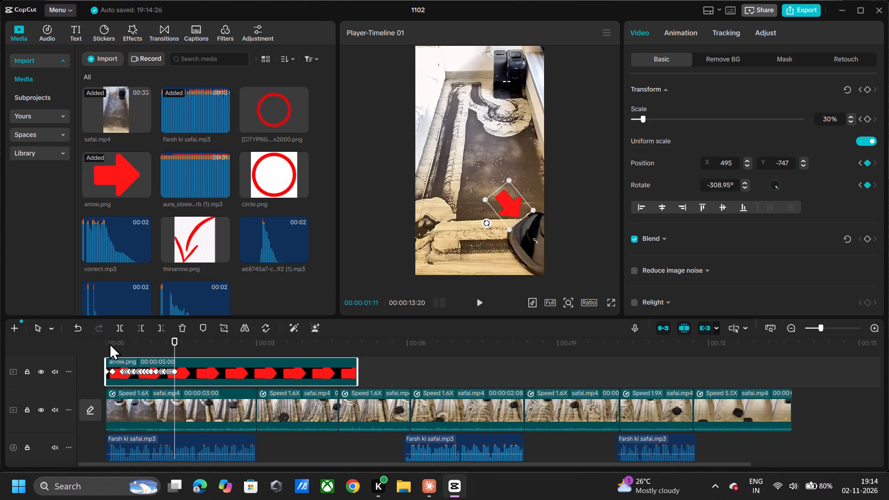
click(109, 343)
key(space)
key(space)
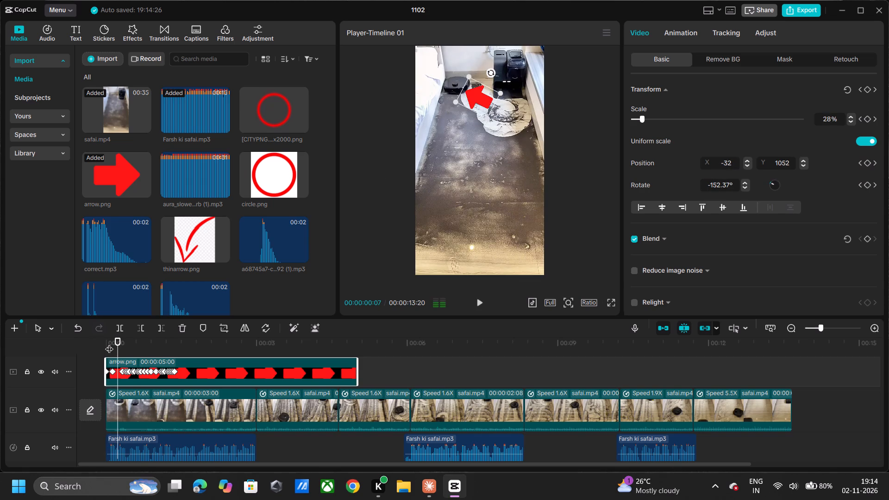
key(space)
key(space)
key(space)
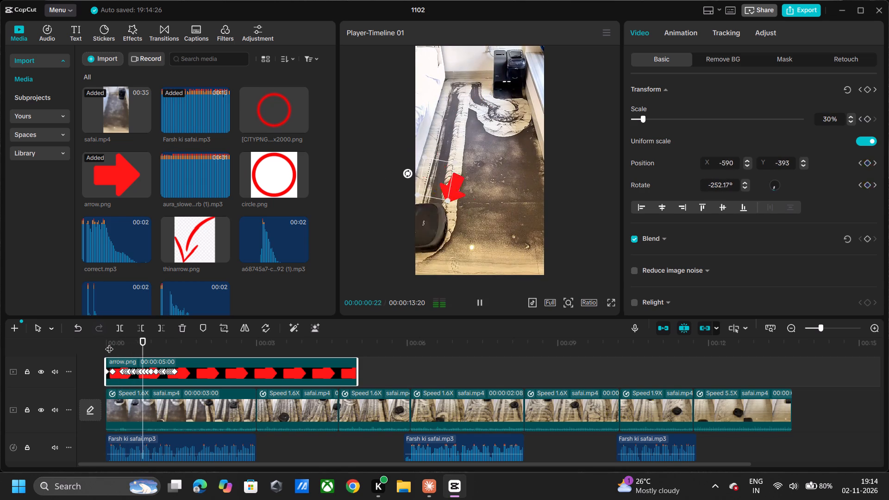
key(space)
key(space)
key(space)
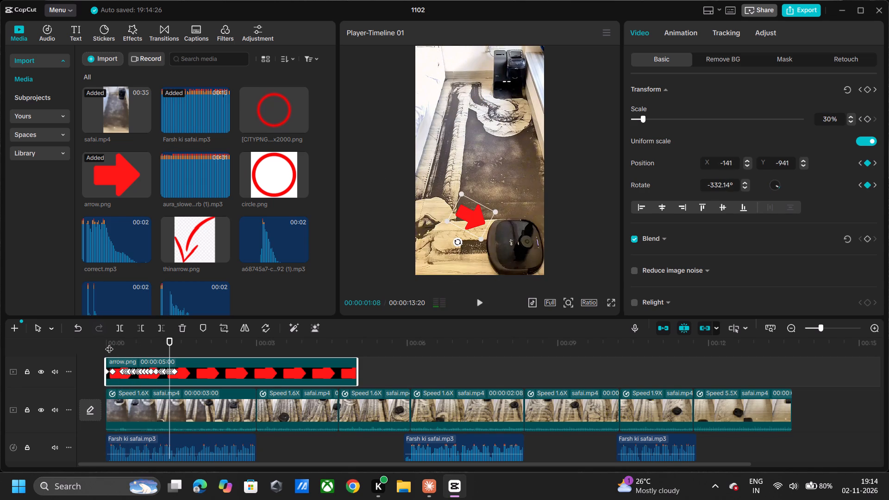
key(space)
key(space)
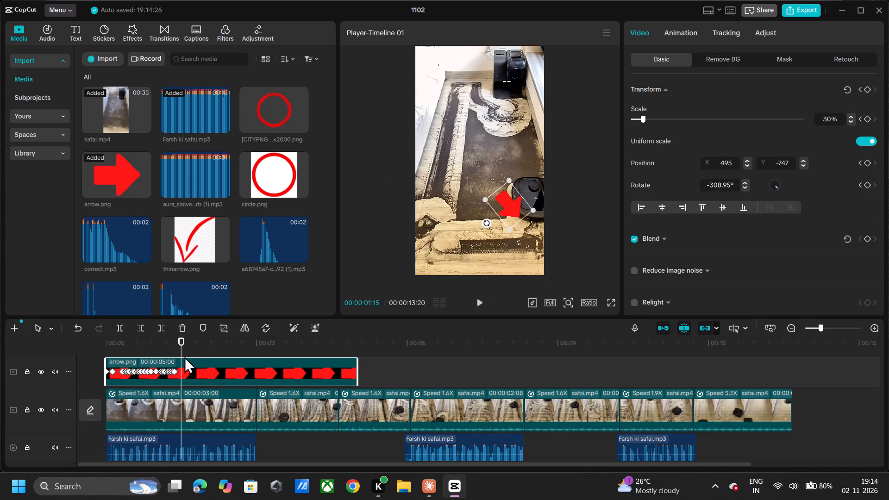
At 00:00:01:13, rotate the arrow to -360° and move it to about X 228, Y -1086, pointing at the robot's side.
key(Left)
key(Left)
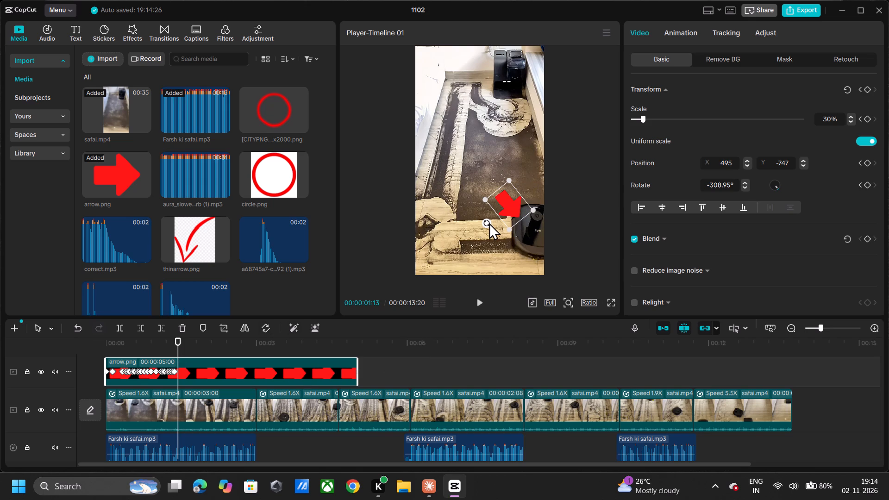
drag(489, 223, 511, 269)
drag(506, 202, 490, 222)
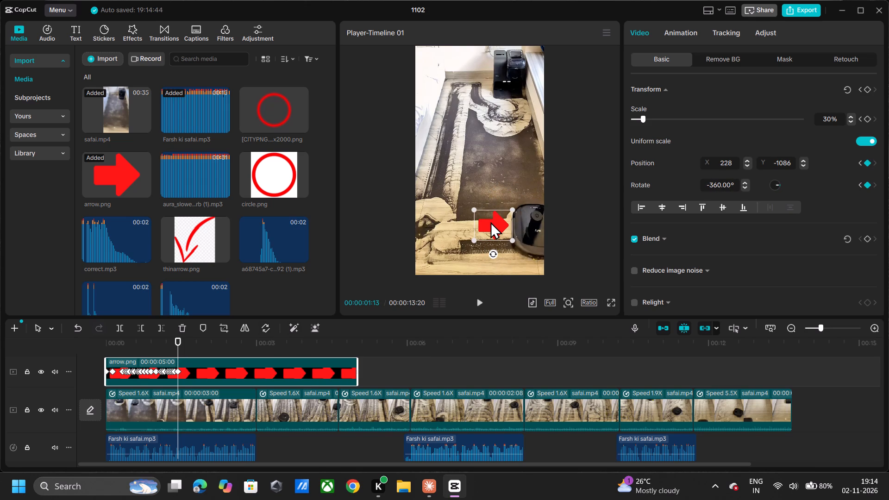
At 00:00:01:15, rotate the arrow to about -391° and move it to about X 398, Y -1125, aiming at the robot.
key(Right)
key(Right)
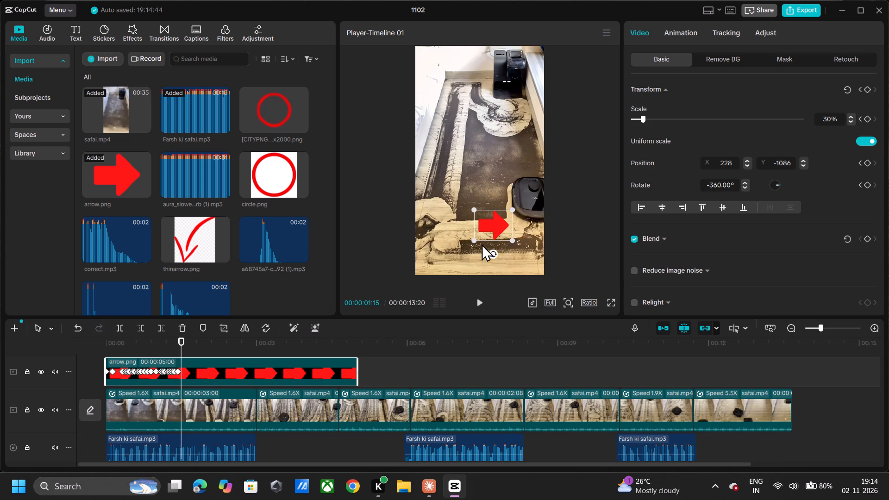
drag(493, 254, 504, 244)
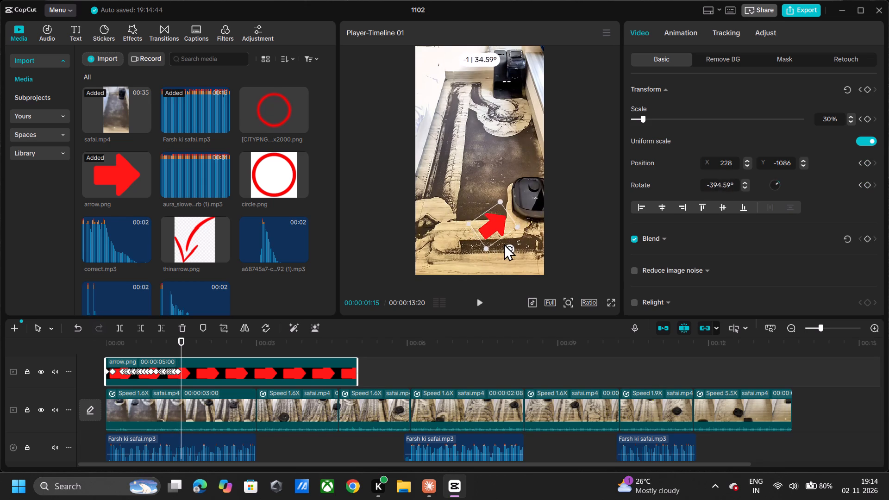
drag(504, 244, 503, 244)
drag(488, 225, 499, 228)
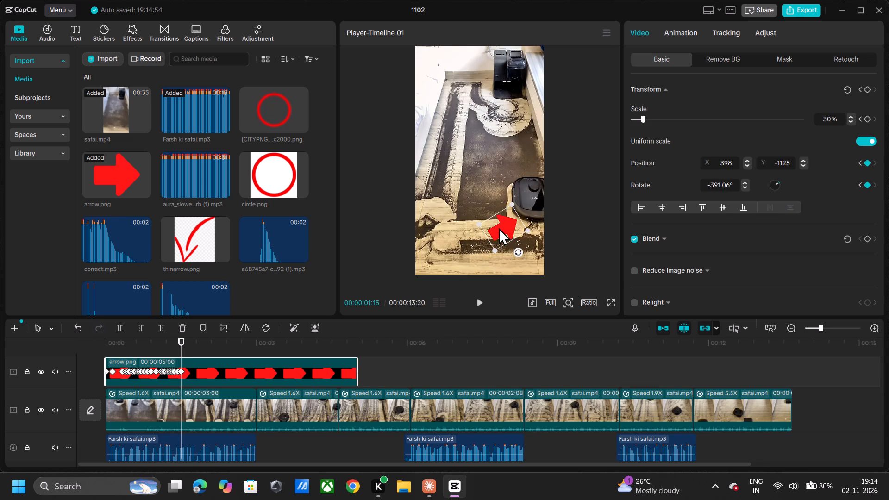
At 00:00:01:17, rotate the arrow to about -415°, enlarge it to 34%, and move it to about X 568, Y -955 below the robot.
key(Right)
key(Right)
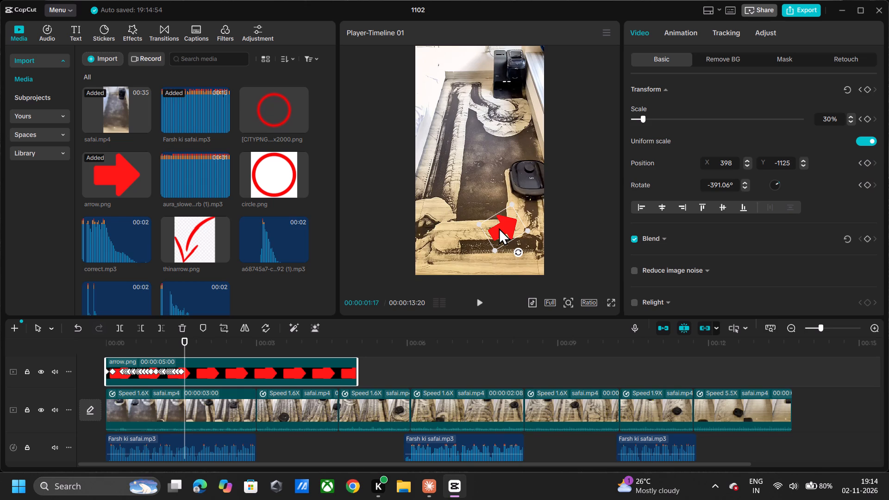
drag(517, 253, 526, 245)
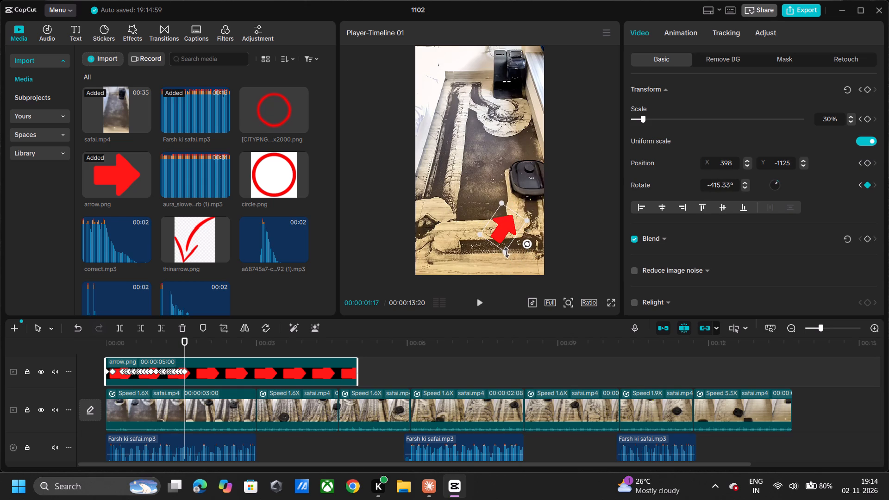
drag(504, 253, 504, 261)
drag(502, 239, 514, 233)
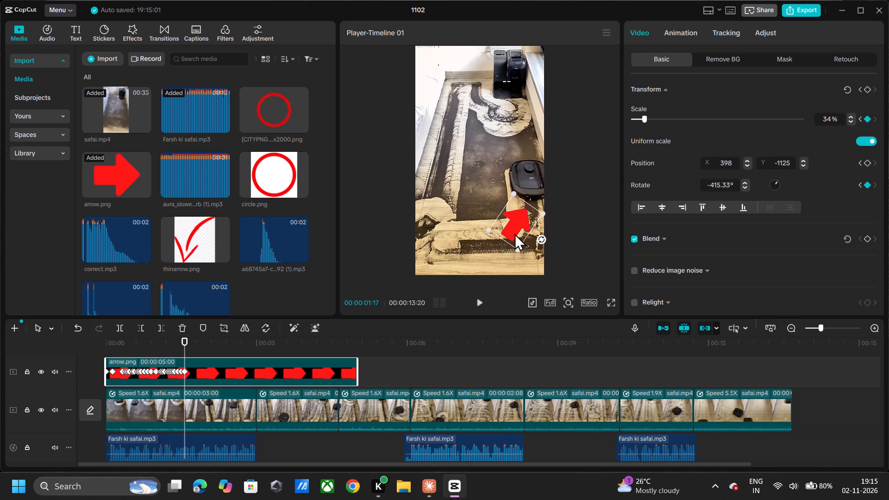
drag(514, 233, 513, 230)
At 00:00:01:19, rotate the arrow to about -432° and move it to about X 719, Y -737, just below the robot.
key(Right)
key(Right)
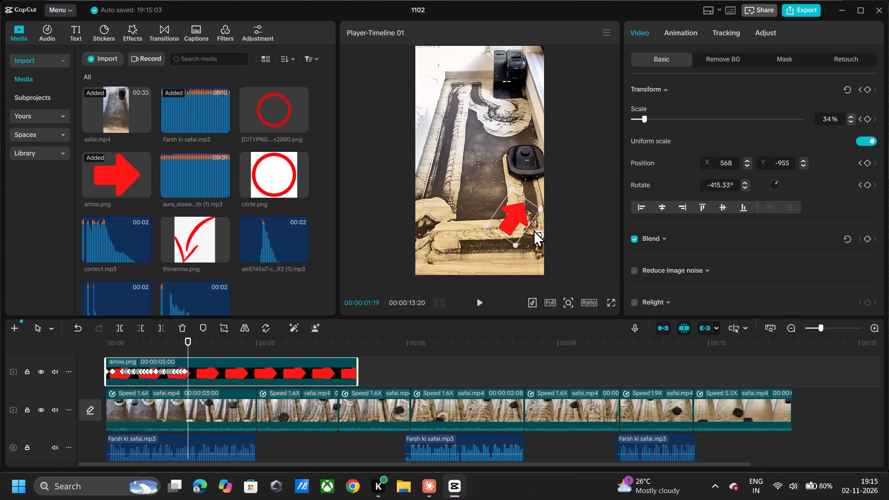
drag(537, 235, 533, 222)
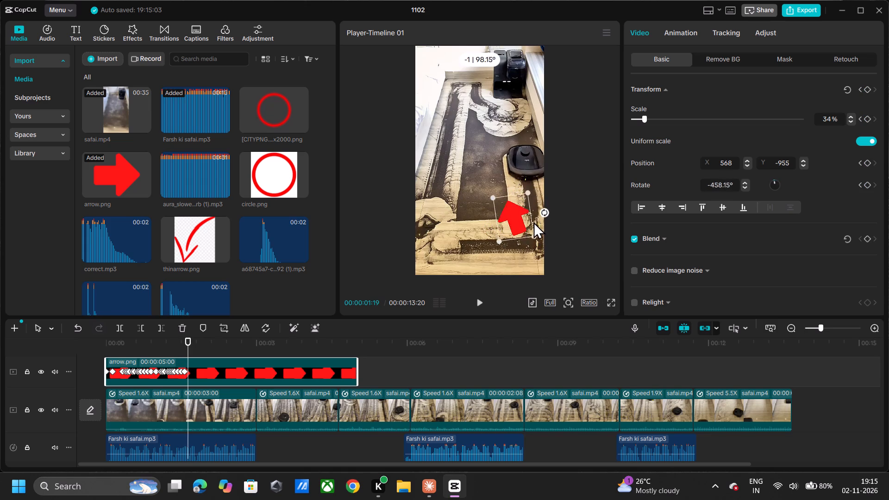
drag(533, 222, 533, 224)
drag(514, 212, 523, 199)
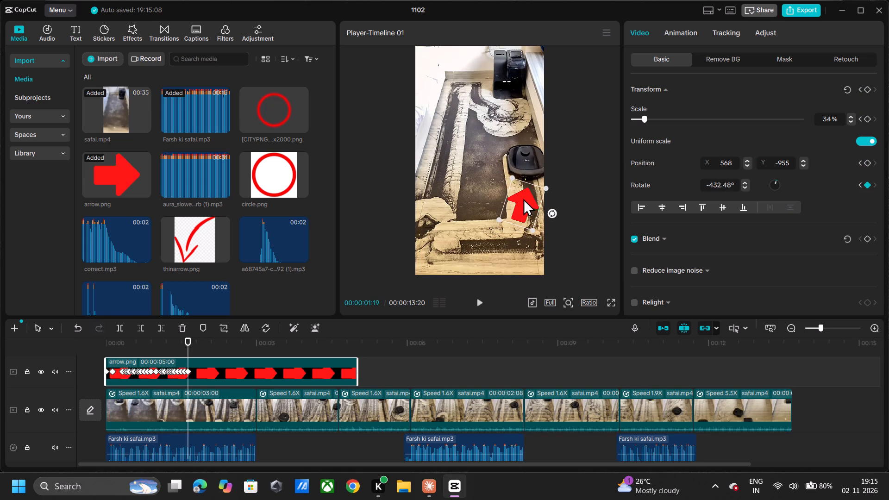
At 00:00:01:21, rotate the arrow to about -472° and move it to about X 869, Y -112, pointing up at the robot.
key(Right)
key(Right)
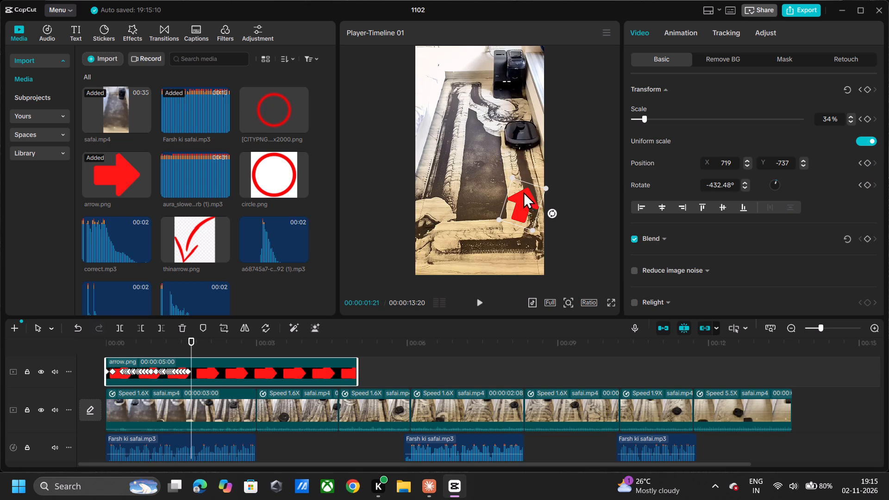
drag(551, 209, 550, 191)
drag(527, 207, 535, 180)
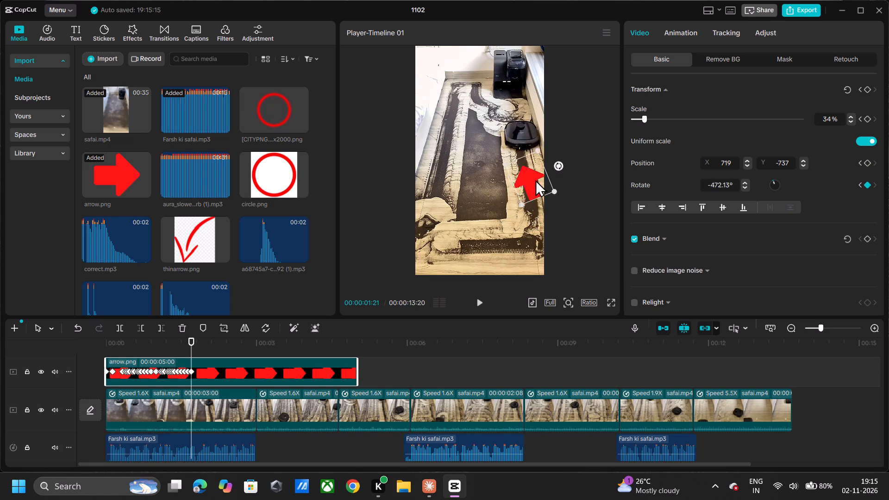
drag(535, 180, 537, 170)
At 00:00:01:23, move the arrow up to about X 801, Y 170, just under the robot.
key(Right)
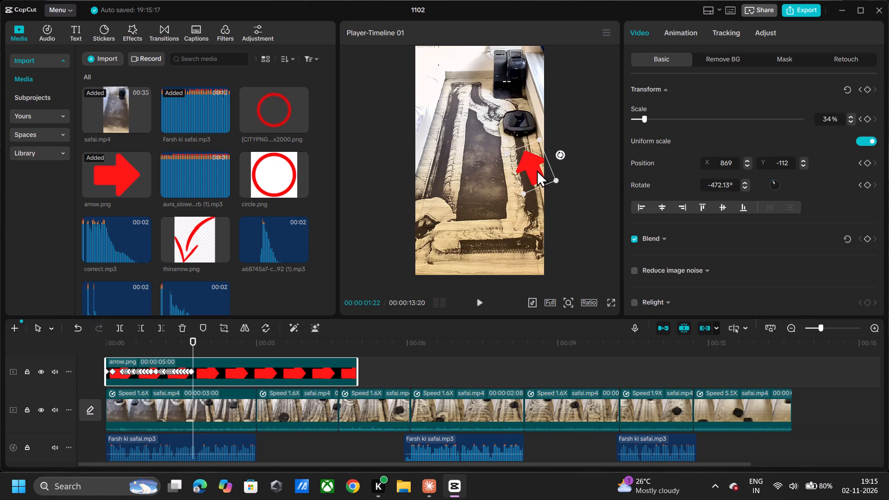
key(Right)
drag(537, 170, 537, 162)
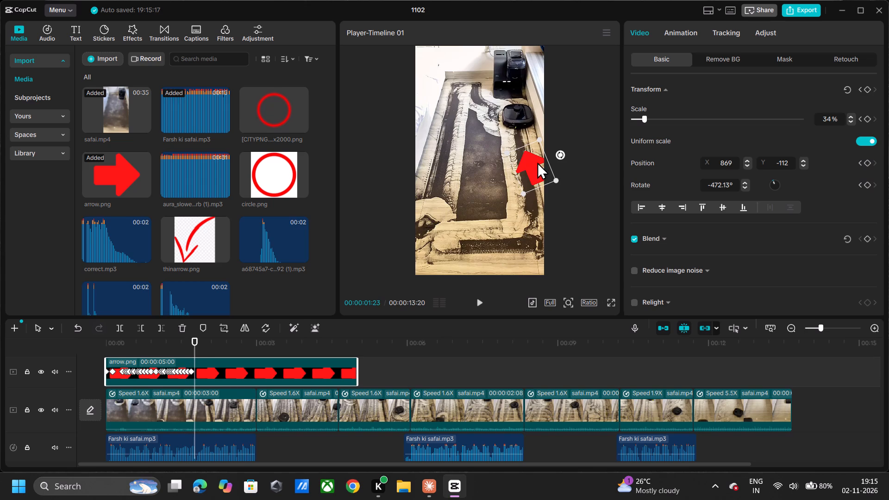
drag(537, 162, 534, 146)
drag(536, 152, 535, 159)
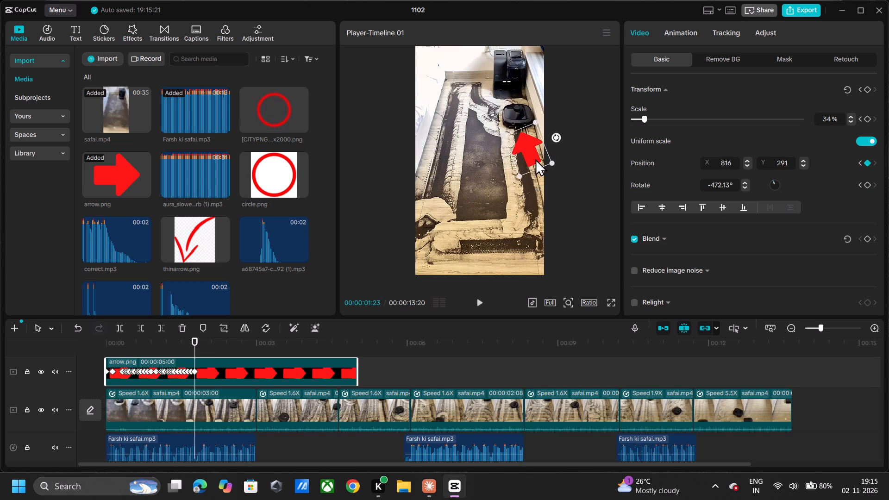
drag(535, 159, 535, 159)
At 00:00:01:24, rotate the arrow to -450° and move it to about X 602, Y 0, pointing straight up at the robot.
key(Right)
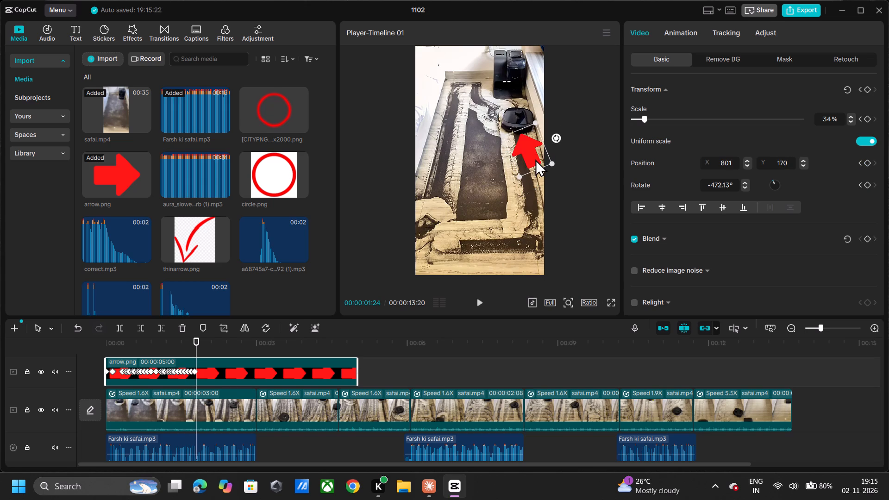
drag(559, 136, 559, 141)
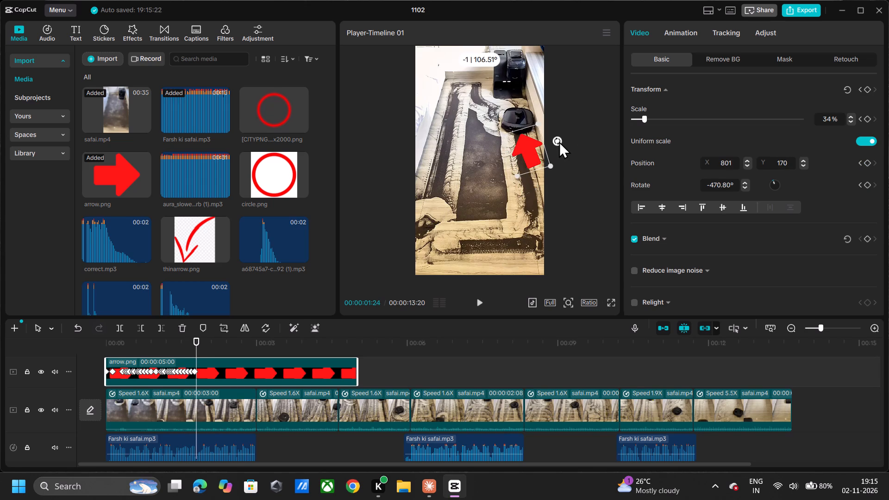
drag(559, 141, 558, 148)
drag(535, 147, 525, 154)
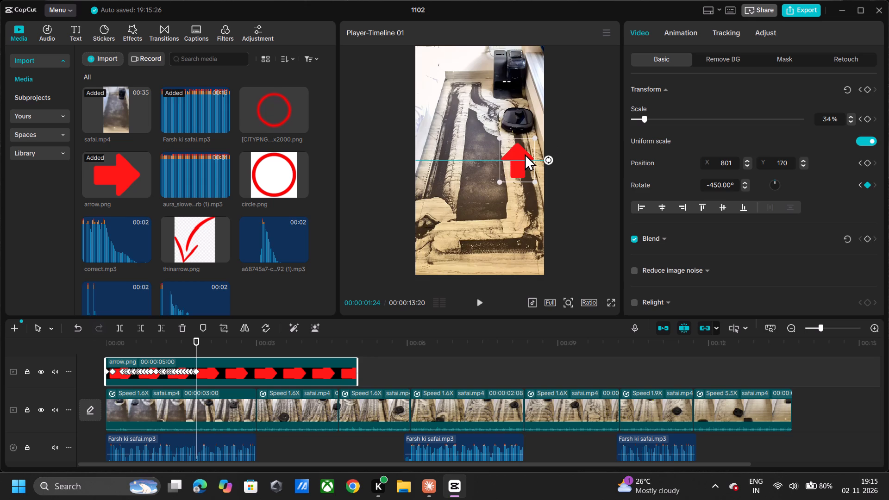
drag(525, 154, 523, 154)
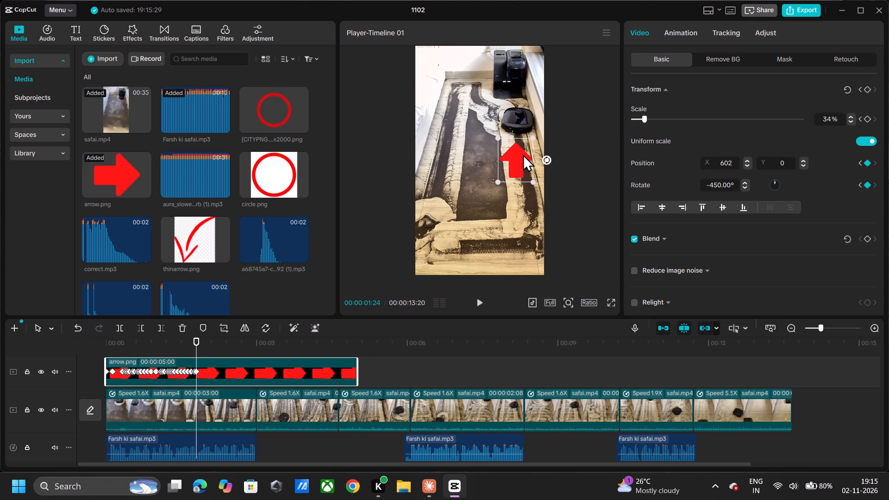
At 00:00:01:27, shift the arrow to about X 549, Y 0, keeping it below the robot.
key(Right)
key(Right)
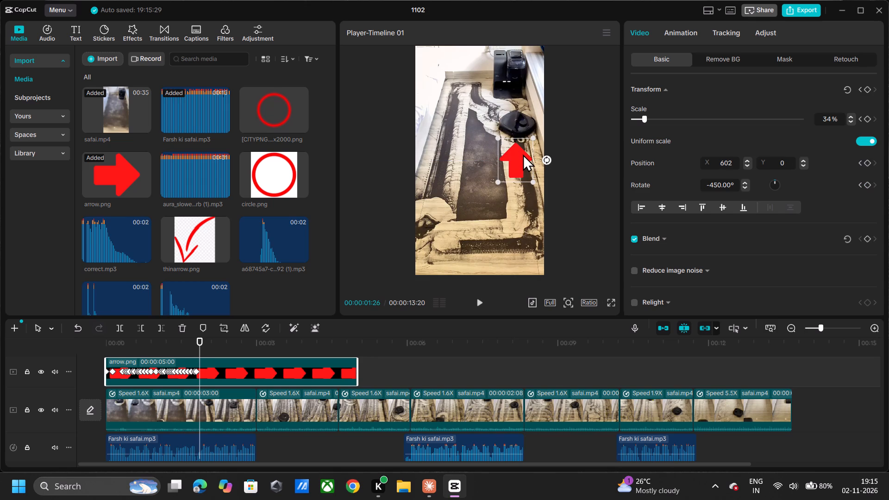
key(Right)
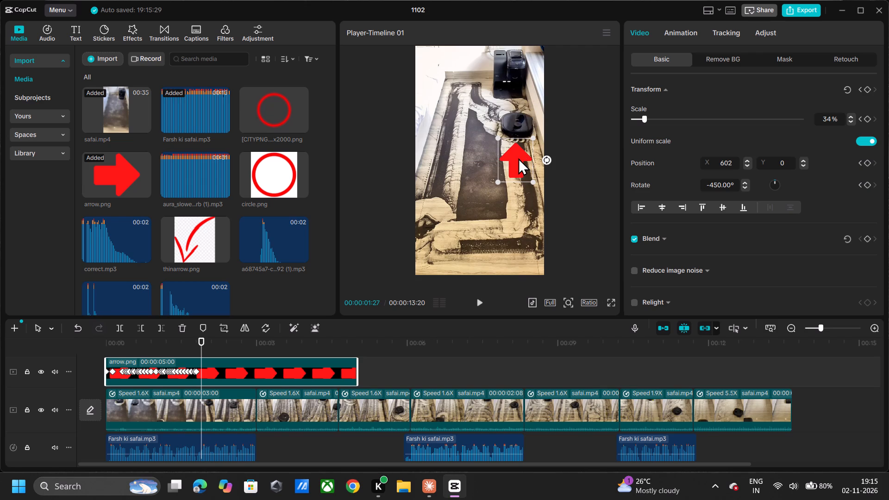
click(518, 158)
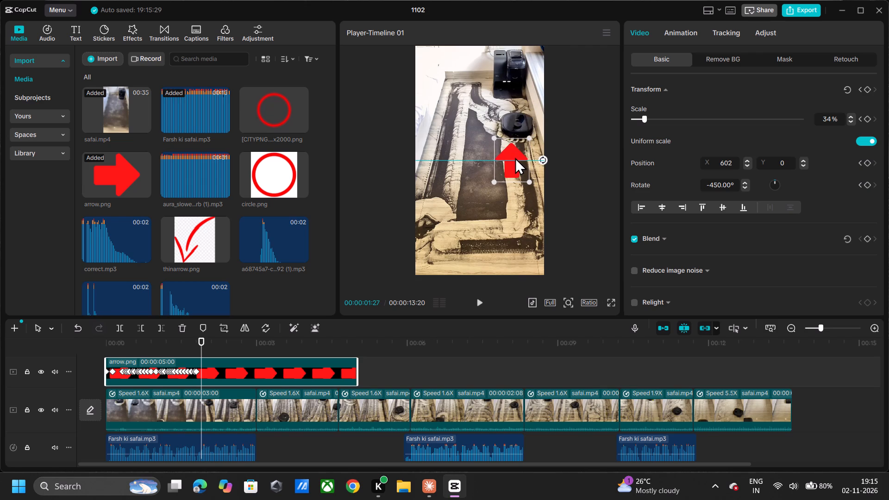
At 00:00:01:28, move the arrow beside the robot to about X 58, Y -121 and rotate it to about -385°.
key(Right)
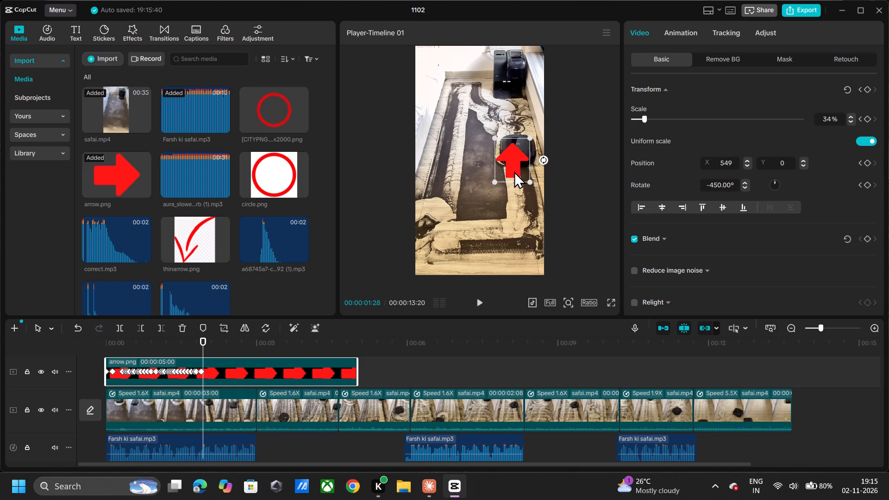
drag(541, 160, 527, 170)
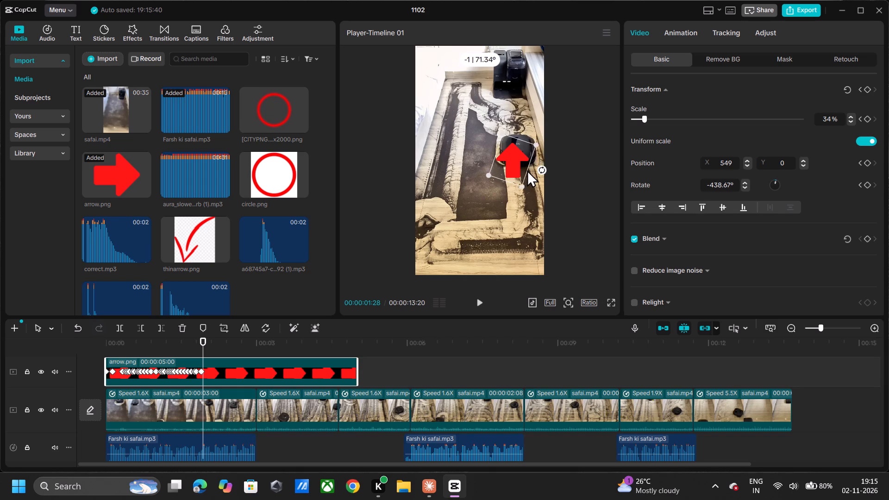
drag(527, 170, 539, 176)
drag(503, 166, 474, 169)
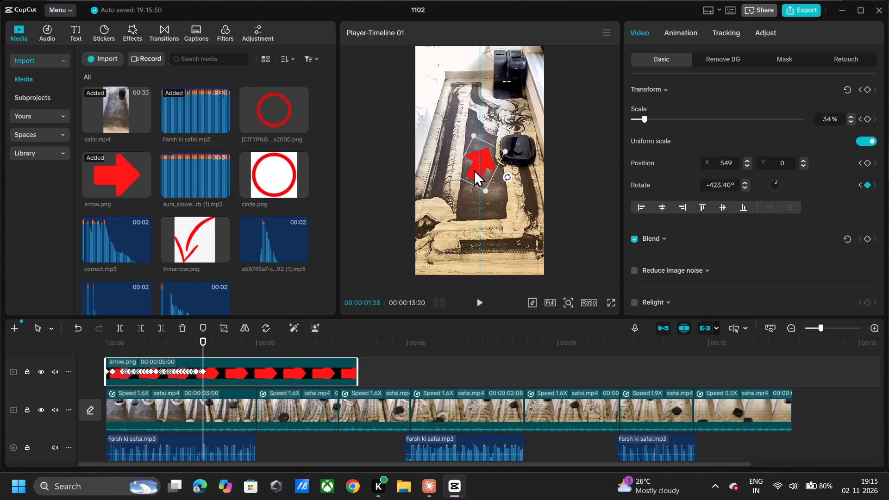
drag(474, 169, 475, 174)
drag(506, 178, 492, 187)
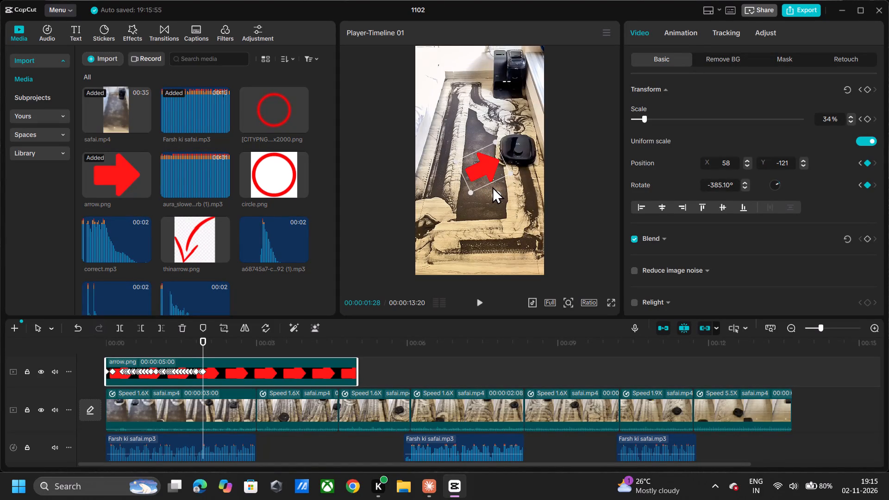
At 00:00:01:29, rotate the arrow to about -339° and move it to about X 0, Y 213, pointing down toward the robot.
key(Right)
key(Right)
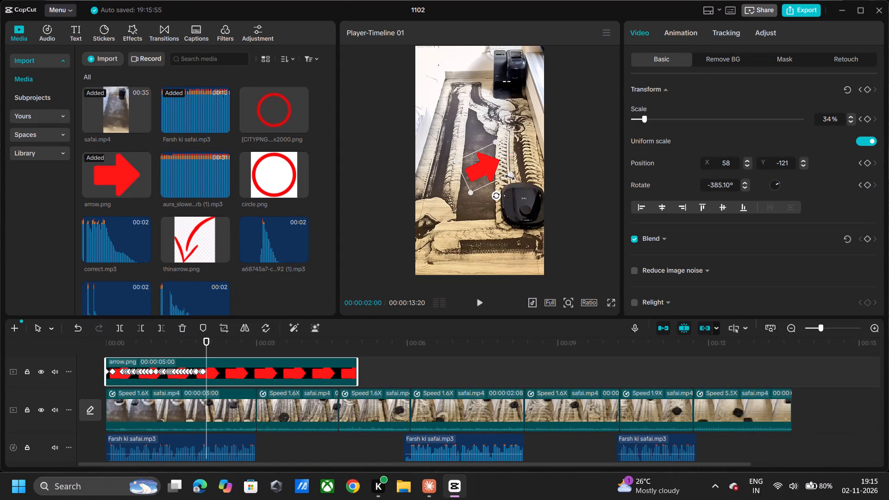
key(Left)
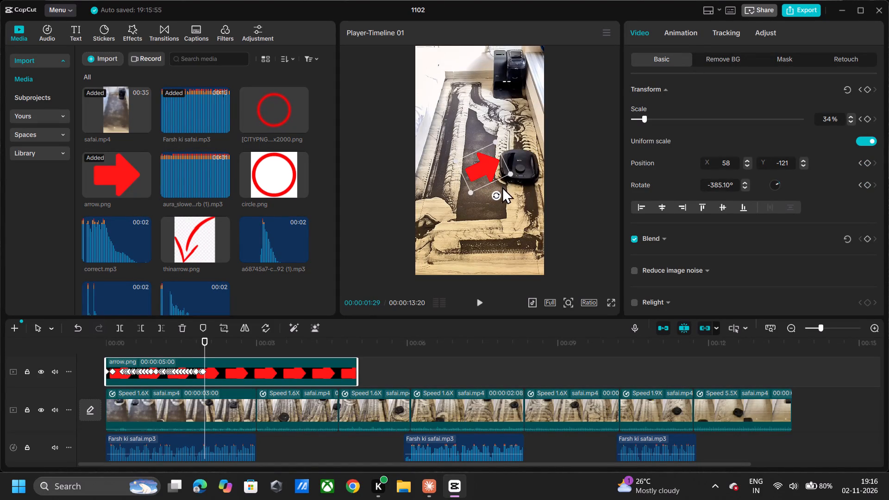
drag(497, 191, 478, 192)
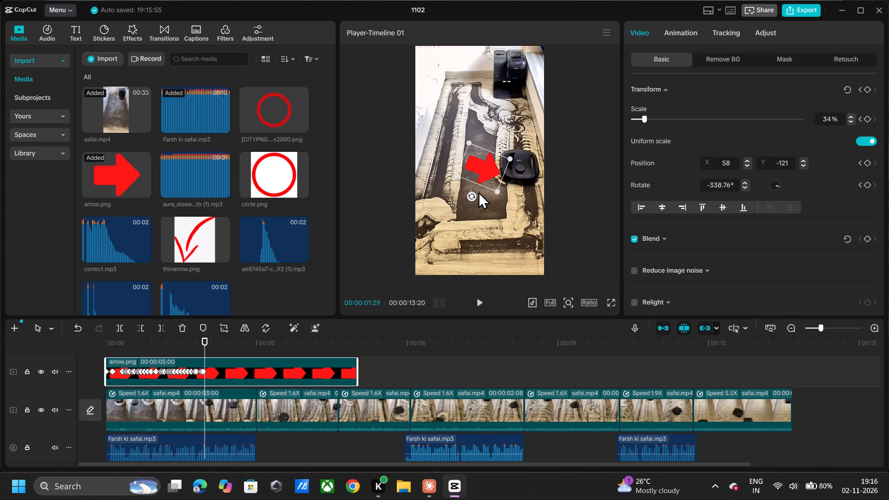
drag(483, 169, 484, 152)
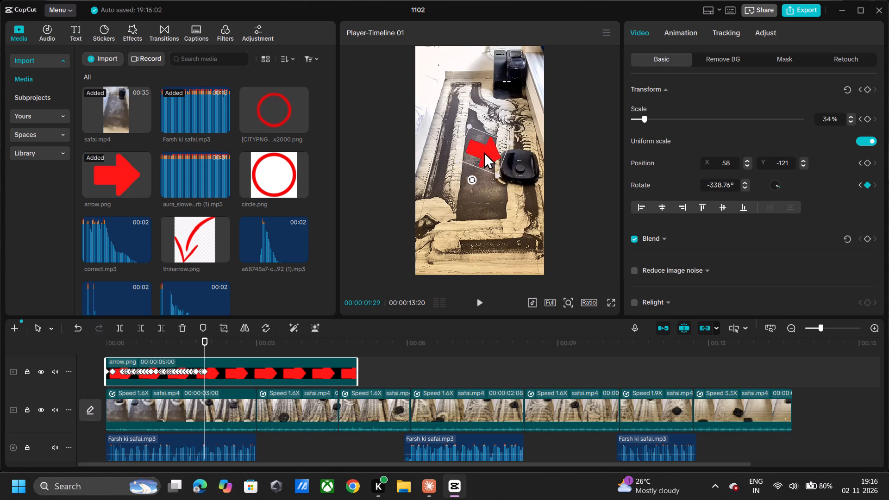
drag(484, 152, 482, 149)
At 00:00:02:00, rotate the arrow to about -275° and move it to about X 636, Y 0, pointing down at the robot.
key(Right)
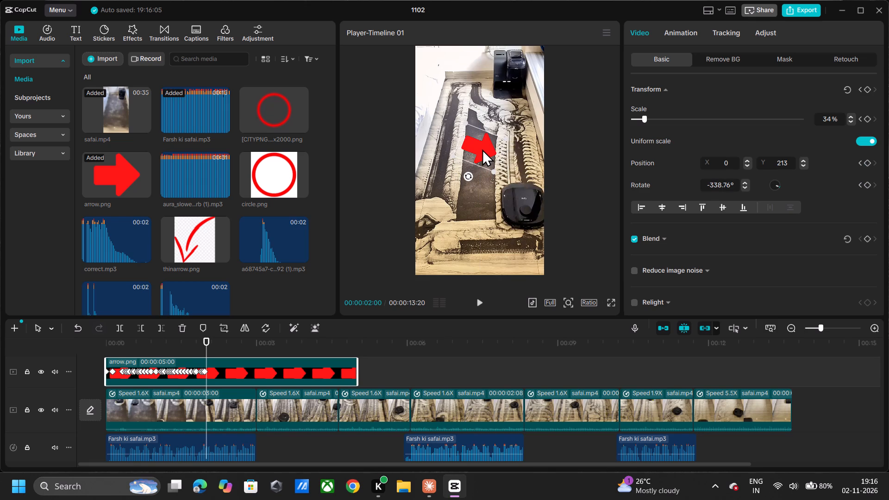
drag(465, 178, 460, 168)
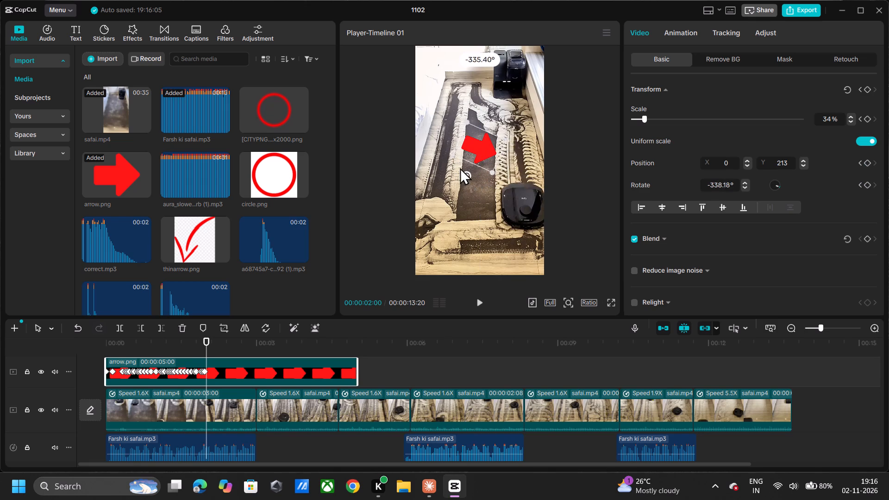
drag(460, 168, 450, 147)
drag(489, 132, 510, 139)
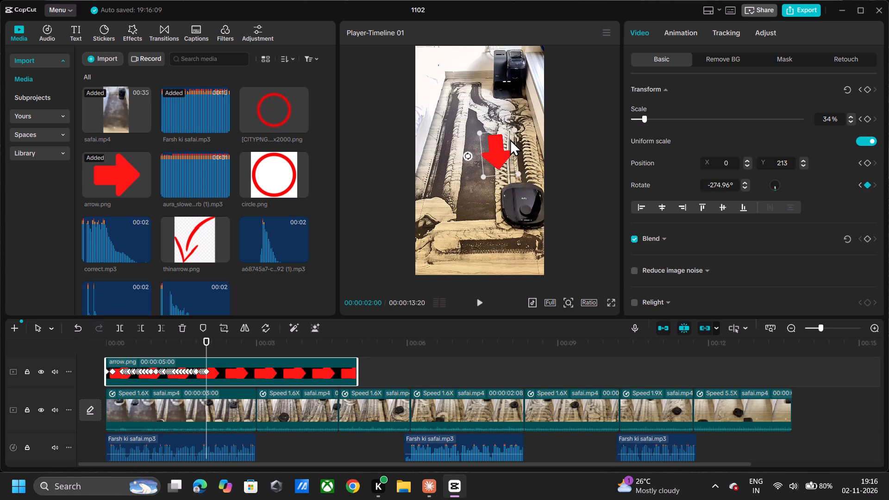
drag(510, 139, 527, 143)
At 00:00:02:02, rotate the arrow to about -211° and move it to about X 952, Y -189, pointing at the robot.
key(Right)
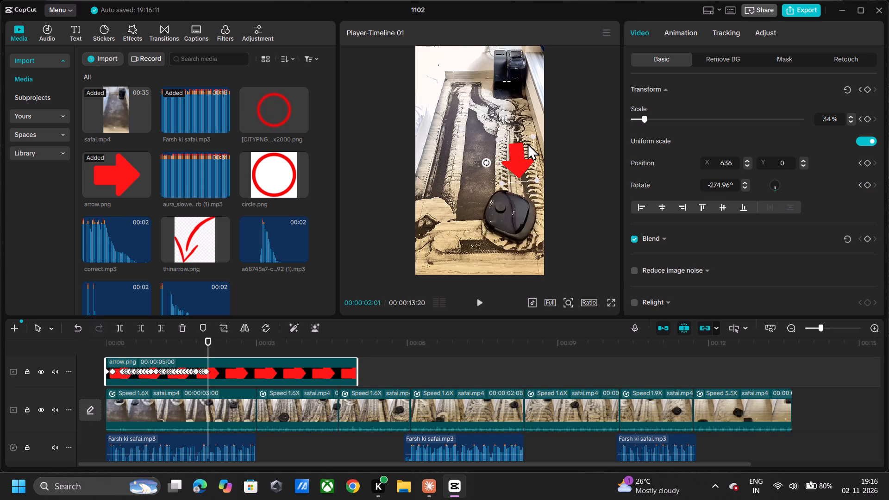
key(Right)
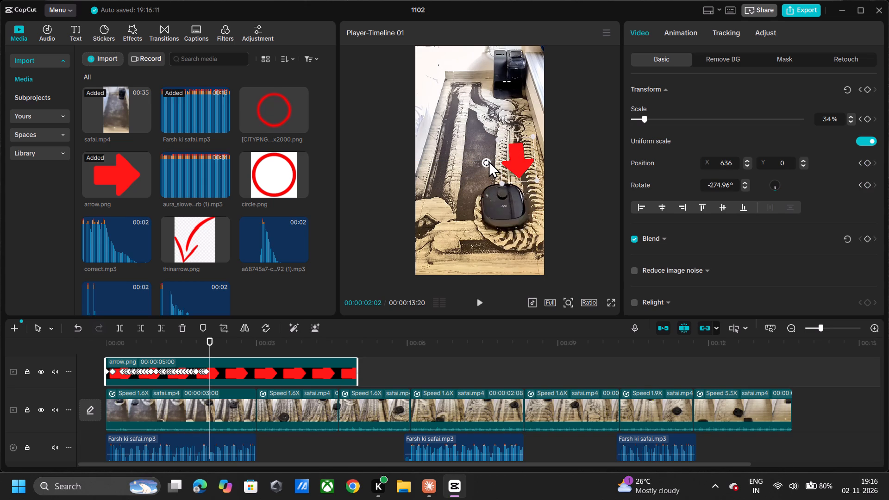
drag(488, 161, 465, 83)
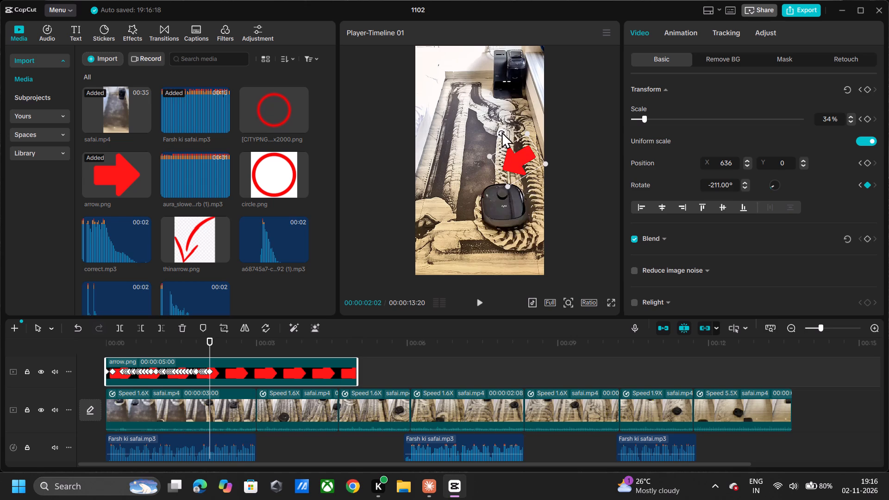
drag(525, 150, 545, 162)
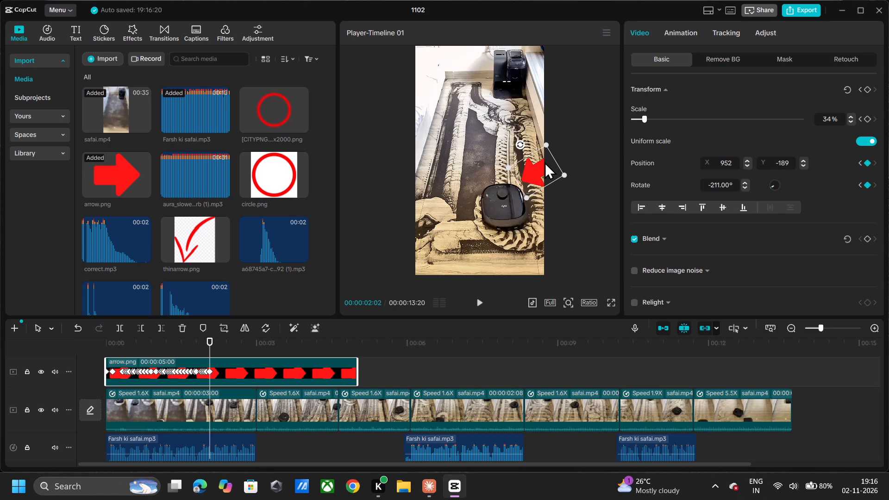
At 00:00:02:03, rotate the arrow to about -109° and move it below the robot to about X 592, Y -693.
key(Right)
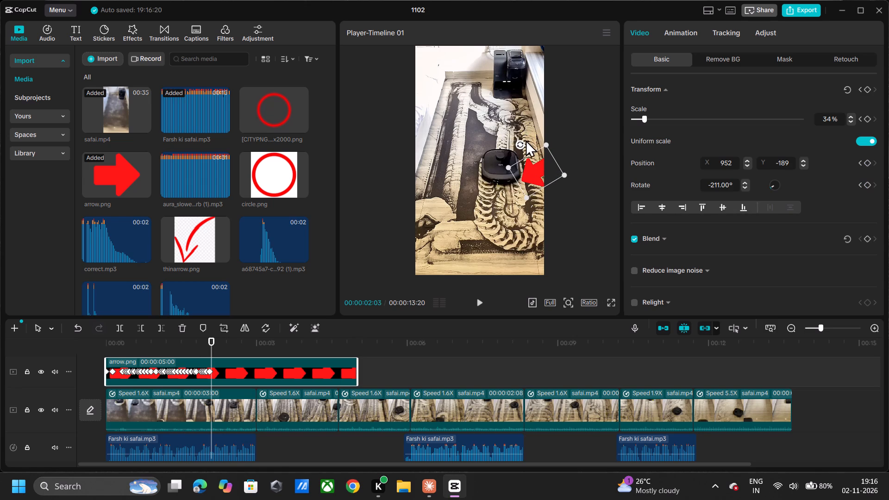
drag(523, 143, 576, 136)
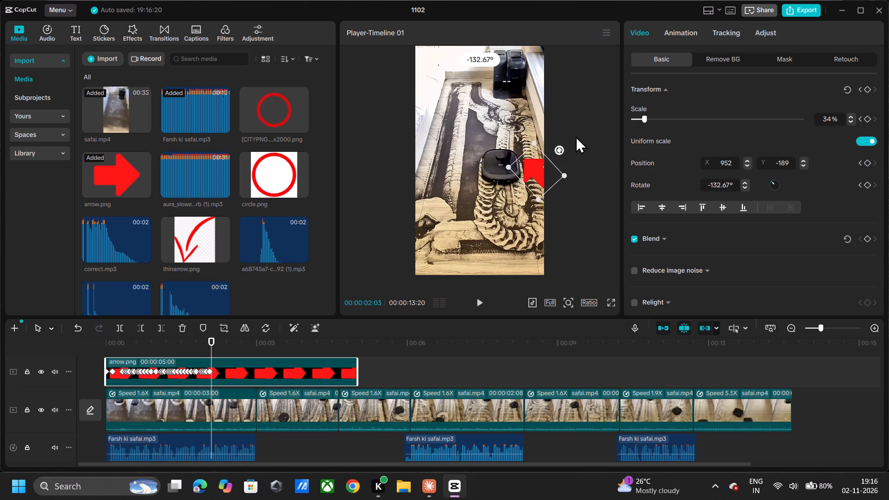
drag(576, 136, 575, 142)
drag(552, 165, 540, 190)
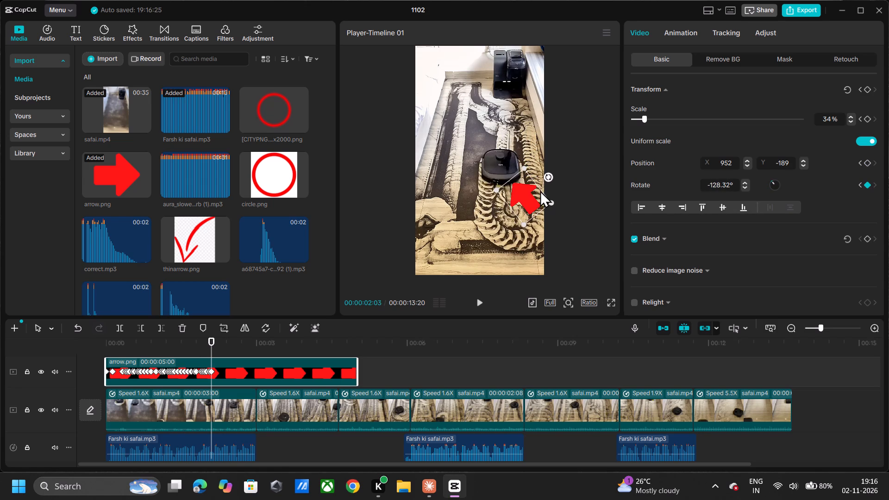
drag(540, 190, 538, 191)
drag(551, 178, 549, 191)
drag(529, 204, 522, 208)
At 00:00:02:04, rotate the arrow to about -96°, shrink it to 28%, and place it below the robot at about X 403, Y -325.
key(Right)
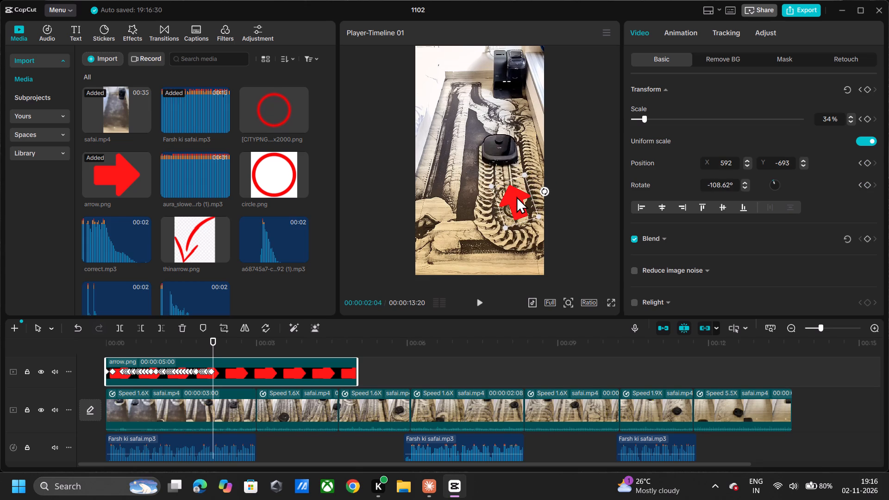
drag(516, 196, 511, 178)
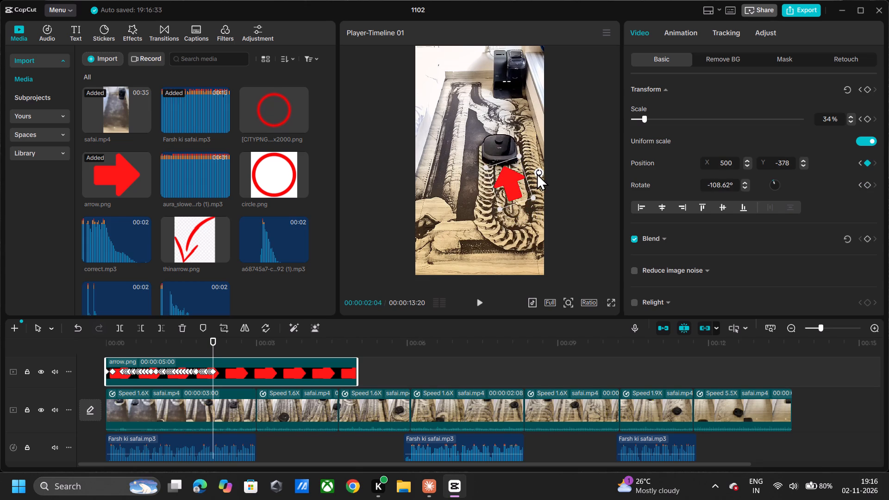
drag(537, 173, 537, 178)
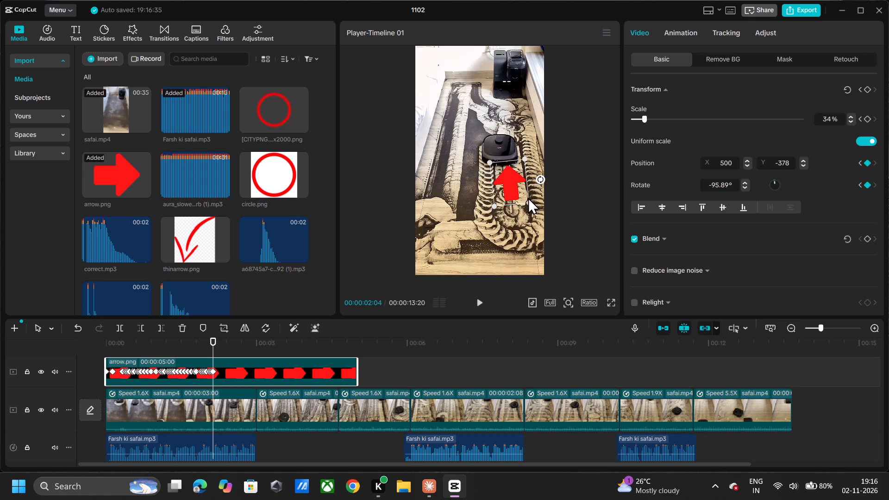
drag(528, 200, 524, 194)
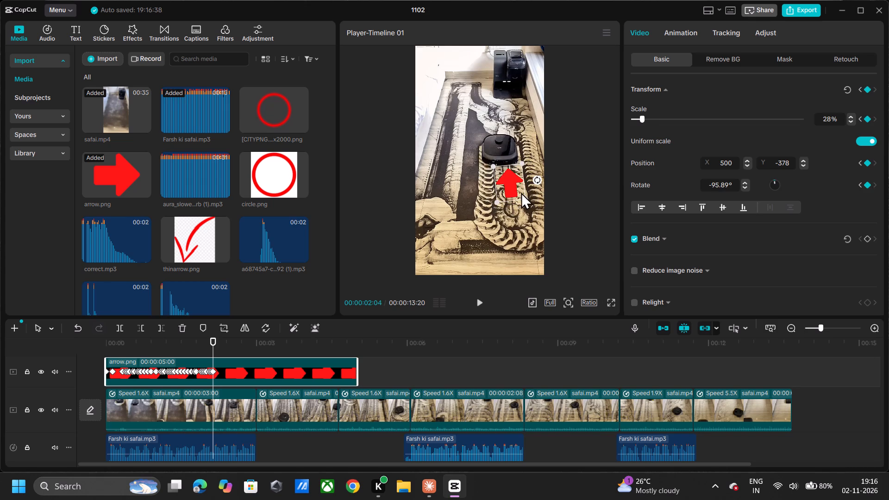
drag(515, 187, 509, 184)
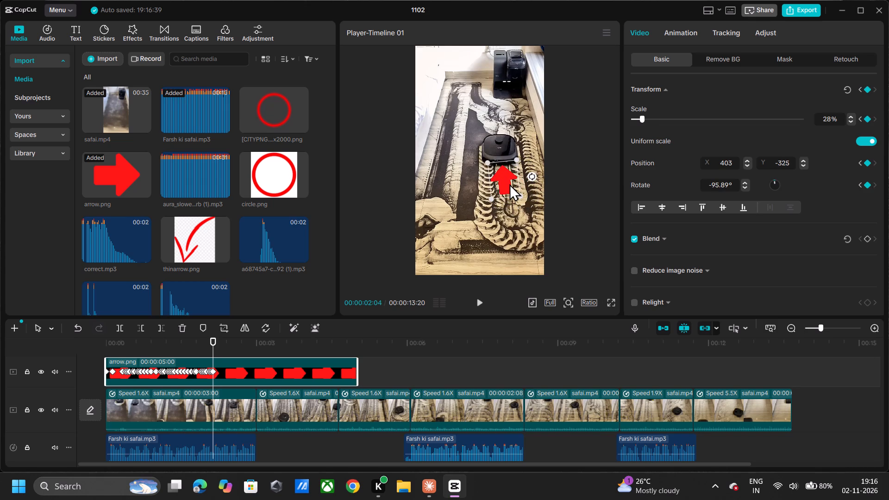
At 00:00:02:05, move the arrow up to about X 384, Y 126, keeping it just below the robot.
key(Right)
drag(504, 175, 503, 149)
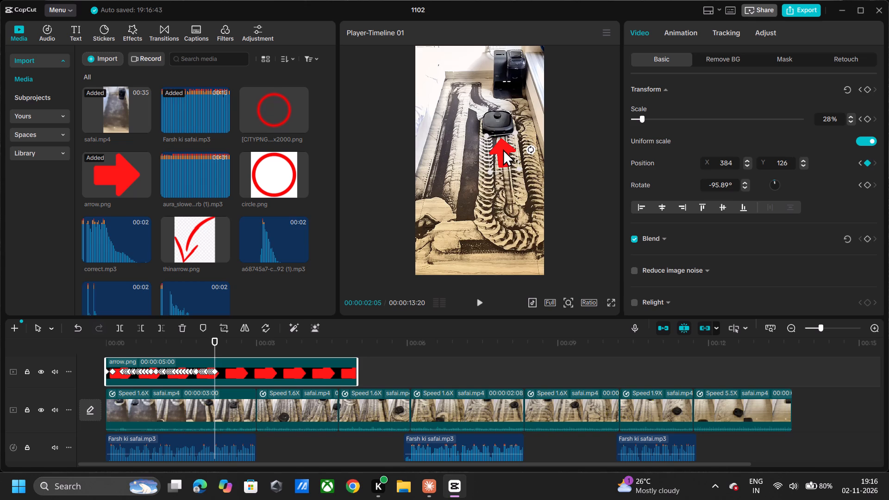
At 00:00:02:06, rotate the arrow to about -127° and move it to about X 704, Y 325, pointing toward the robot.
key(Right)
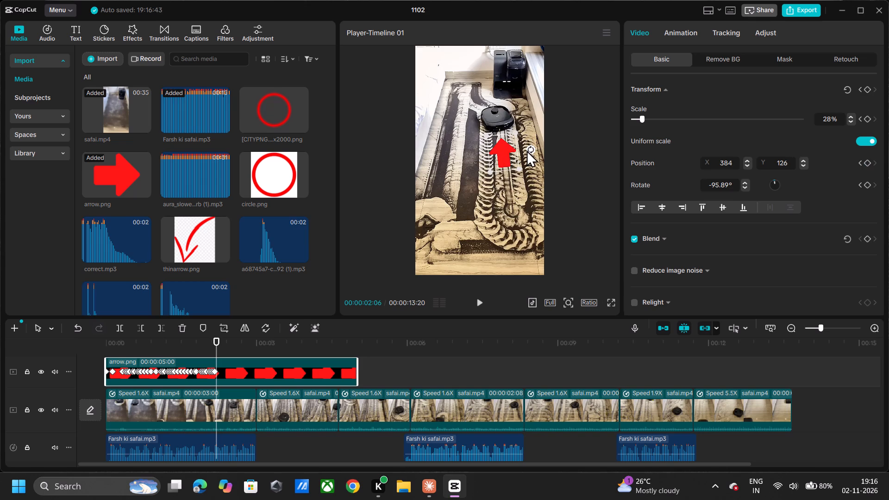
drag(529, 150, 527, 134)
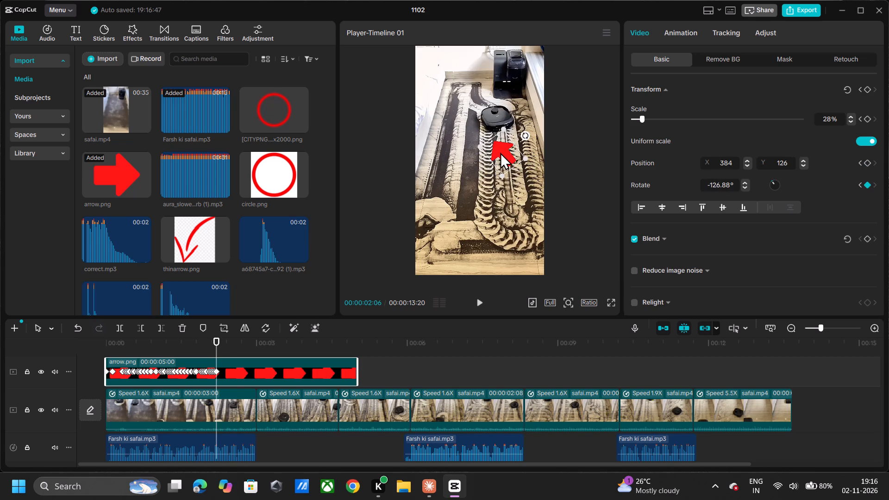
drag(500, 152, 519, 141)
At 00:00:02:07, move the arrow closer to the robot, to about X 490, Y 592.
key(Right)
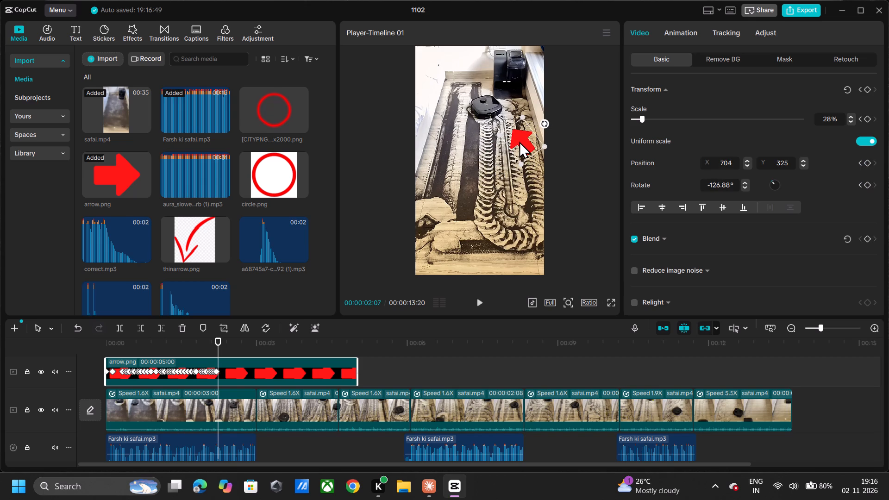
drag(517, 140, 506, 127)
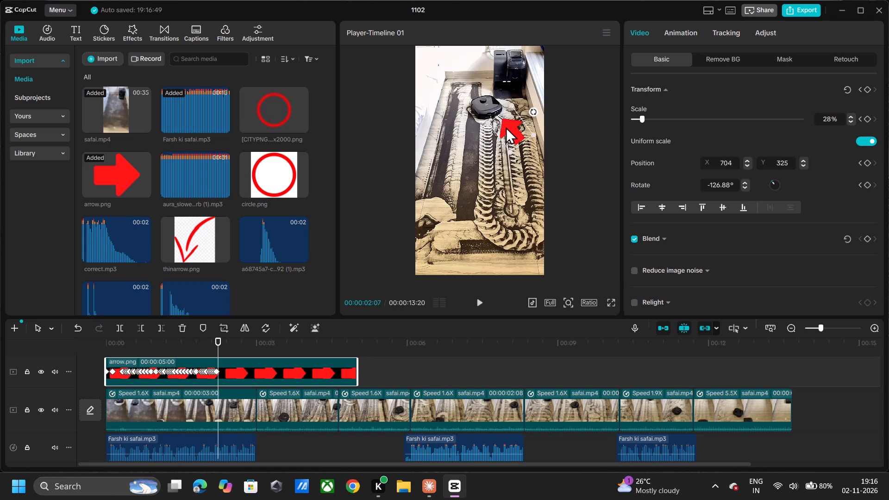
drag(506, 127, 505, 125)
At 00:00:02:08, rotate the arrow to about -148° and move it beside the robot to about X 607, Y 800.
key(Right)
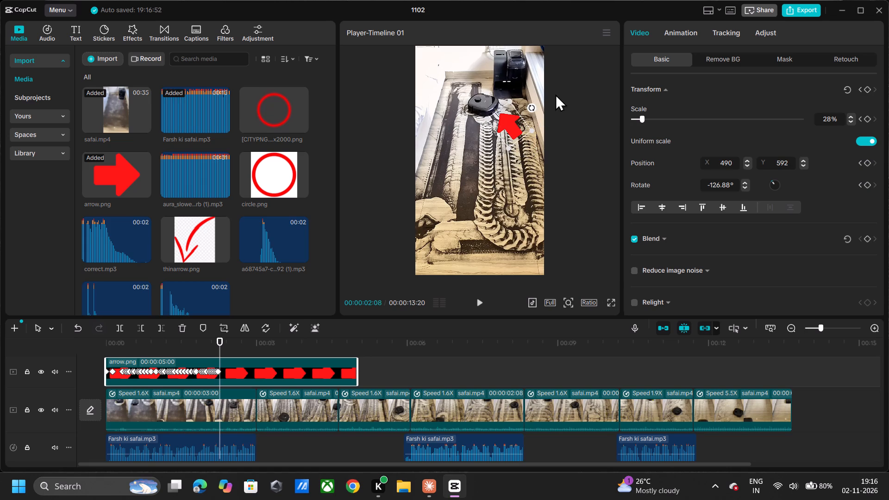
drag(530, 106, 525, 91)
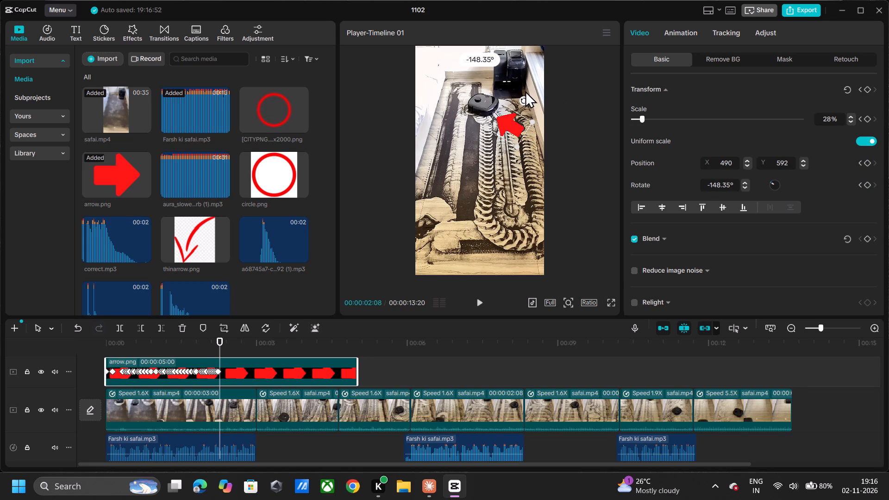
drag(511, 124, 518, 112)
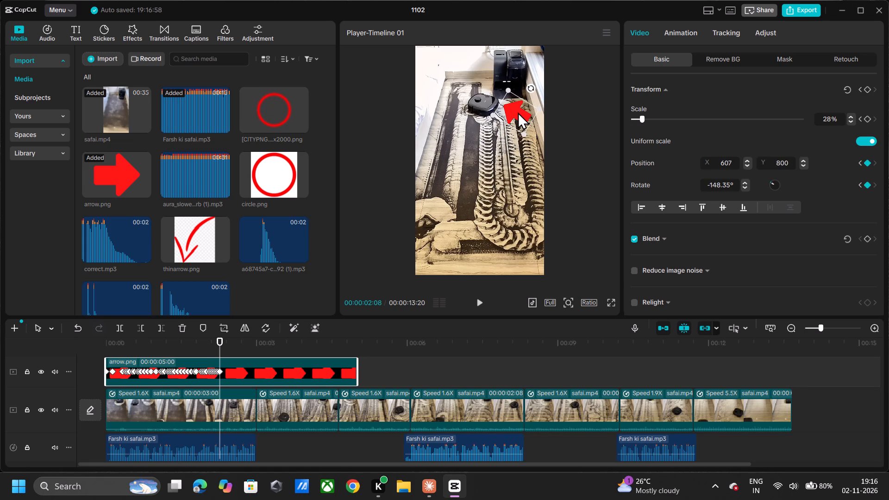
At 00:00:02:10, rotate the arrow to about -166° and move it beside the robot to about X 626, Y 916.
key(Right)
key(Right)
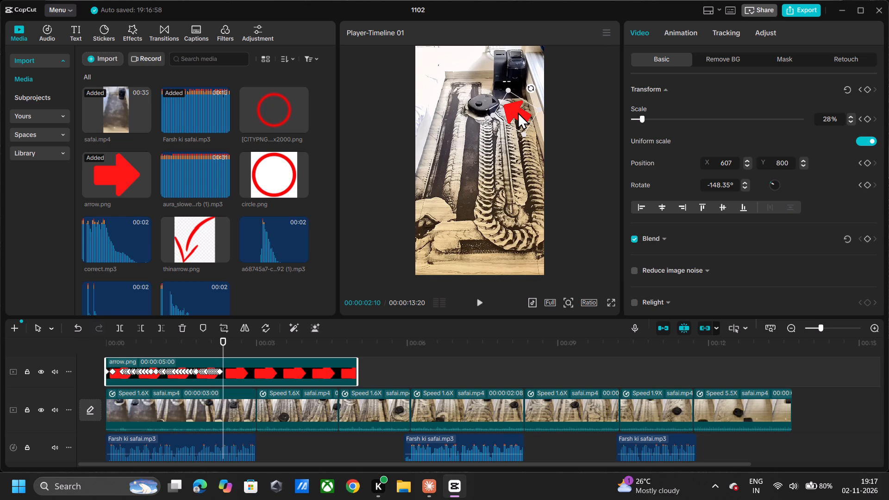
click(515, 116)
drag(528, 85, 531, 76)
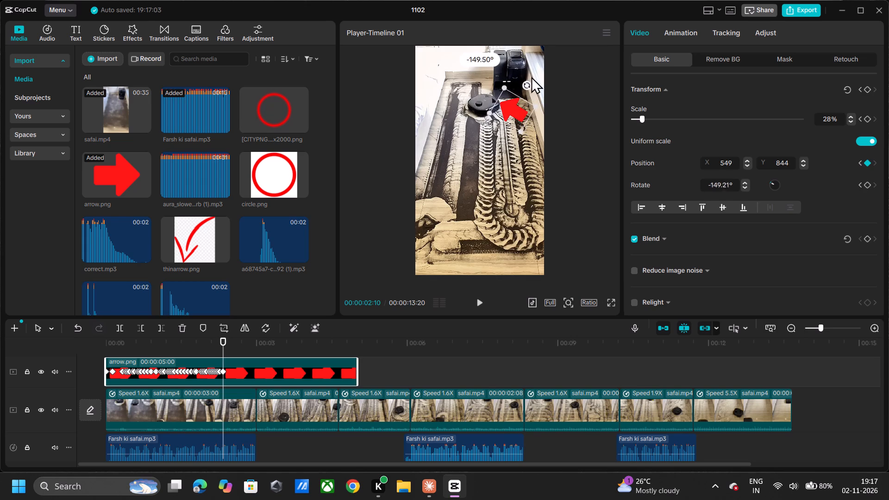
drag(531, 76, 523, 61)
drag(513, 106, 519, 102)
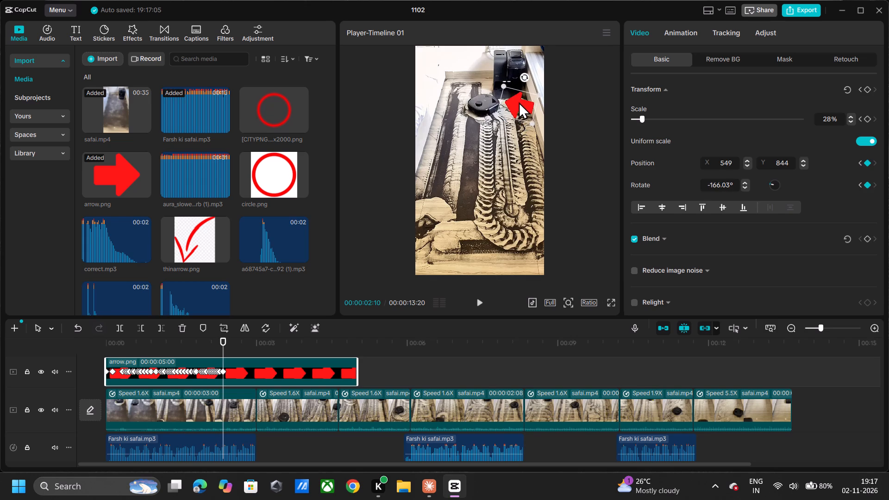
drag(519, 102, 518, 102)
At 00:00:02:11, rotate the arrow to about -196° and move it to about X 568, Y 1115, pointing at the robot.
key(Right)
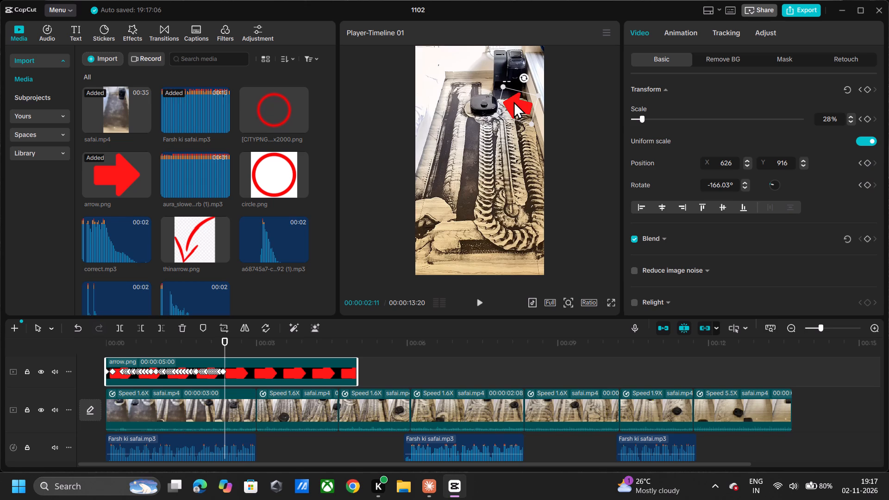
drag(524, 81, 523, 65)
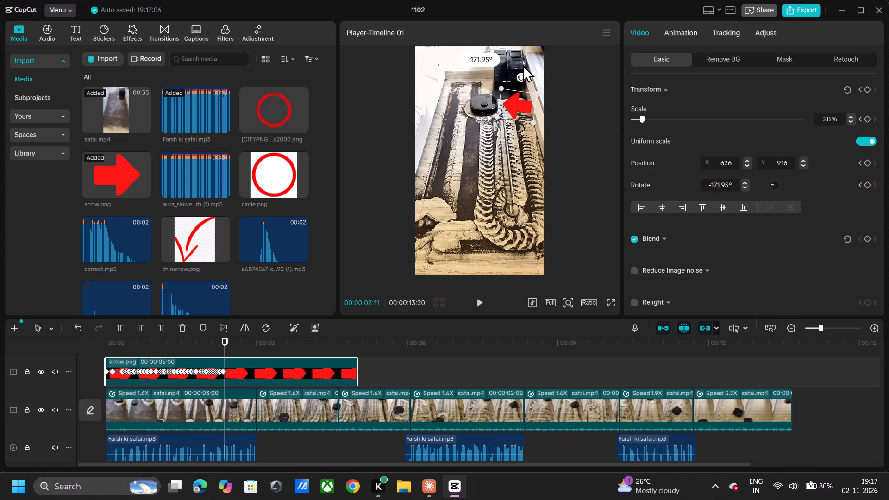
drag(523, 65, 505, 50)
drag(522, 95, 519, 80)
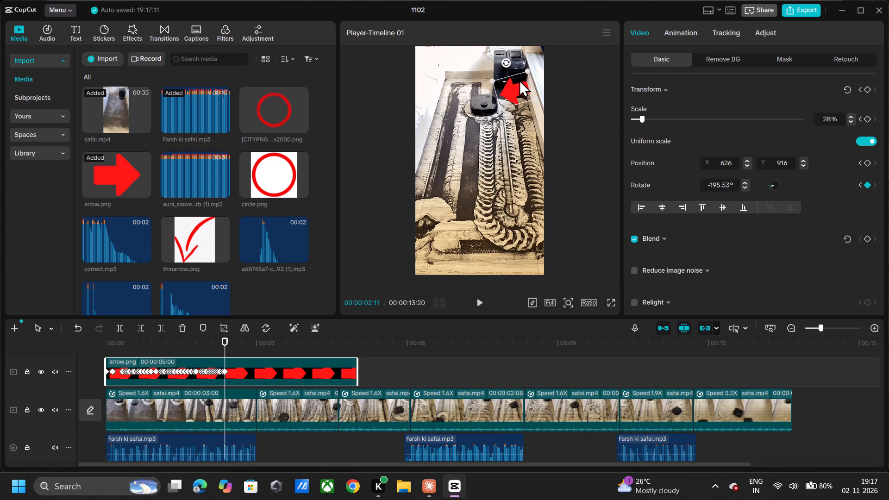
drag(519, 80, 519, 83)
At 00:00:02:12, rotate the arrow to about -220° and move it above the robot to about X 403, Y 1236.
key(Right)
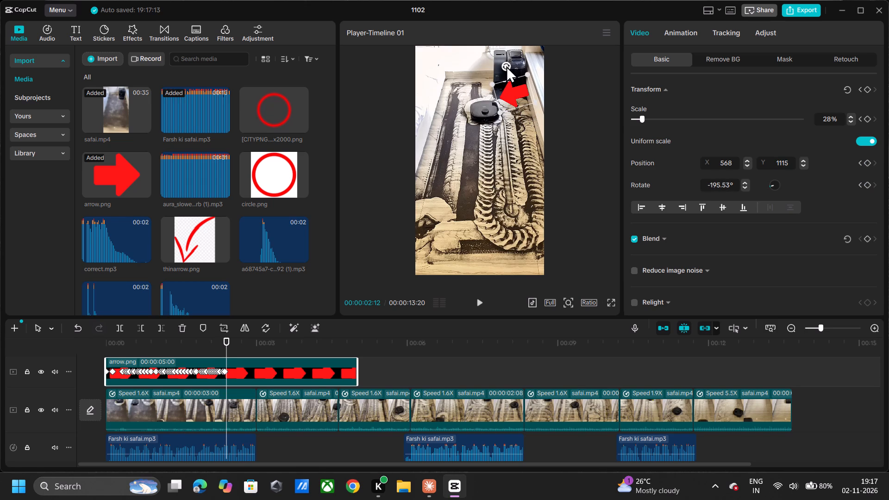
drag(506, 66, 501, 78)
drag(506, 91, 506, 90)
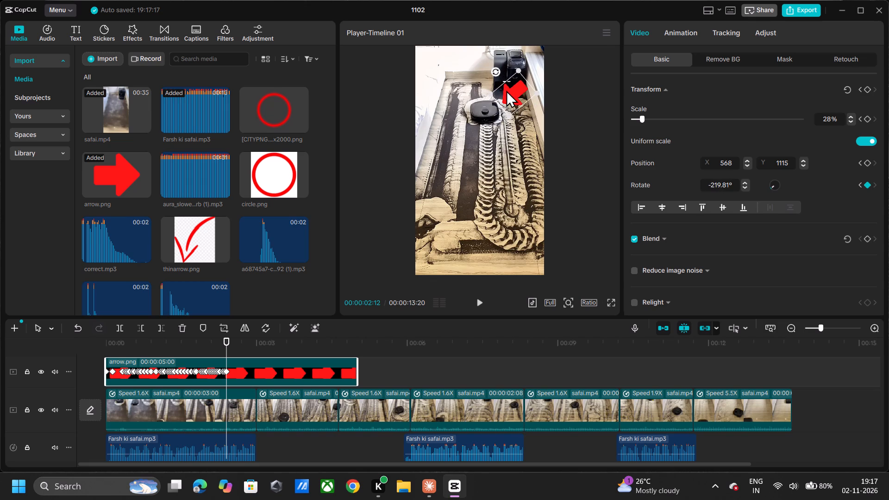
drag(506, 90, 496, 84)
At 00:00:02:13, rotate the arrow to about -260° and move it to about X 151, Y 994, pointing down at the robot.
key(Right)
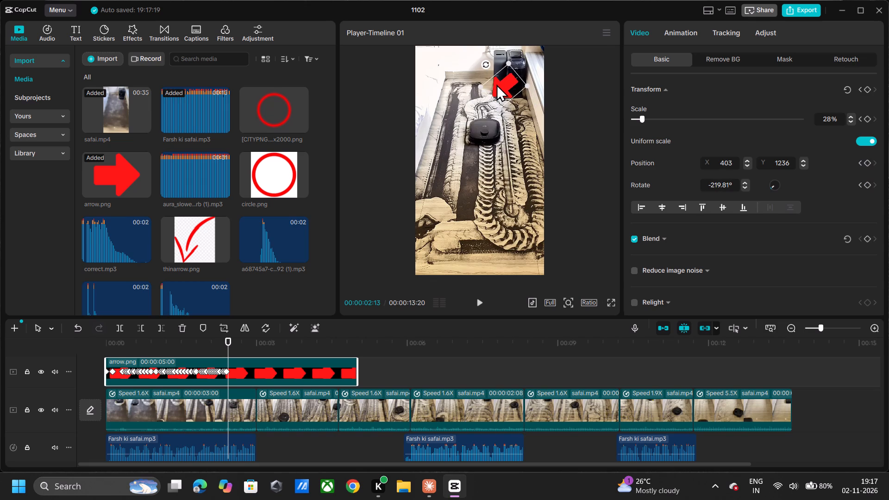
drag(500, 75, 496, 79)
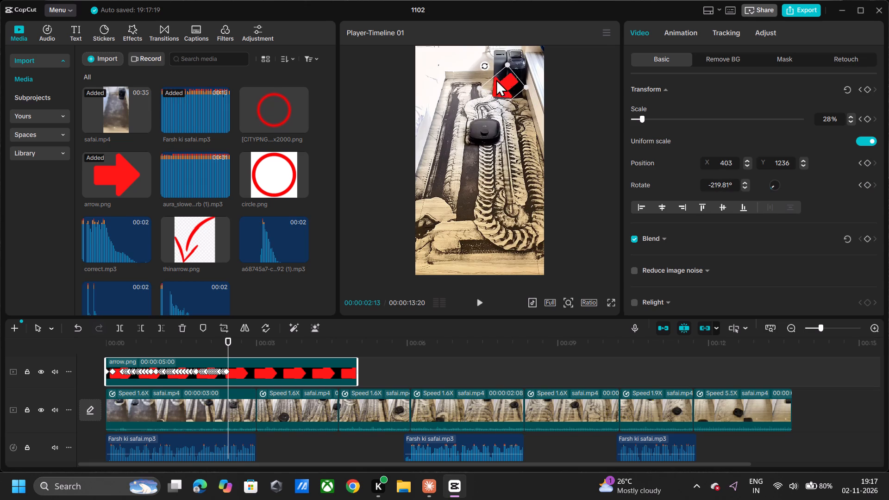
drag(496, 79, 495, 97)
drag(482, 86, 477, 89)
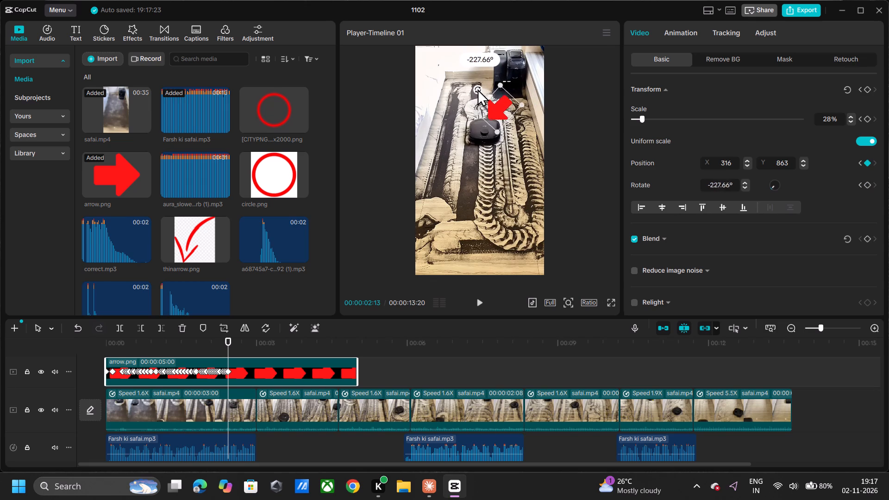
drag(477, 89, 475, 103)
drag(501, 100, 488, 91)
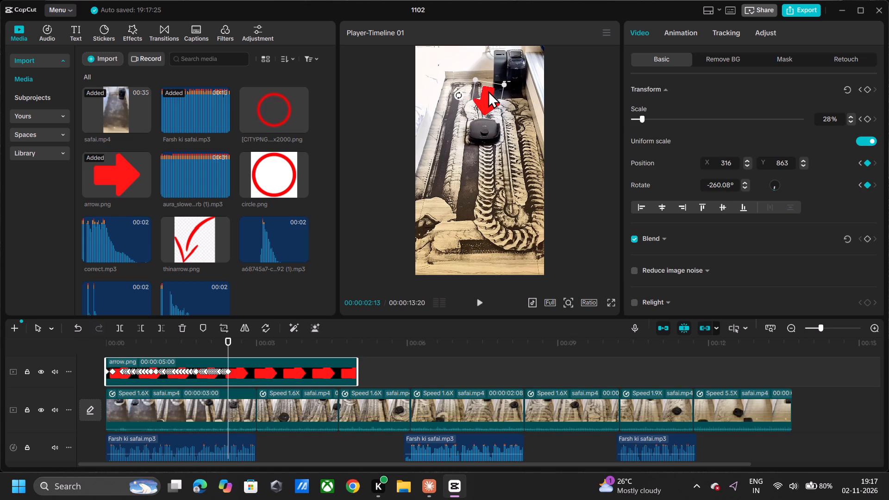
drag(488, 91, 490, 92)
At 00:00:02:14, move the arrow down to about X 180, Y 766, just above the robot.
key(Right)
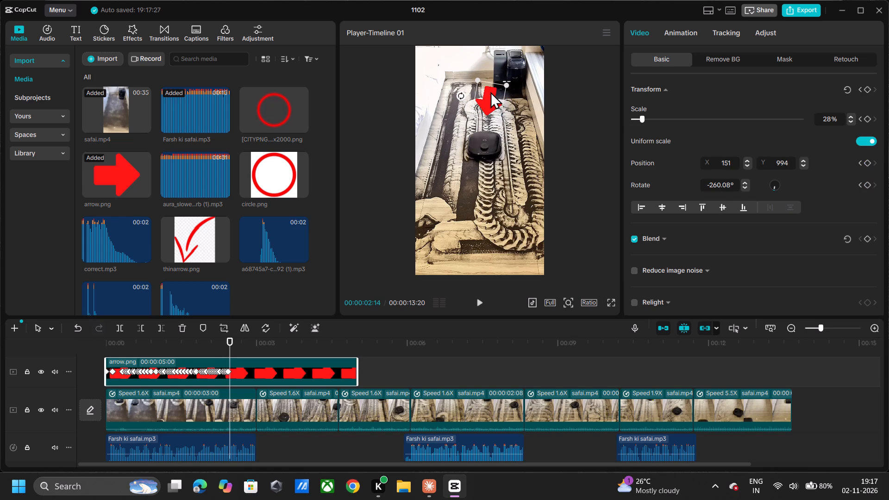
drag(490, 92, 492, 106)
At 00:00:02:15, move the arrow down to about X 131, Y 267, just above the robot.
key(Right)
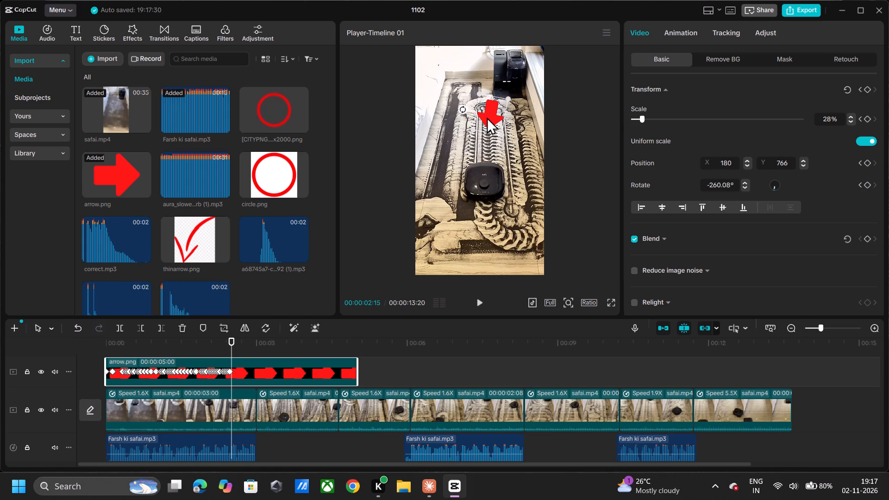
drag(487, 117, 483, 147)
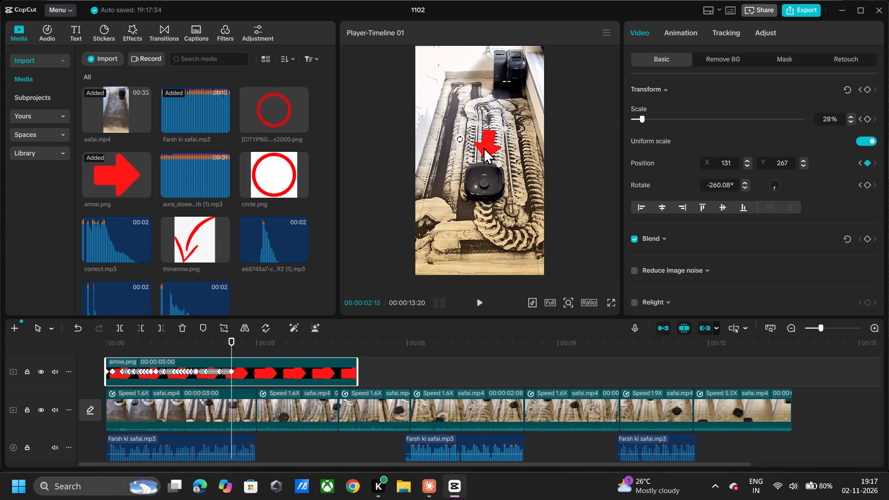
At 00:00:02:16, move the arrow down to about X 160, Y -63, following the robot.
key(Right)
drag(483, 147, 483, 152)
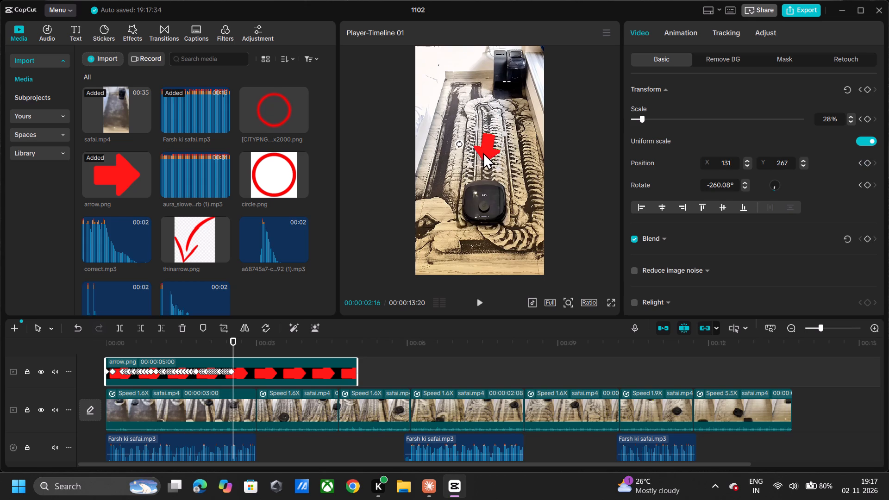
drag(483, 152, 483, 167)
drag(486, 155, 486, 156)
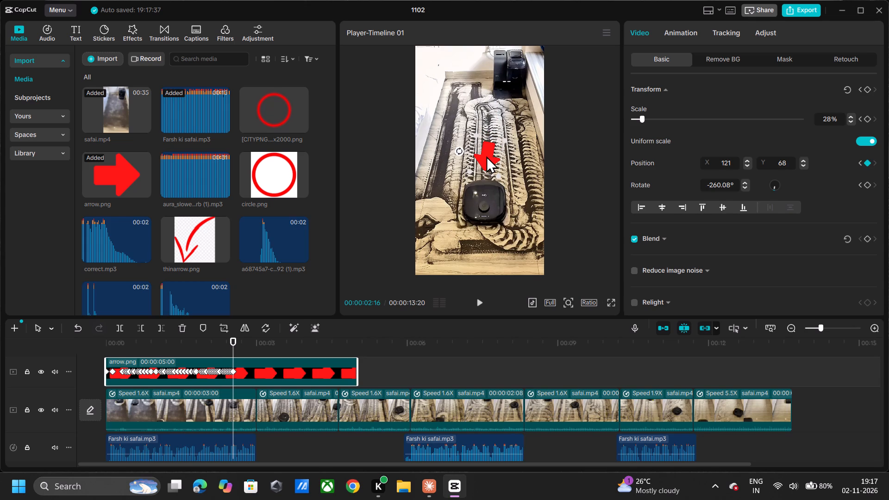
drag(486, 156, 488, 163)
At 00:00:02:17, rotate the arrow to about -239° and move it beside the robot to about X 422, Y -427.
key(Right)
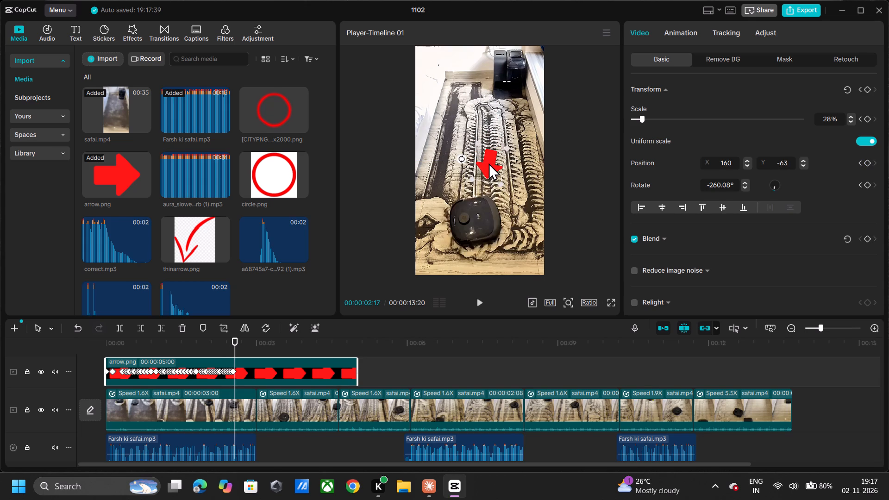
drag(459, 157, 454, 145)
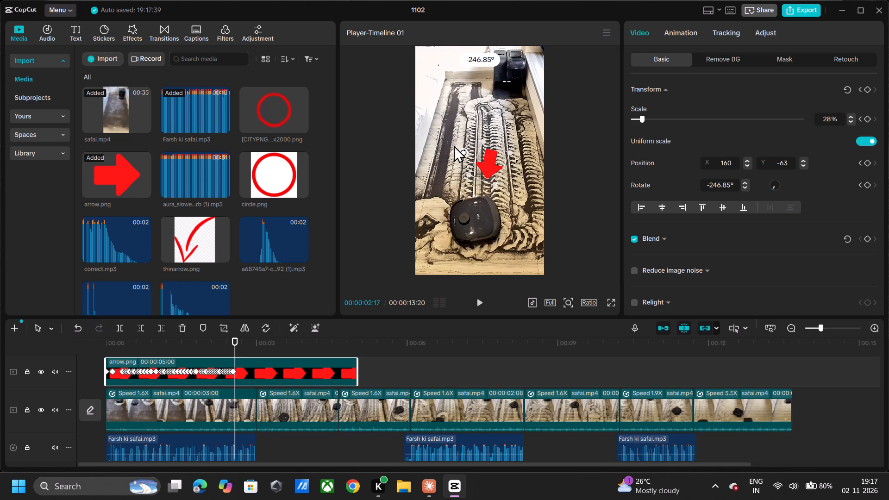
drag(454, 145, 449, 138)
drag(495, 161, 511, 183)
At 00:00:02:18, rotate the arrow to about -141° and move it below the robot to about X 296, Y -1256.
key(Right)
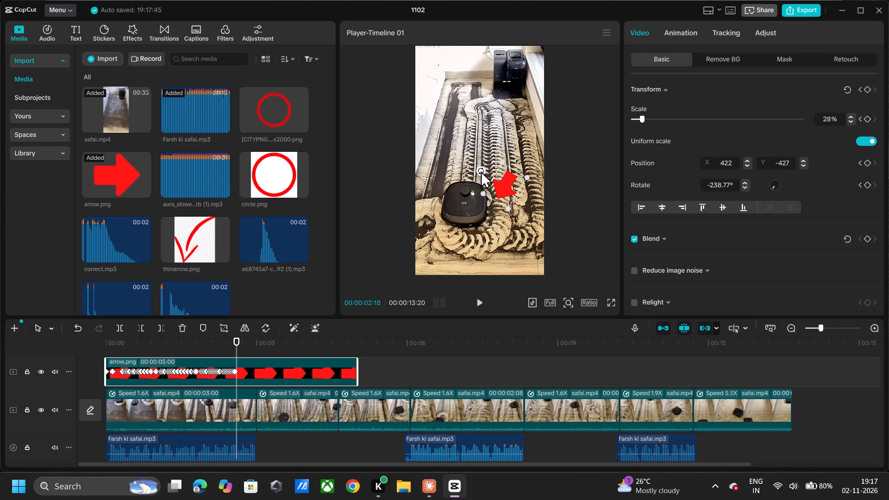
drag(481, 171, 520, 165)
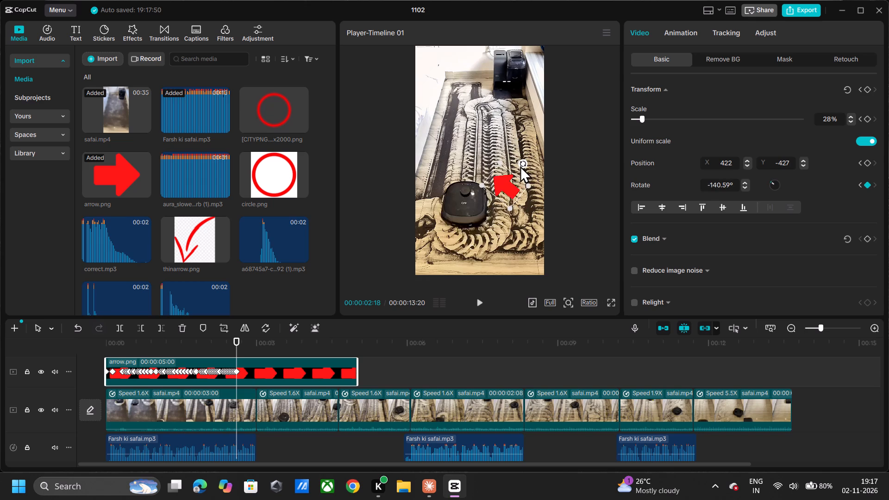
drag(505, 190, 497, 239)
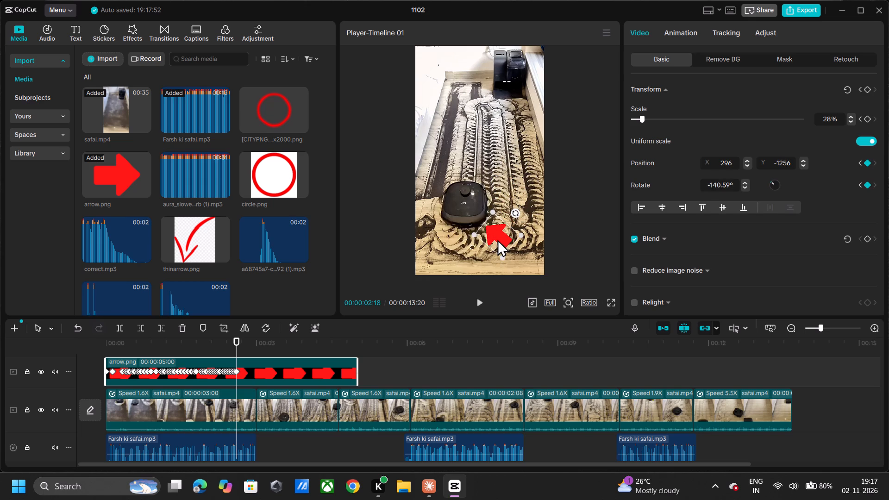
At 00:00:02:19, rotate the arrow to about -105° and move it below the robot to about X 0, Y -955.
key(Right)
drag(501, 229, 493, 214)
drag(511, 196, 511, 199)
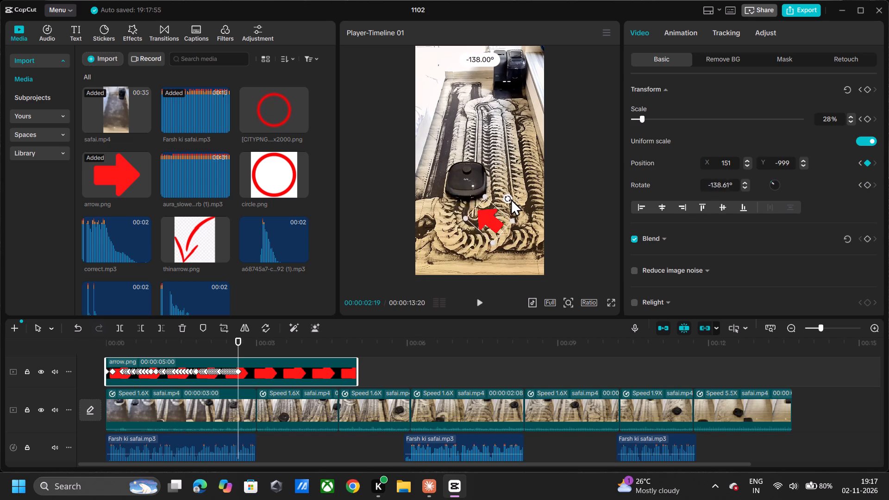
drag(511, 199, 511, 216)
drag(489, 217, 478, 215)
At 00:00:02:20, move the arrow up to about X 0, Y -252, just below the robot.
key(Right)
click(478, 215)
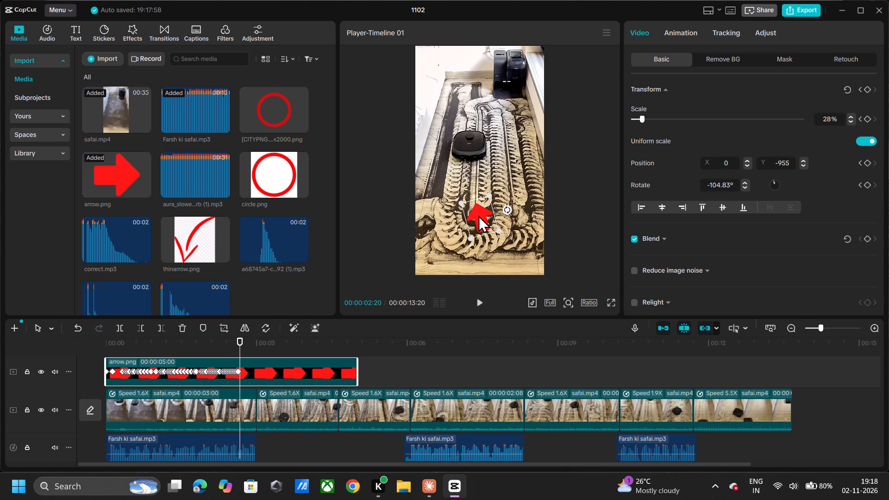
drag(478, 215, 477, 174)
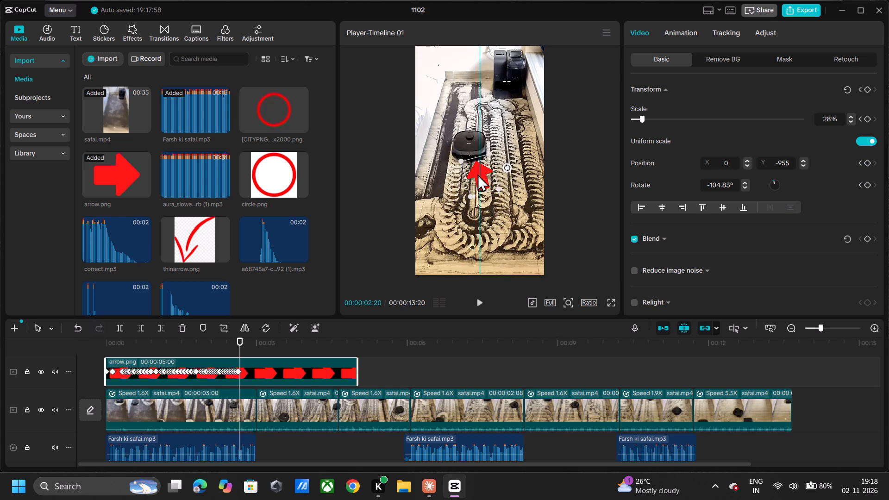
At 00:00:02:21, rotate the arrow to about -100° and move it up to X 0, Y 0, below the robot.
key(Right)
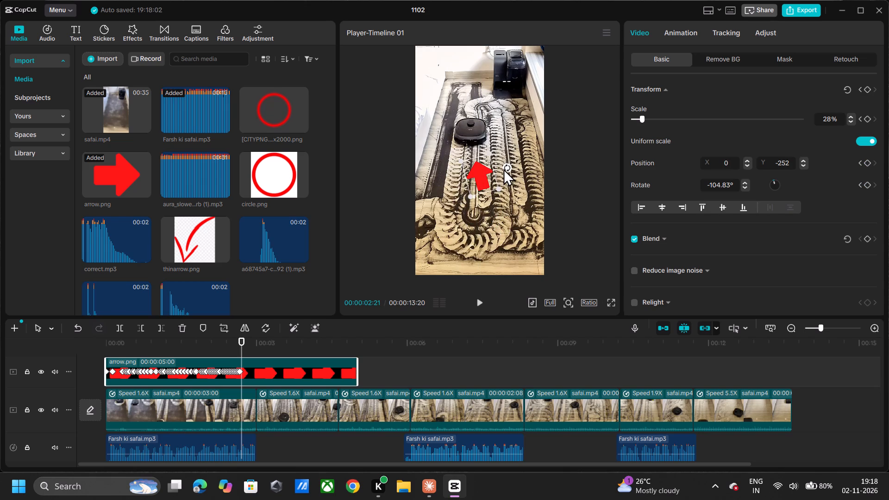
drag(503, 169, 508, 169)
drag(479, 178, 479, 164)
At 00:00:02:22, move the arrow up to about X 0, Y 432, just below the robot.
key(Right)
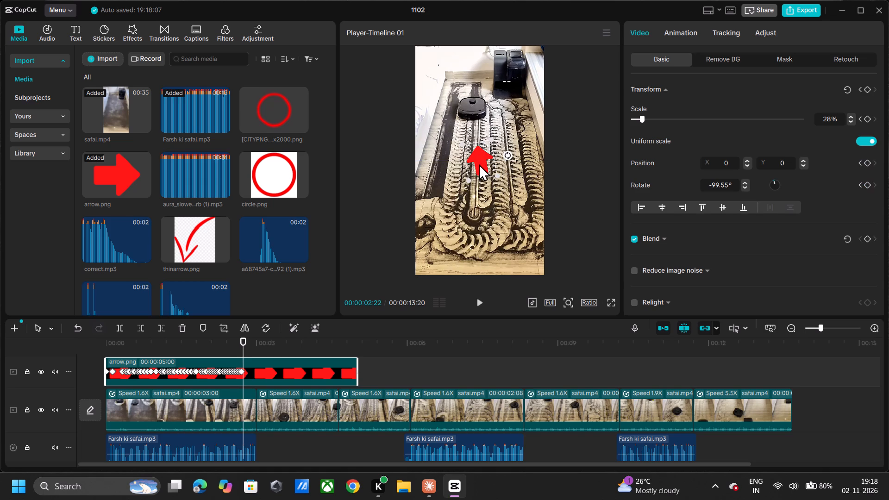
drag(477, 150, 475, 116)
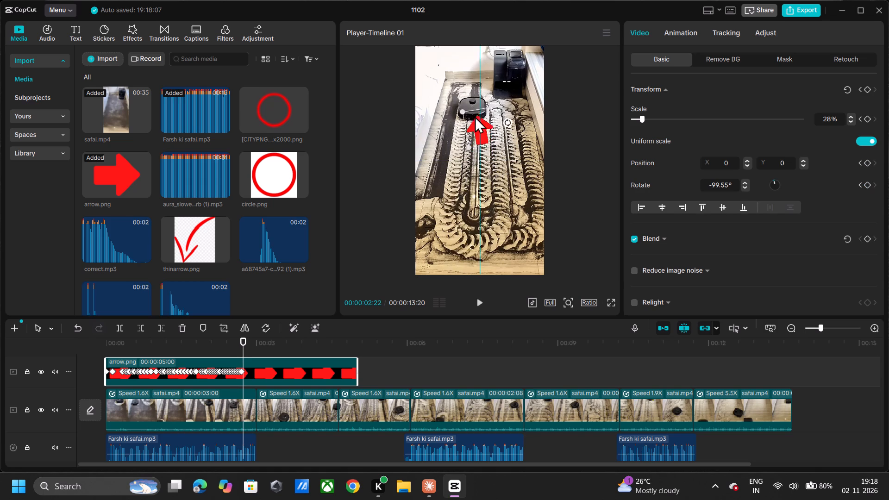
drag(475, 116, 474, 124)
At 00:00:02:23, rotate the arrow to about -59° and move it to about X -388, Y 630, pointing up at the robot.
key(Right)
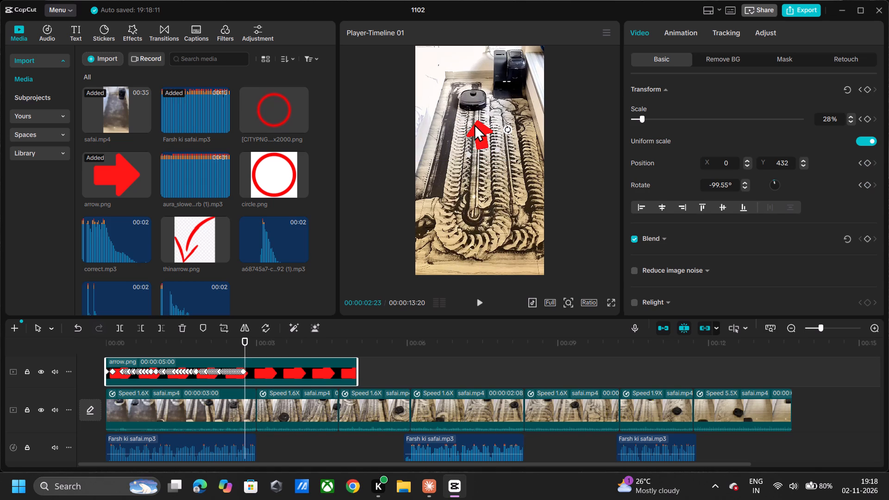
drag(509, 130, 499, 143)
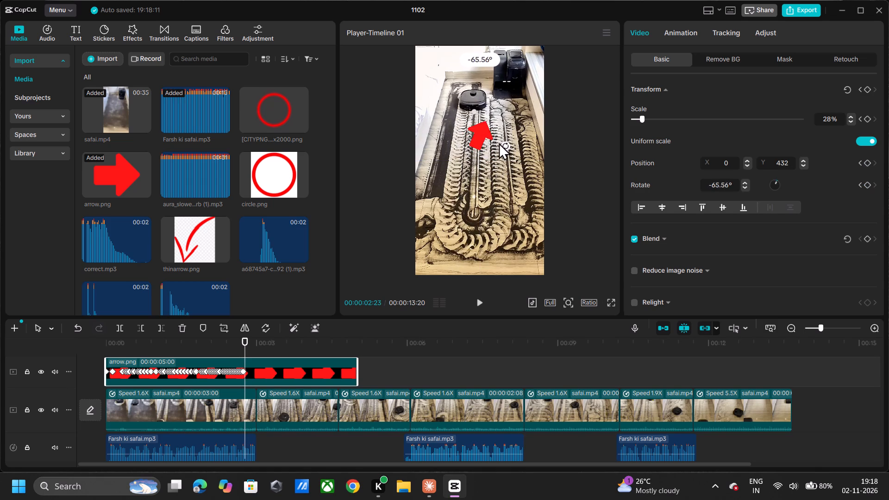
drag(499, 143, 496, 144)
drag(484, 132, 461, 120)
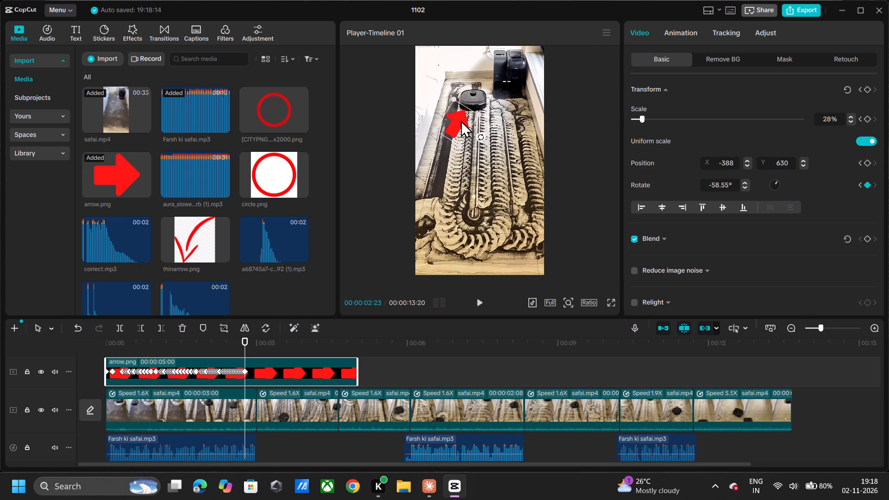
At 00:00:02:24, rotate the arrow to about -129° and move it to the robot's other side at about X 282, Y 732.
key(Right)
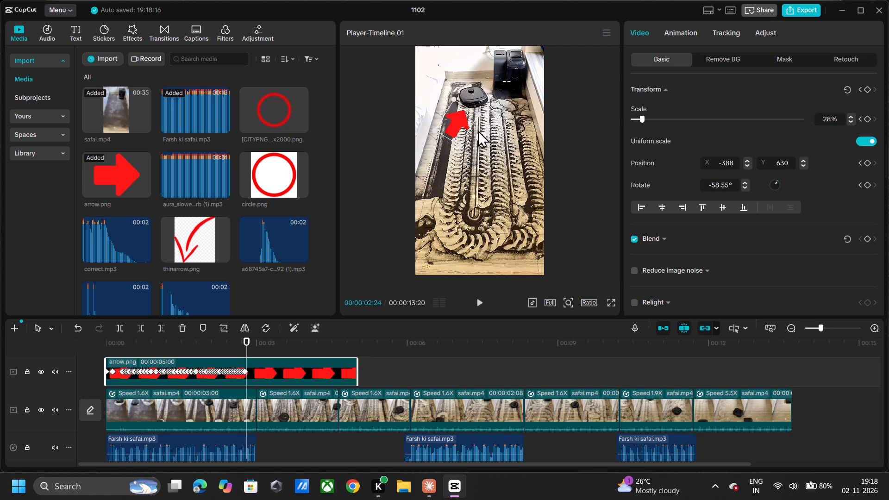
drag(479, 138, 483, 106)
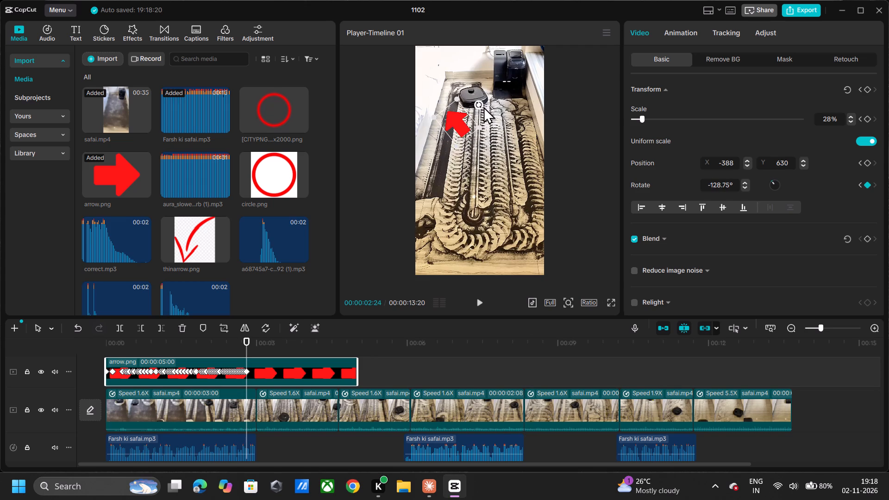
drag(457, 124, 497, 119)
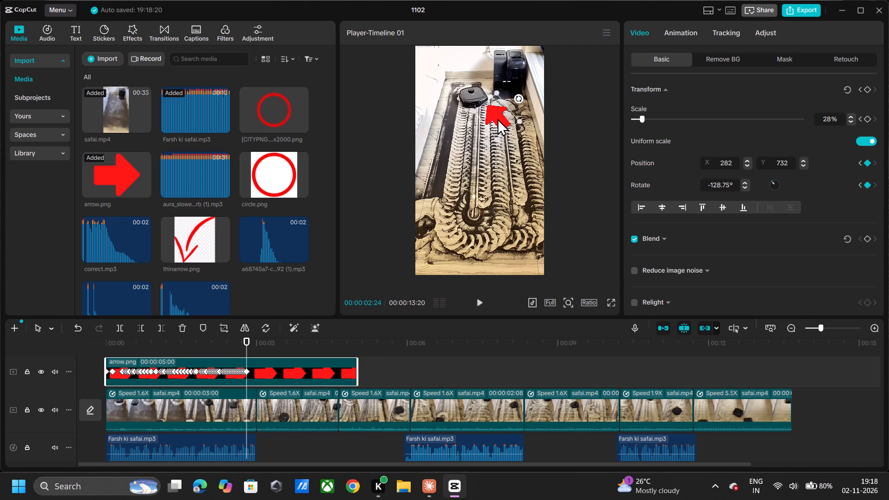
At 00:00:02:28, rotate the arrow to about -213° and move it to about X 185, Y 1493, pointing down at the robot.
key(Right)
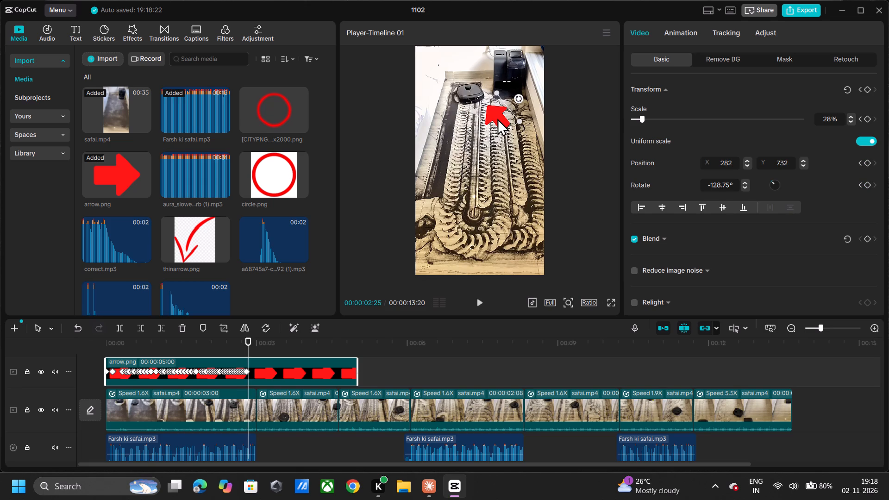
key(Right)
key(Right)
key(Right)
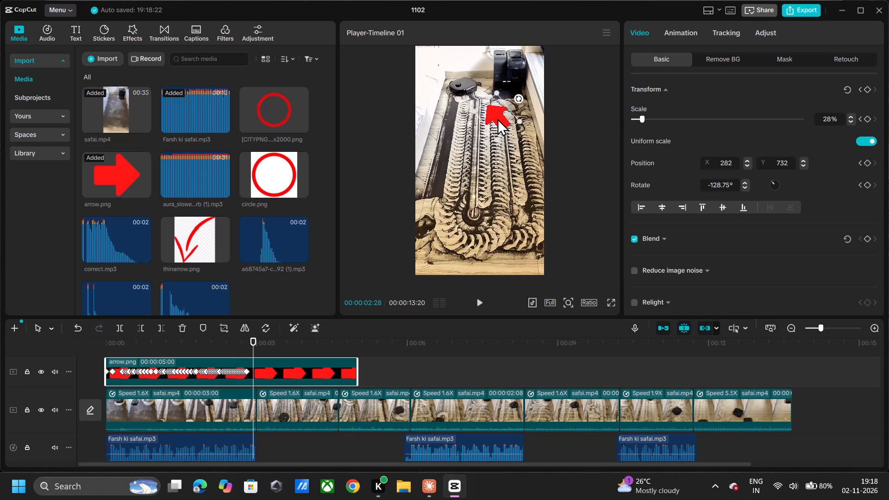
drag(523, 97, 517, 90)
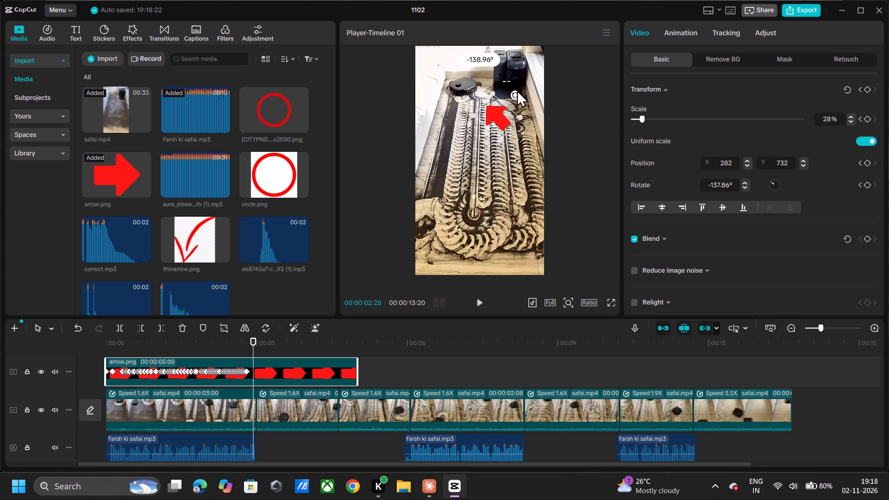
drag(517, 90, 454, 41)
drag(504, 122, 499, 77)
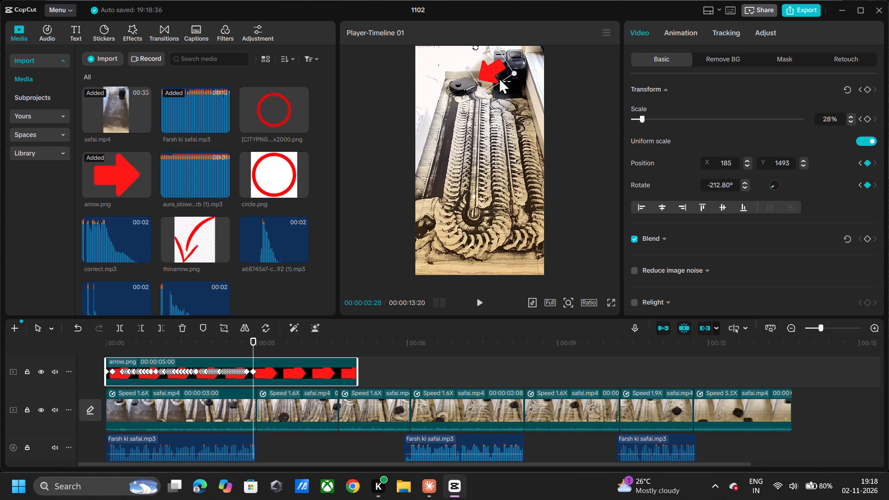
At 00:00:02:29, rotate the arrow to about -280° and move it to the frame's upper-left corner at about X -913, Y 1779.
key(Right)
key(Right)
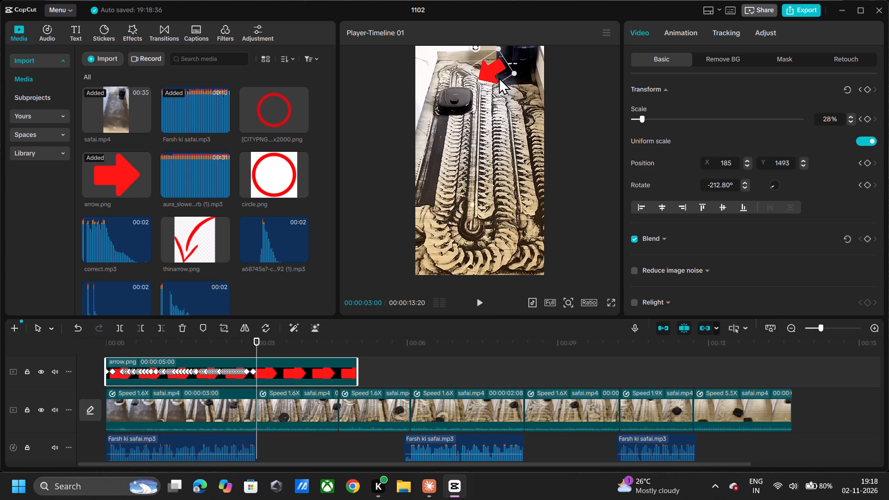
click(499, 77)
key(Left)
key(Left)
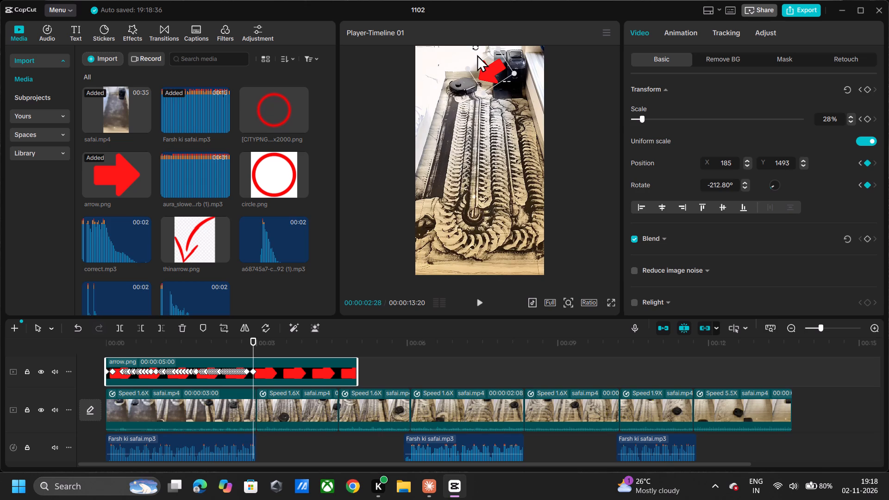
key(Right)
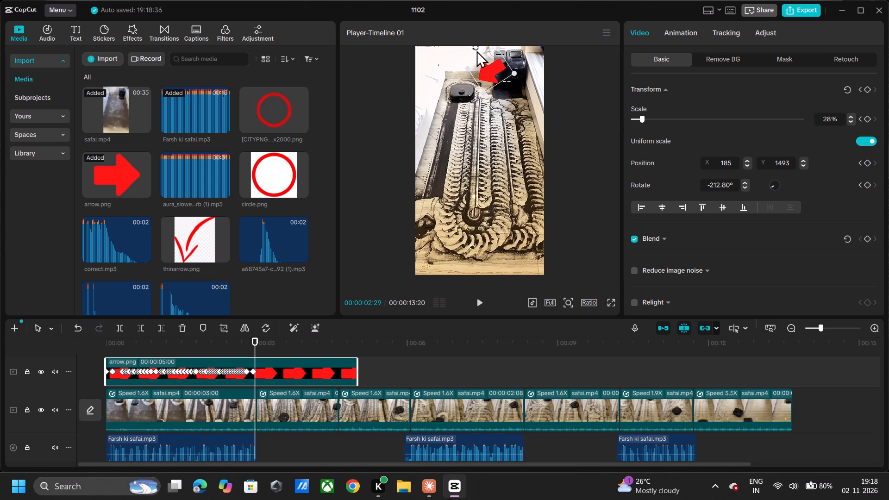
drag(476, 49, 419, 54)
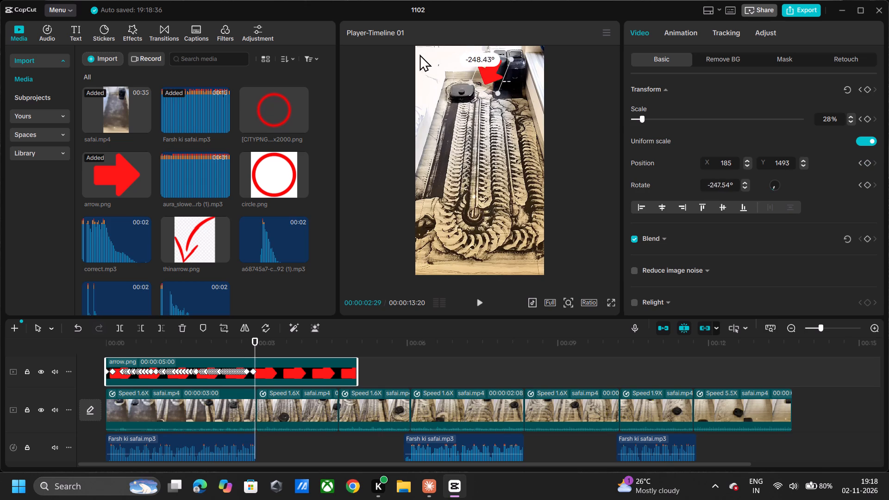
drag(419, 54, 402, 87)
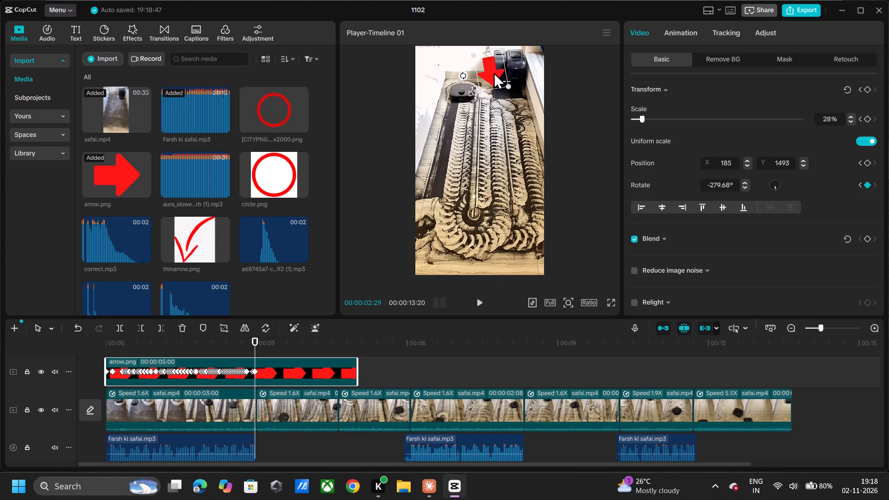
drag(494, 72, 439, 58)
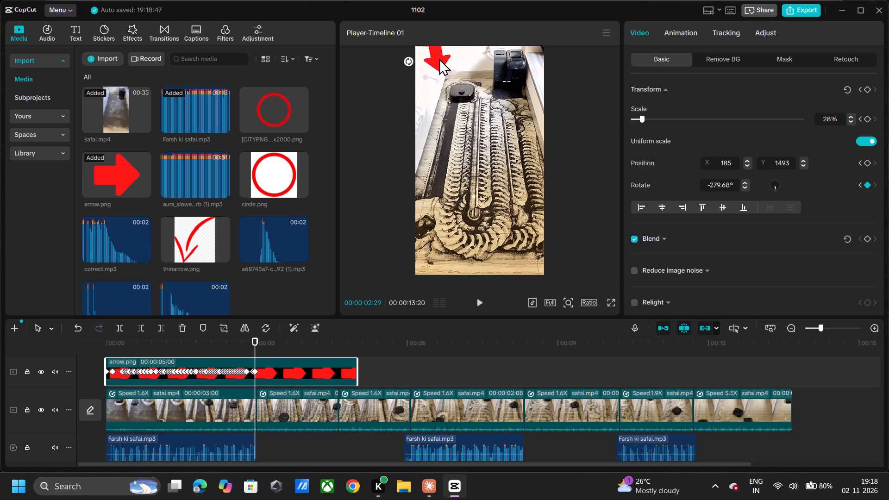
drag(439, 58, 428, 56)
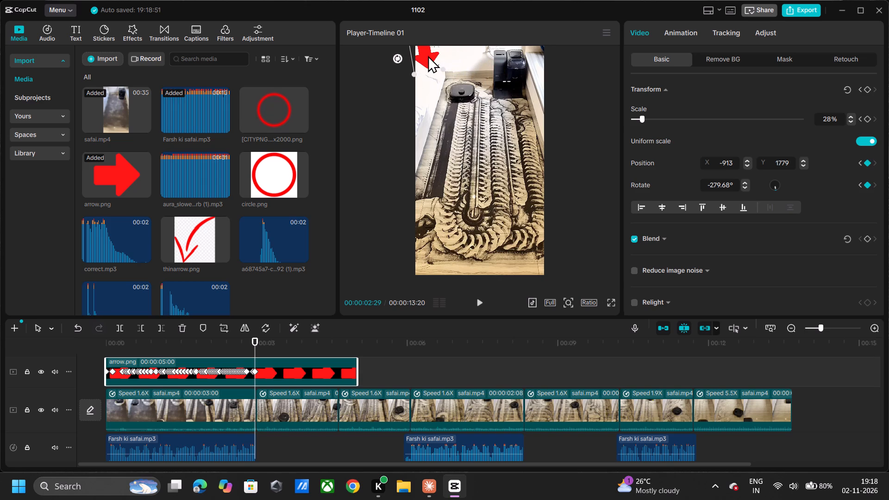
At 00:00:03:00, move the arrow completely out of the video frame to about X -2739, Y 2056.
key(Right)
drag(428, 56, 319, 38)
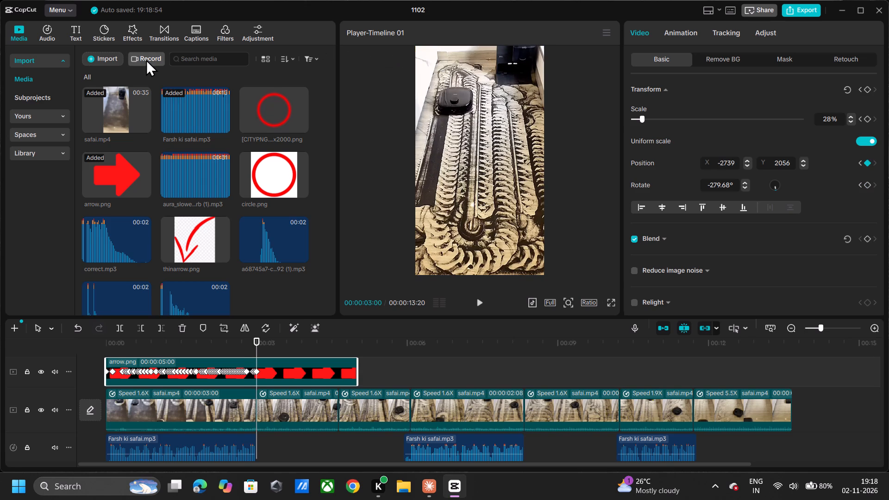
Step back through the arrow's keyframed section to the start of the timeline at 00:00:00:00.
key(Left)
key(Left)
key(Left)
key(Left)
key(Left)
key(Left)
key(Left)
key(Left)
key(Left)
key(Left)
key(Left)
key(Left)
key(Left)
key(Left)
key(Left)
key(Left)
key(Left)
key(Left)
key(Left)
key(Left)
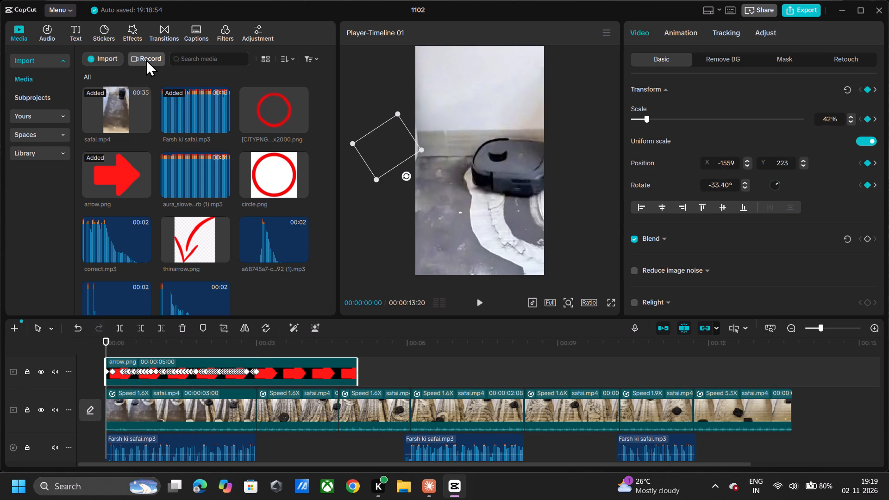
click(434, 327)
Deselect the arrow clip and play the opening from the timeline start to check the arrow's motion around the robot.
click(424, 348)
click(419, 363)
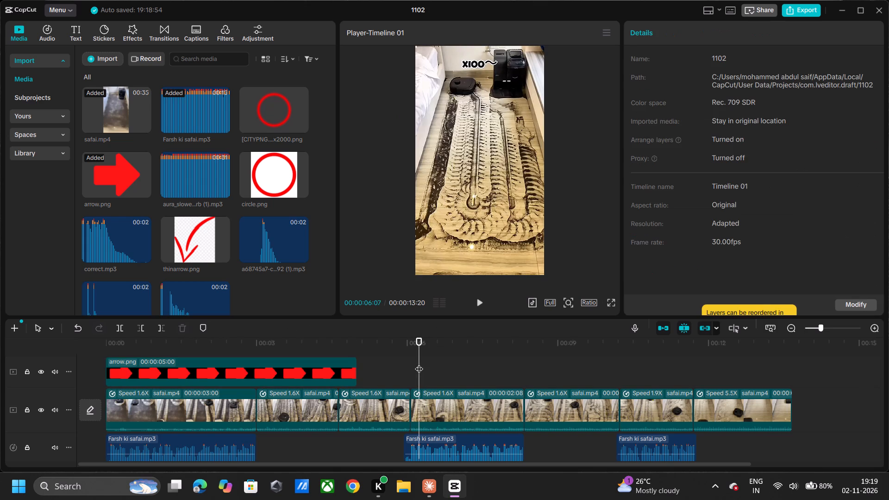
click(108, 341)
key(space)
key(space)
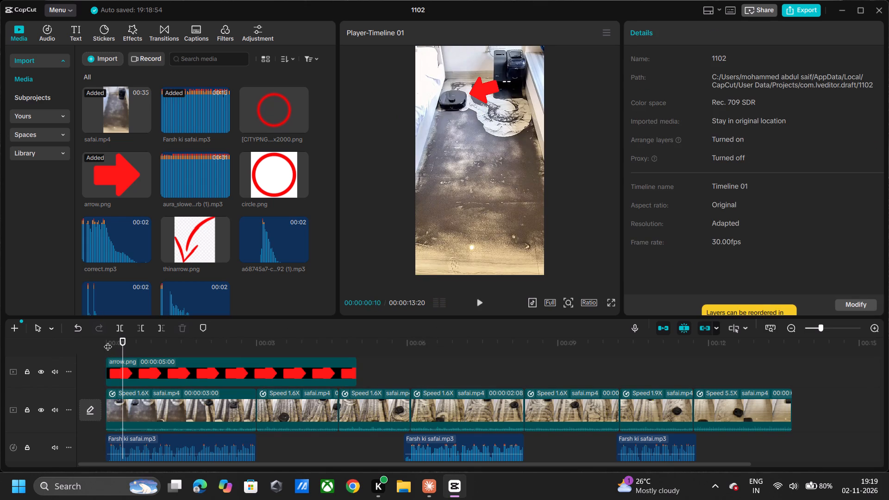
key(space)
key(space)
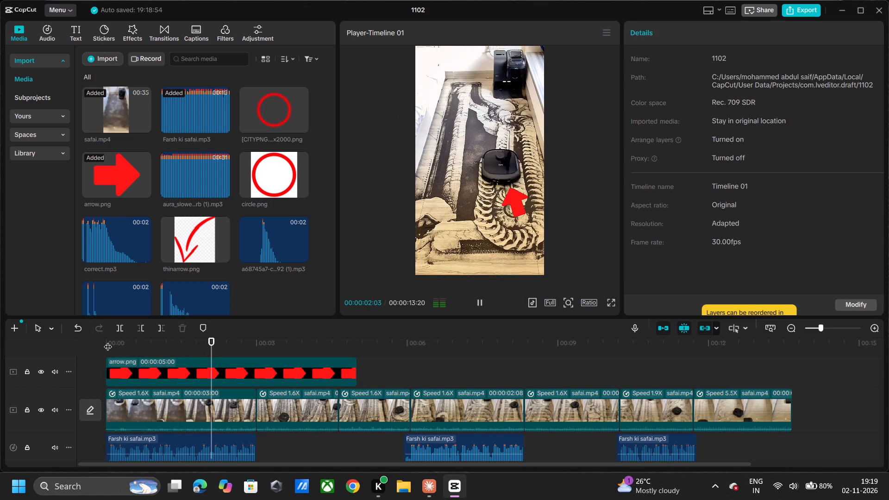
Mute the computer's system sound in the Windows quick settings.
click(806, 487)
click(746, 412)
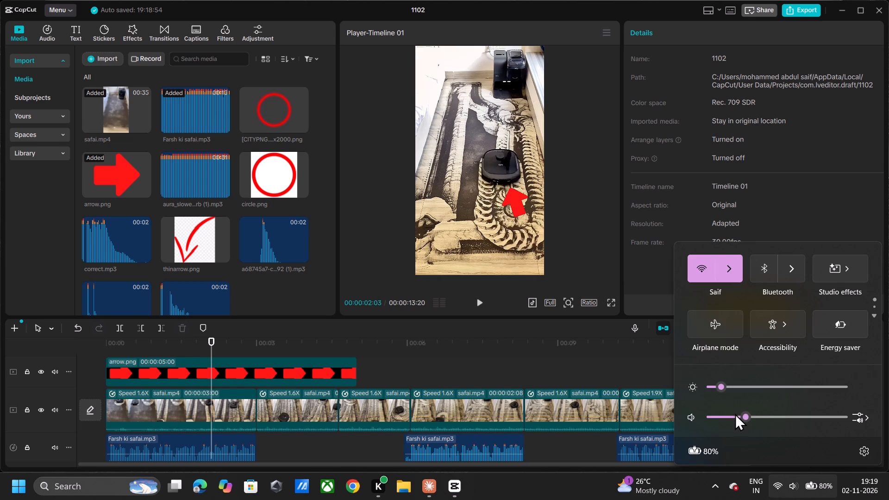
click(695, 418)
Play the arrow section again from the timeline start to just past 00:00:03:00, pausing to check how it tracks the robot.
click(106, 345)
key(space)
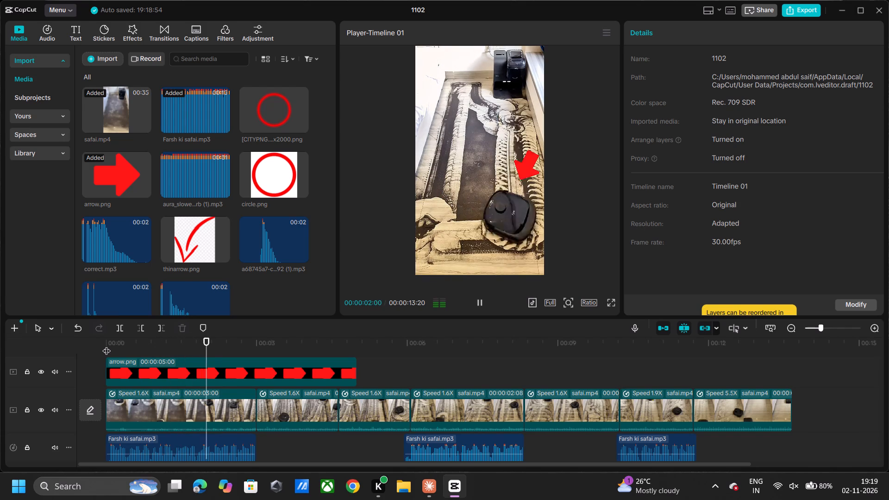
key(space)
key(space)
key(space)
key(space)
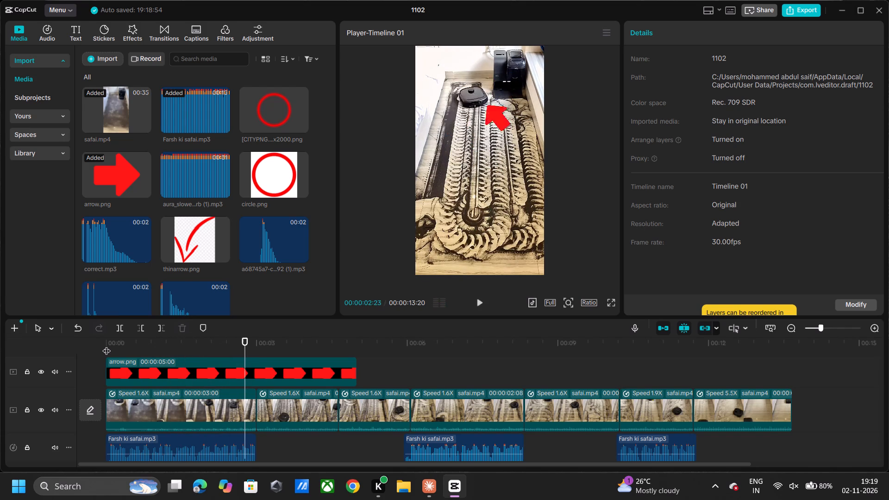
key(space)
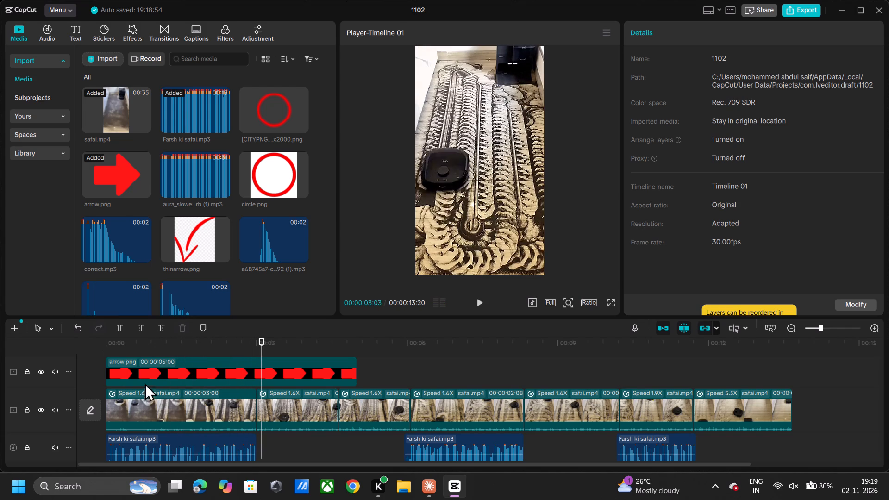
Split the arrow.png clip at 00:00:03:00 and delete the leftover part after the first video cut.
click(289, 363)
click(260, 350)
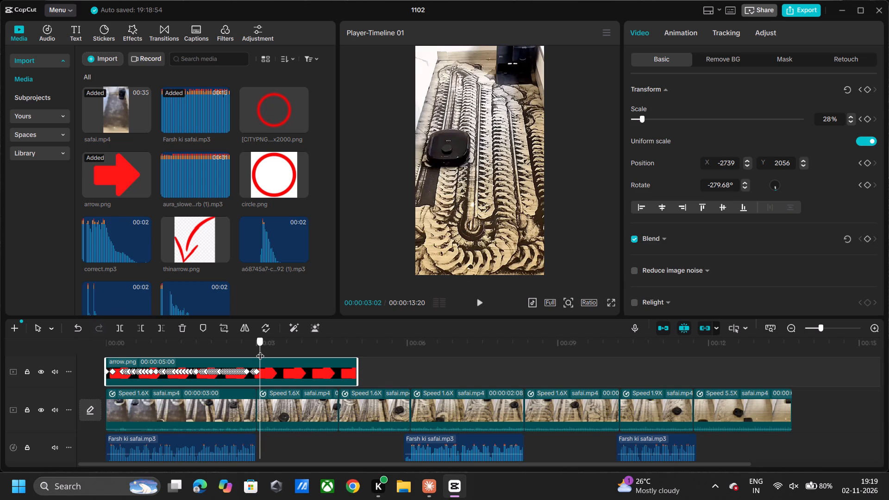
click(257, 350)
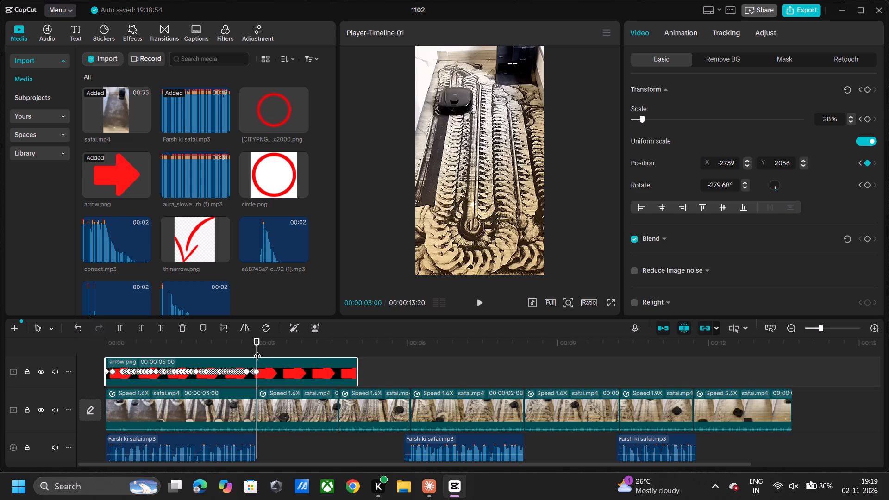
key(ctrl+b)
ctrl+click(257, 350)
key(BackSpace)
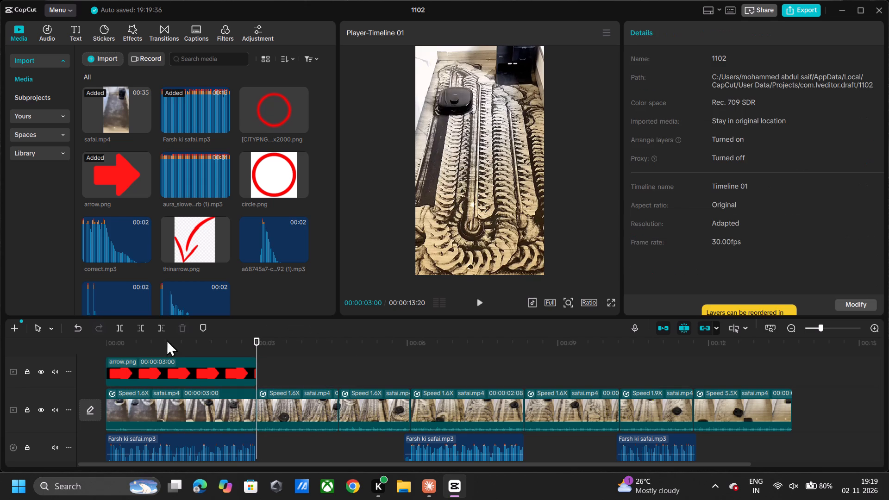
Return the playhead to the beginning of the timeline, at about 00:00:00:02, for another review of the arrow section.
drag(99, 340, 110, 344)
click(110, 344)
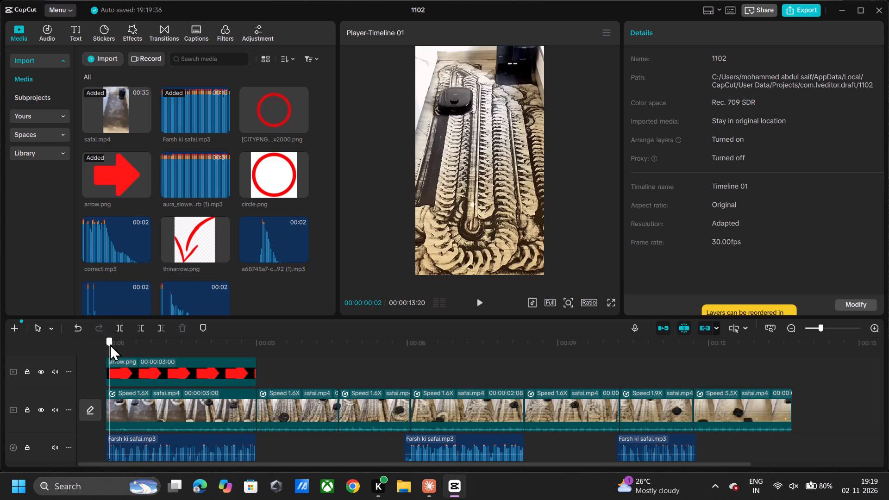
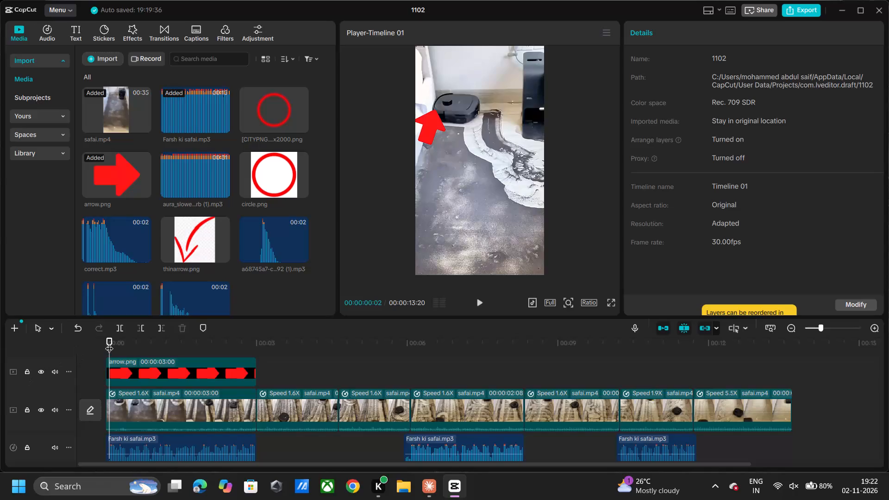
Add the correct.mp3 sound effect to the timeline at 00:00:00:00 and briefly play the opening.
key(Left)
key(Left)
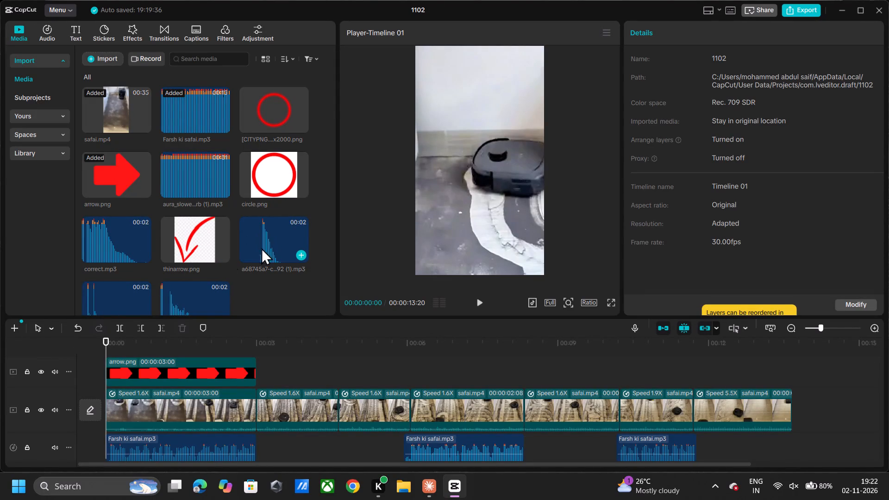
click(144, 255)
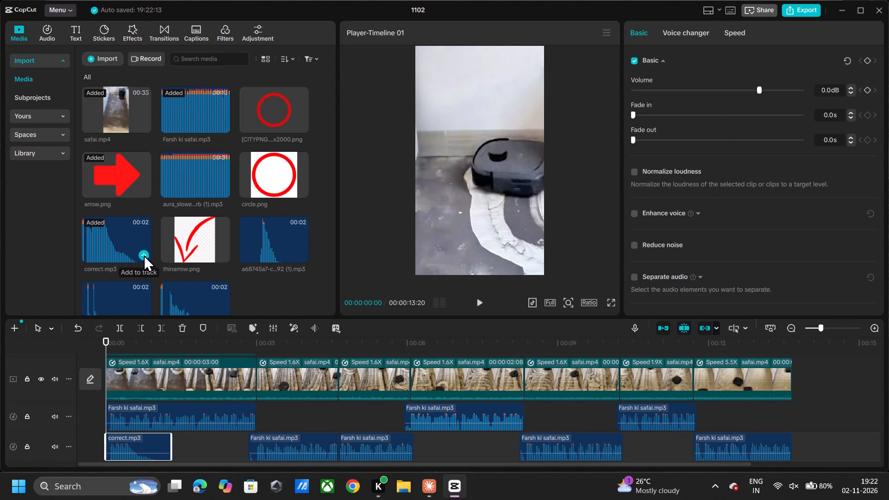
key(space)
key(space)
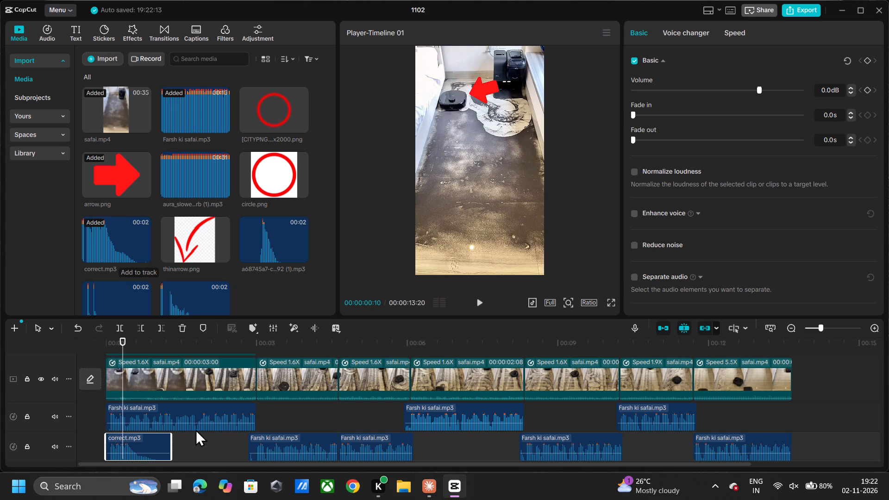
Turn the computer's system sound back on in the Windows quick settings, at a little under half volume.
click(800, 476)
click(761, 412)
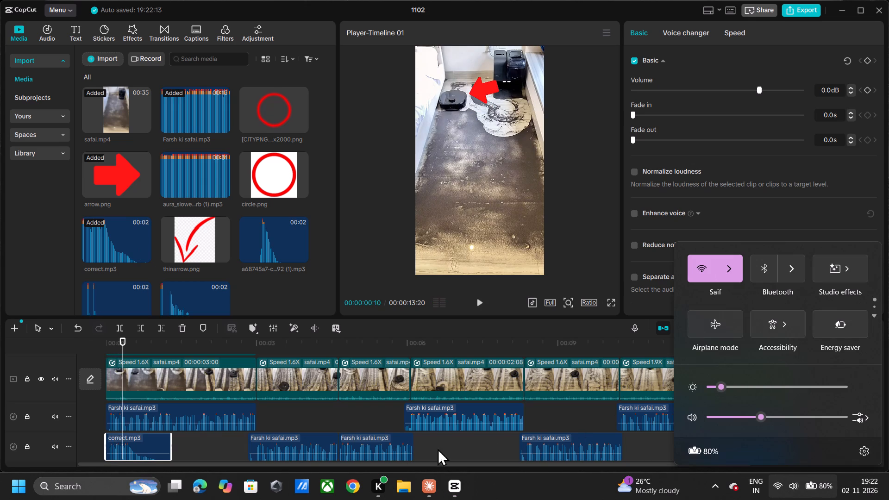
Play the opening of the timeline repeatedly to hear how the correct.mp3 sound effect fits the arrow section.
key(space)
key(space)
click(111, 342)
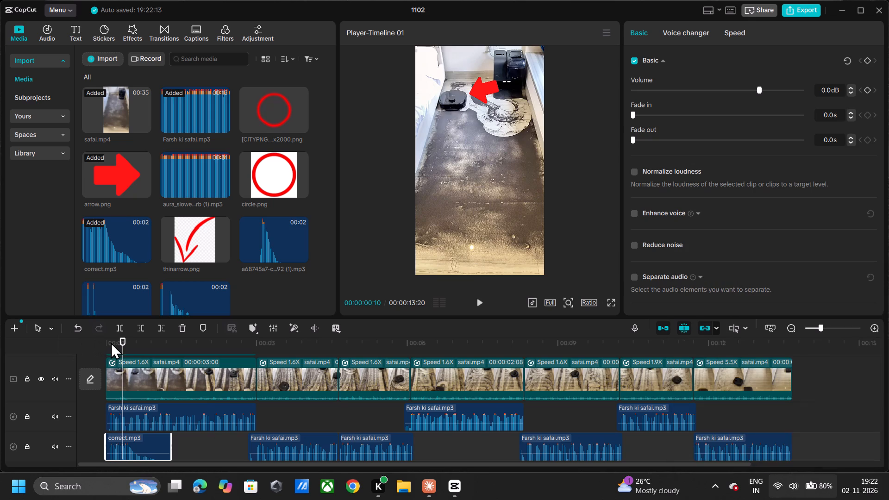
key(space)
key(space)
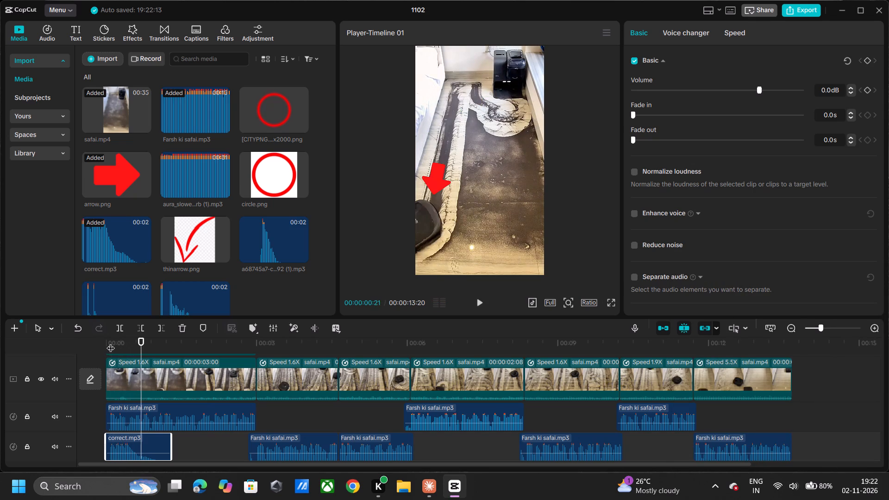
drag(111, 342, 64, 347)
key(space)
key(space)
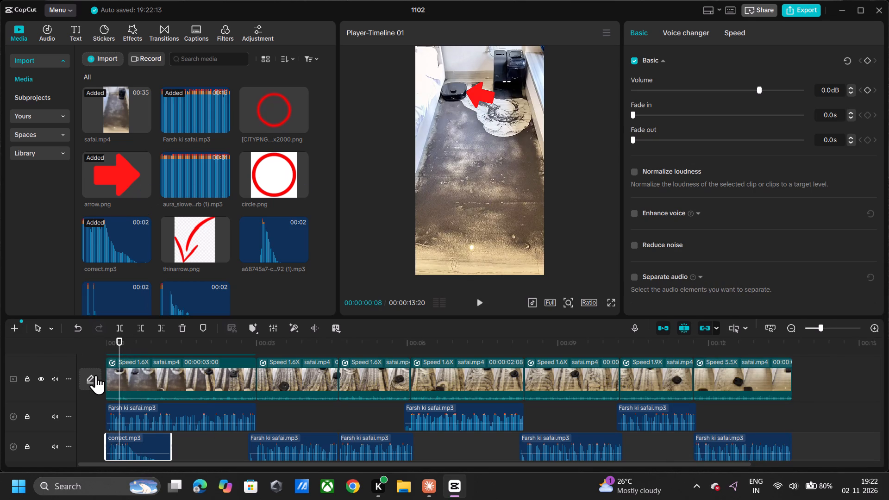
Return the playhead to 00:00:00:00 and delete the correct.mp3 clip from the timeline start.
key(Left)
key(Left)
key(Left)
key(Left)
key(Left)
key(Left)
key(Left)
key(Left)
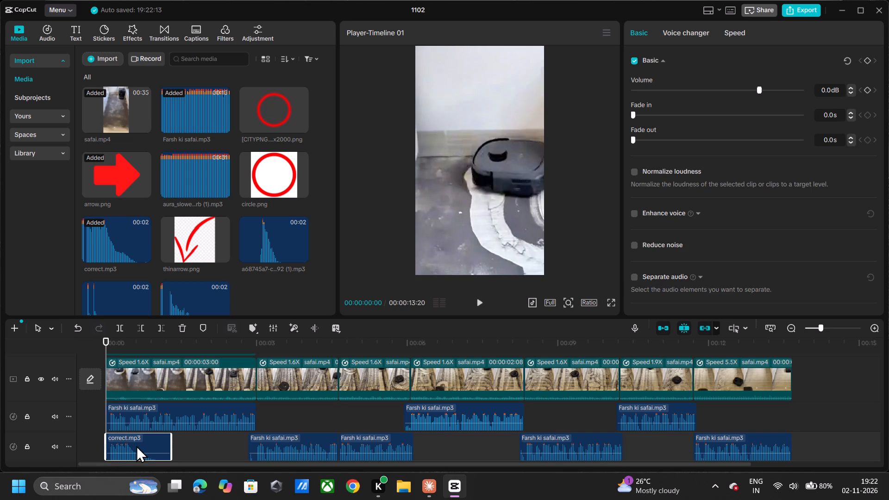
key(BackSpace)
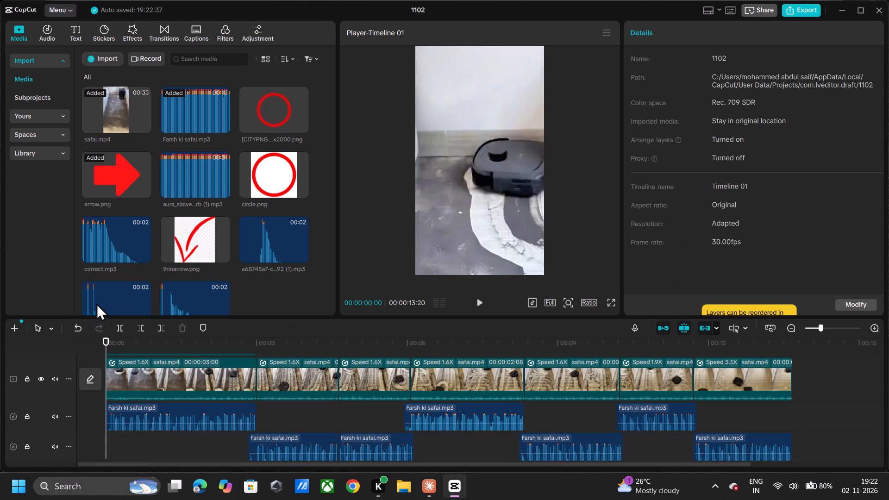
Add the 1c65d226 sound effect at the timeline start, trim off its beginning, and slide the remaining clip back to 00:00:00:00.
click(182, 295)
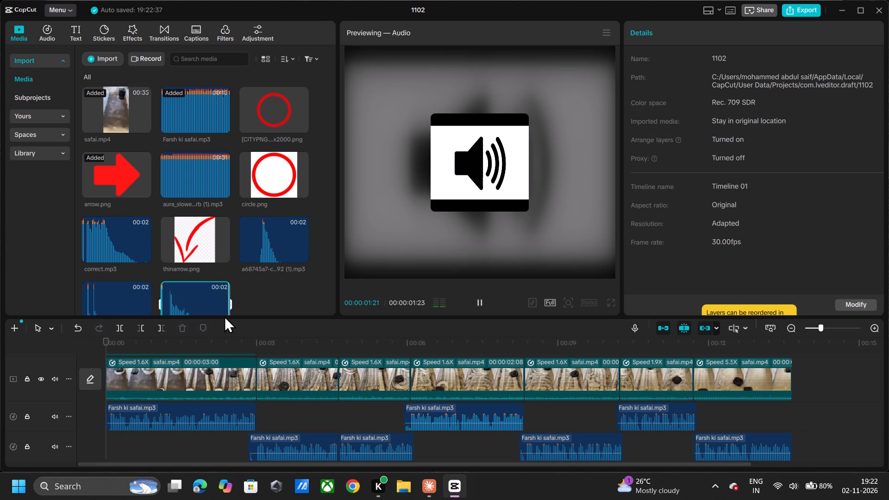
scroll(223, 311, down, 1)
click(224, 291)
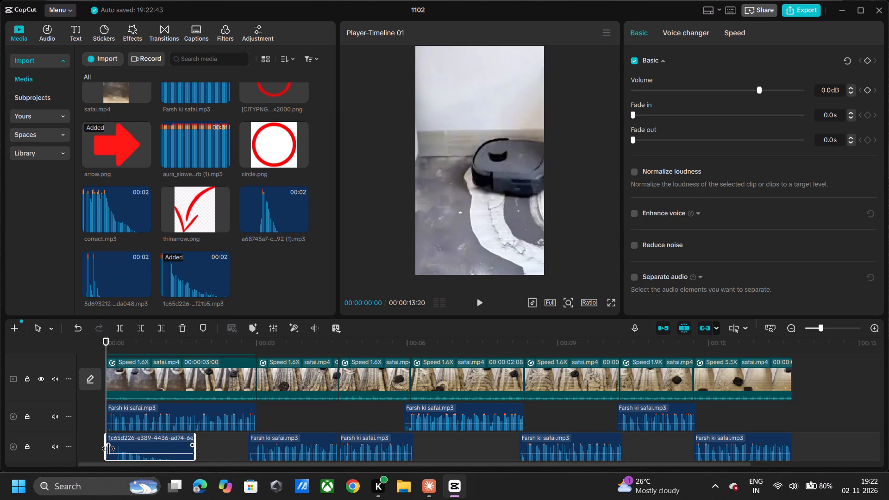
drag(108, 449, 119, 455)
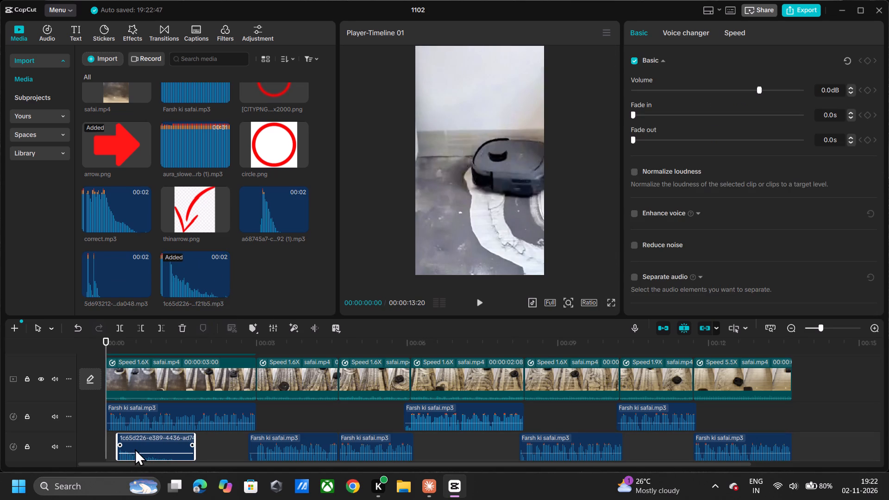
drag(136, 442, 103, 441)
Play the video from the start to about 00:00:13:17 to check the new opening sound effect against the voiceover and cuts.
key(space)
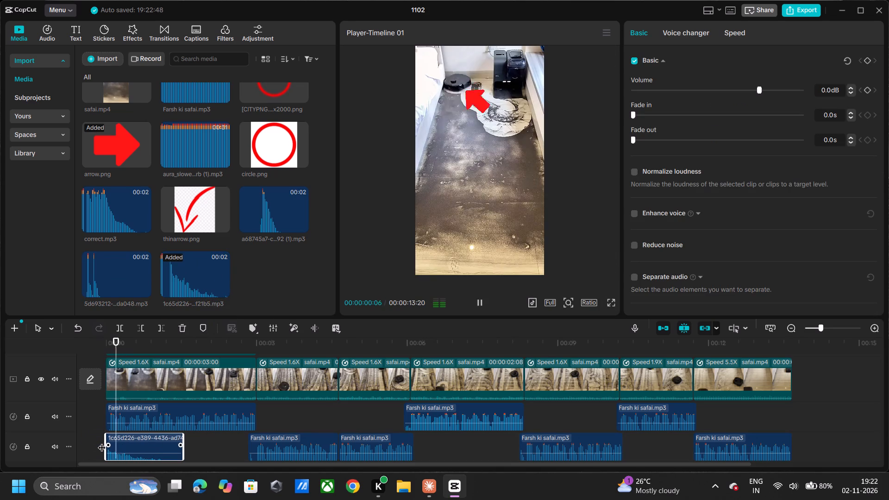
key(space)
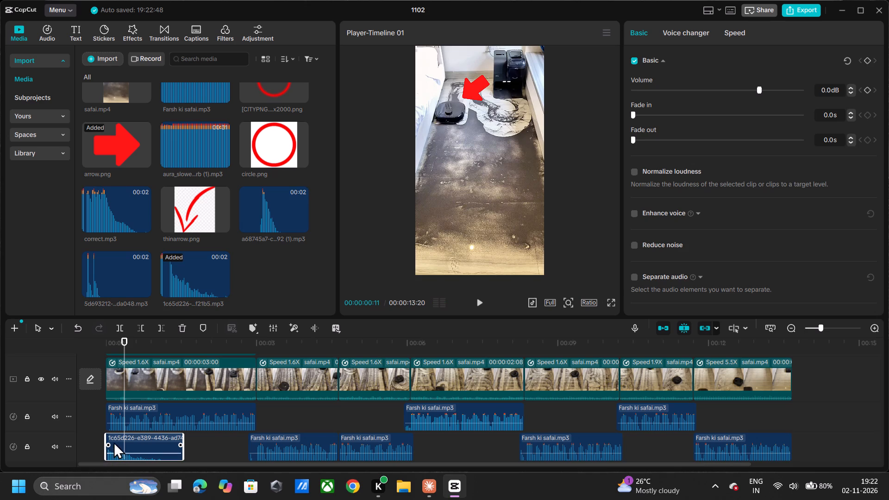
drag(125, 337, 6, 363)
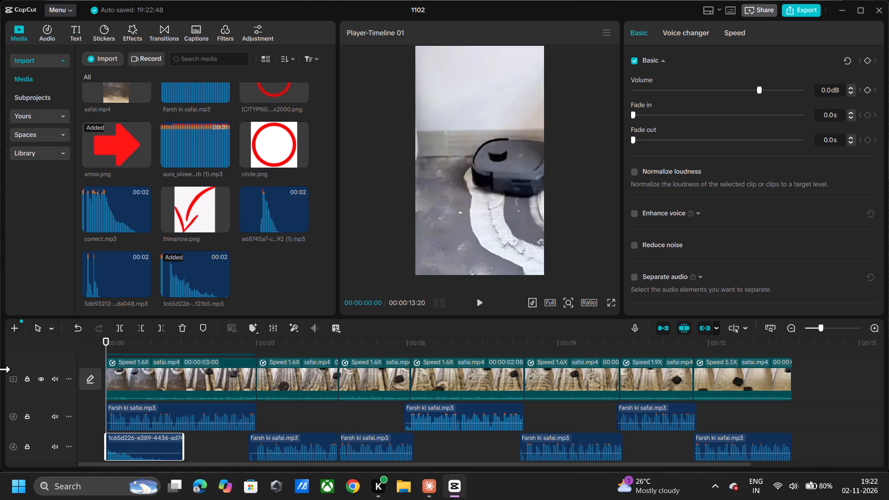
key(space)
key(space)
key(space)
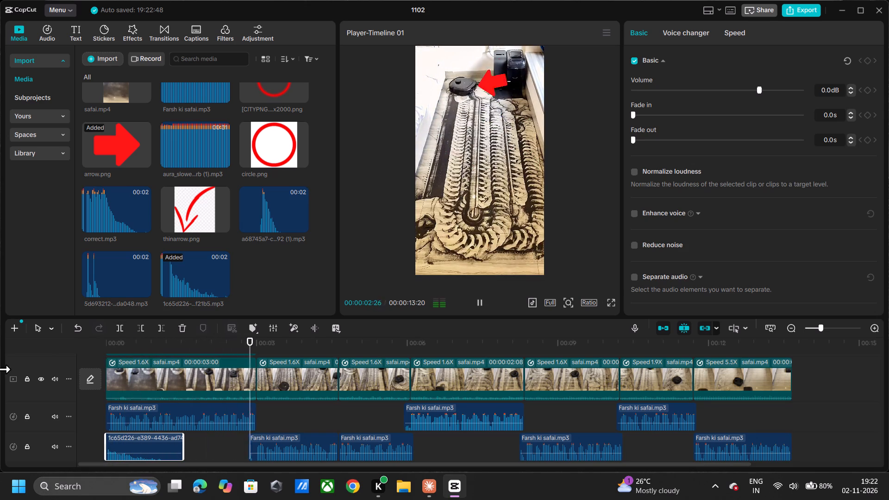
key(space)
key(space)
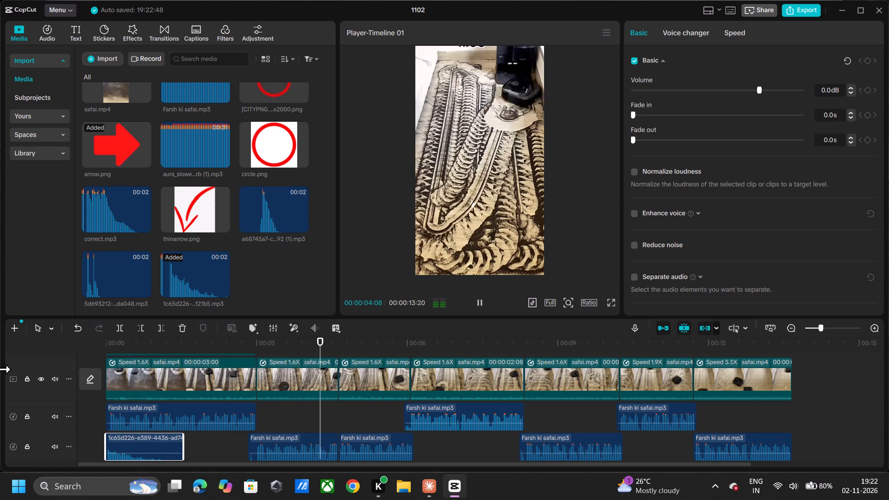
key(space)
key(space)
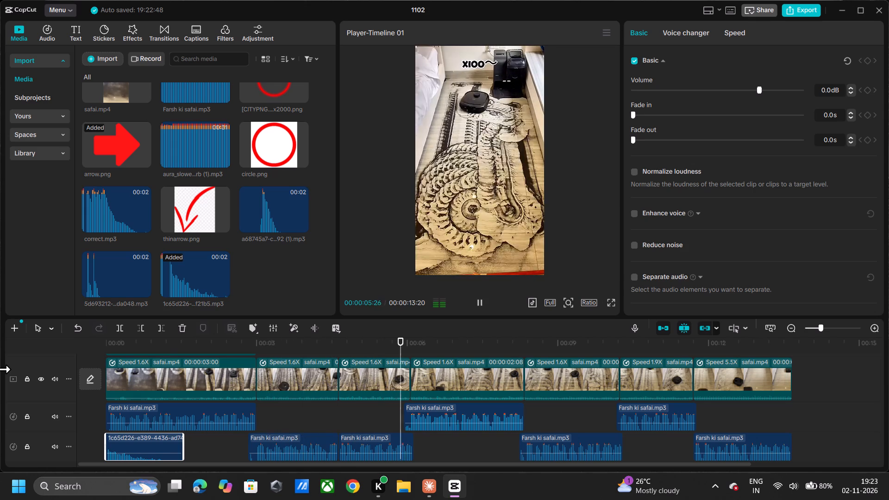
key(space)
key(space)
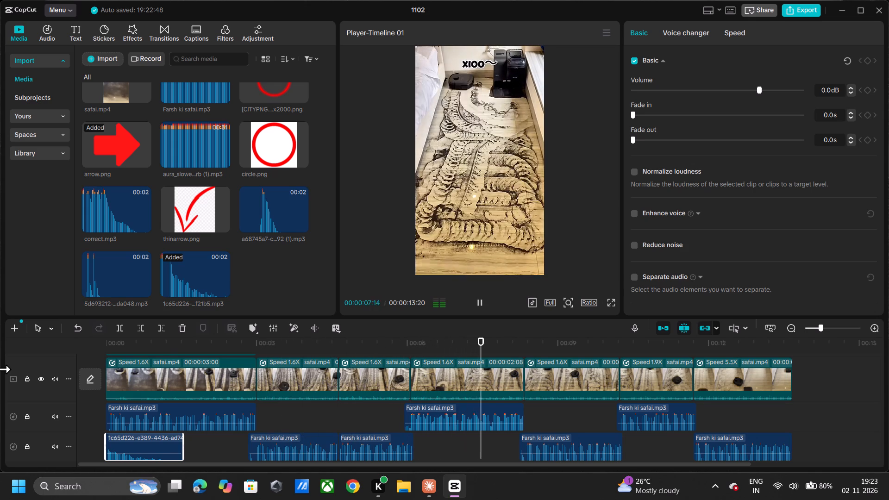
key(space)
key(space)
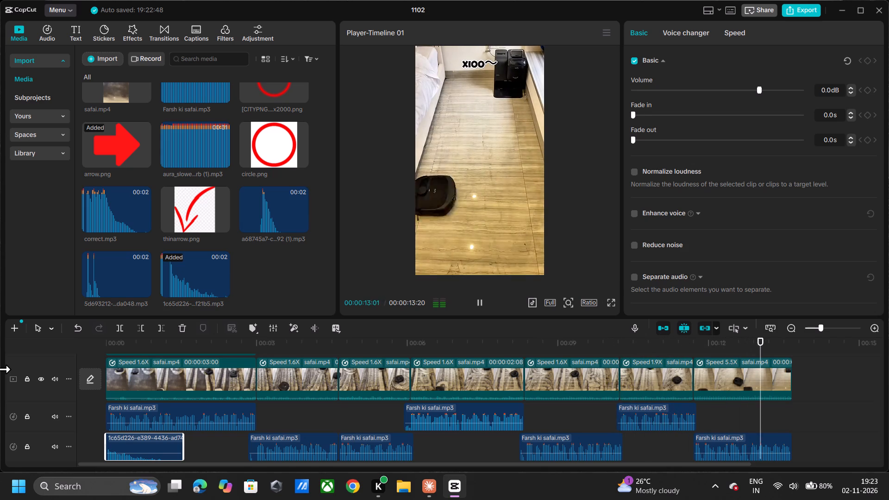
key(space)
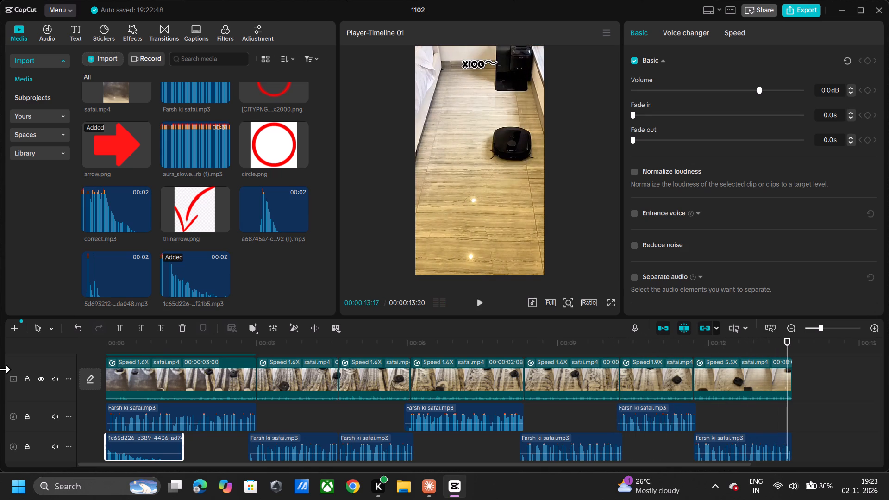
Add correct.mp3 at 00:00:13:17, shorten it to 0.8 s, and move it earlier over the end of the last video clip.
click(144, 225)
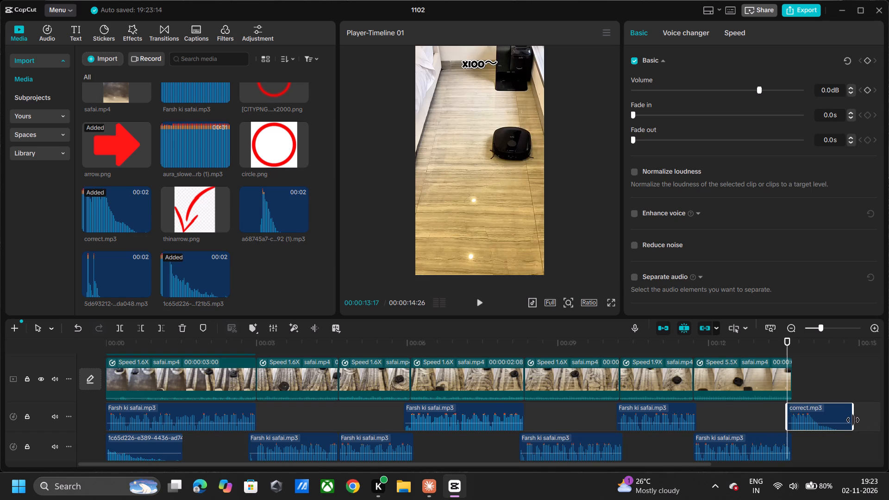
drag(853, 420, 800, 442)
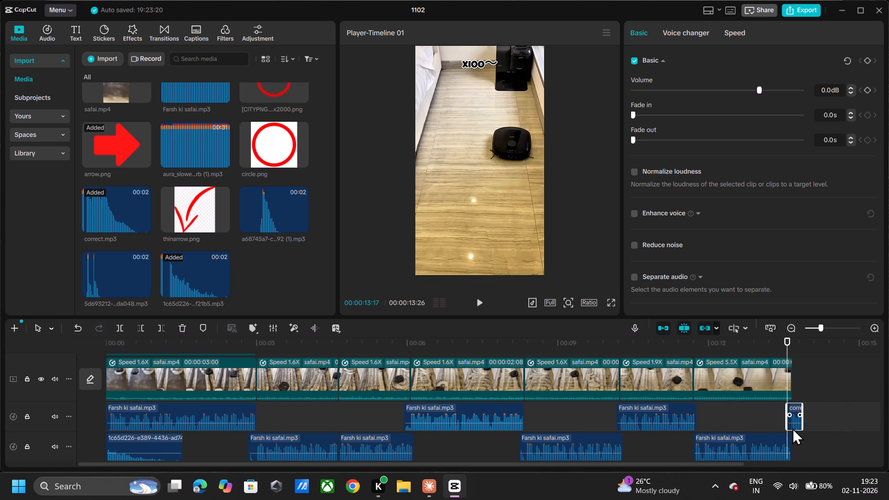
drag(802, 421, 836, 415)
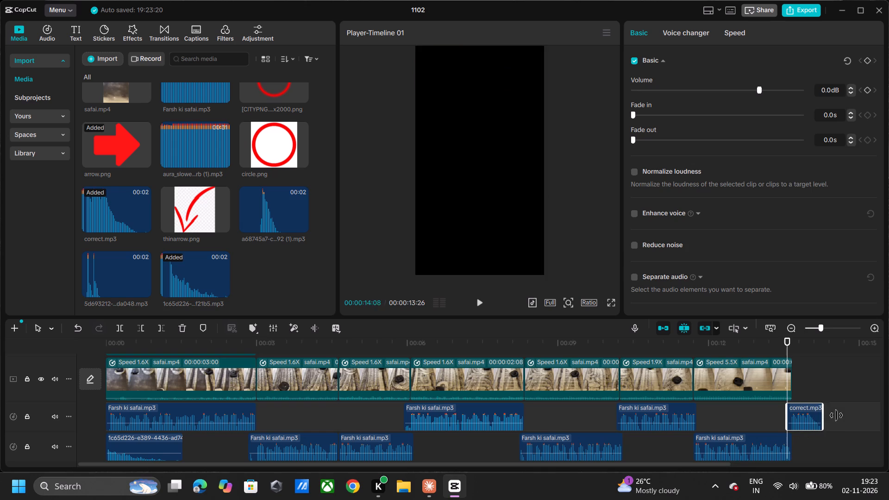
drag(836, 415, 840, 416)
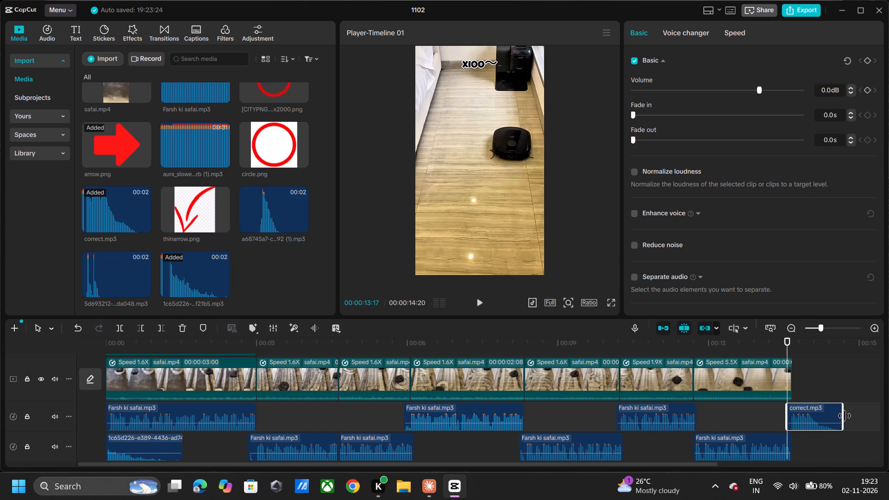
drag(845, 416, 827, 423)
drag(815, 406, 791, 408)
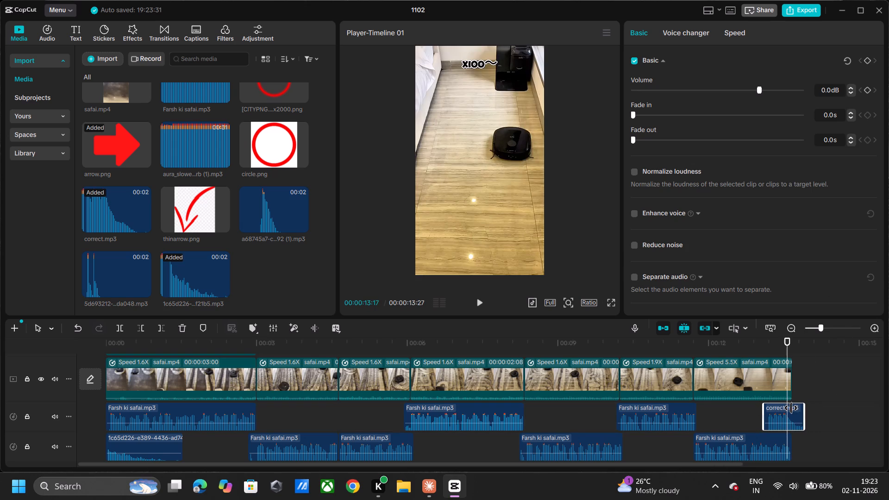
click(791, 408)
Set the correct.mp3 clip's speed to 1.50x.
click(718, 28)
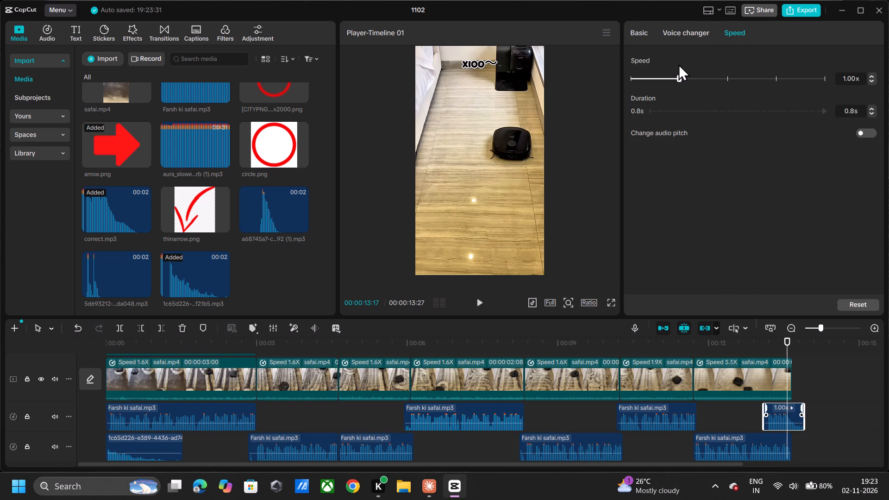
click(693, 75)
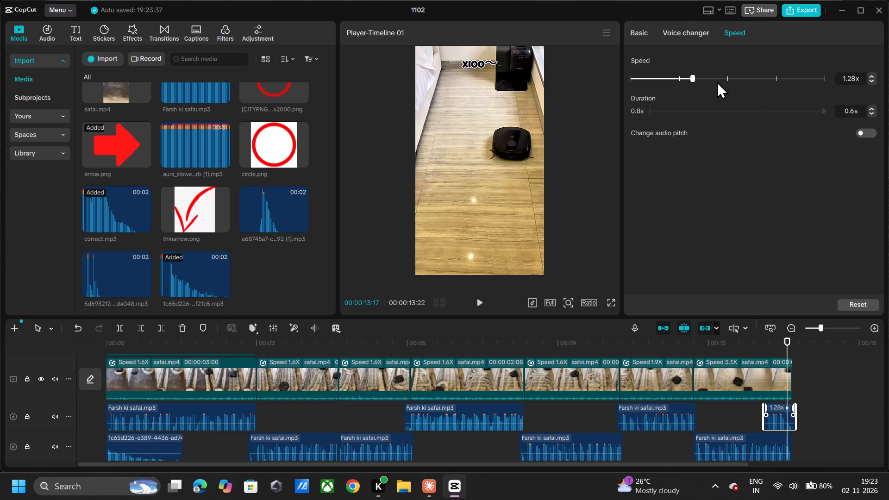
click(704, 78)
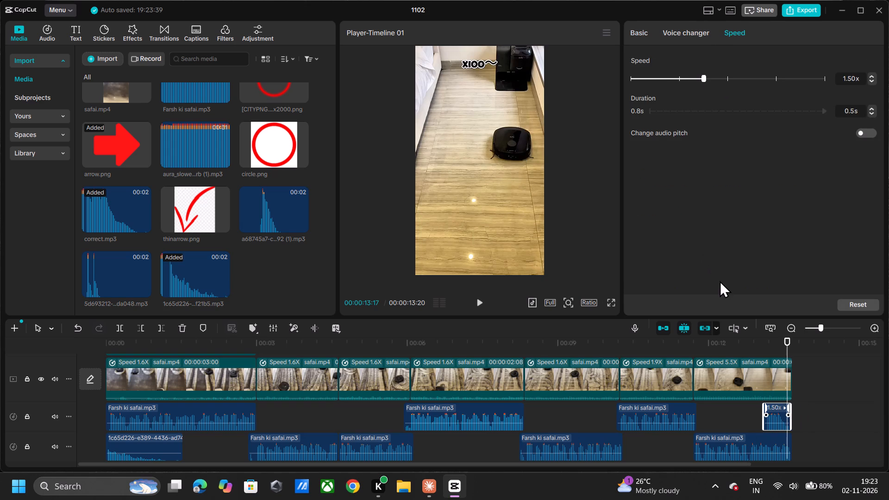
Play the ending from about 00:00:12:14 and again from 00:00:12:26 to check how correct.mp3 sounds with the final clip.
click(732, 413)
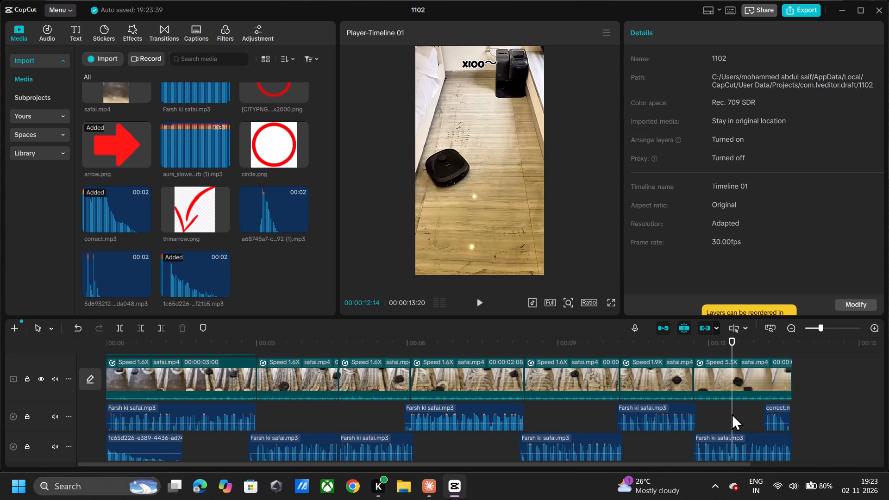
key(space)
key(space)
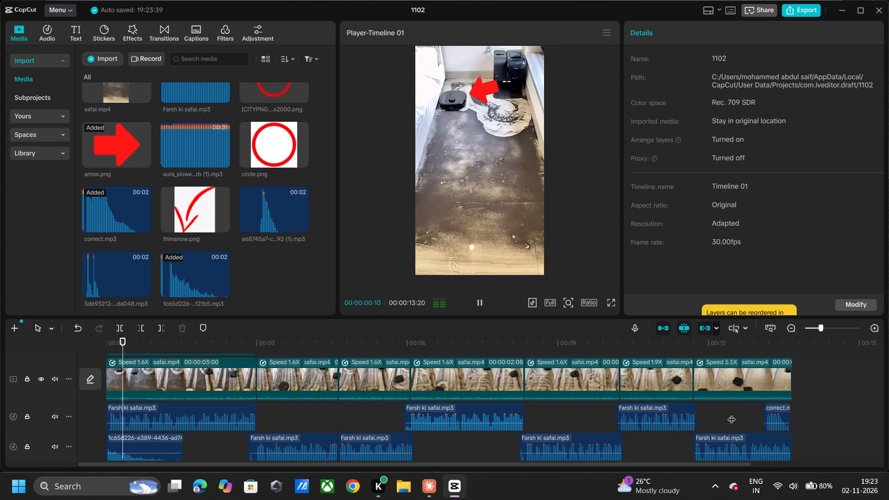
click(753, 418)
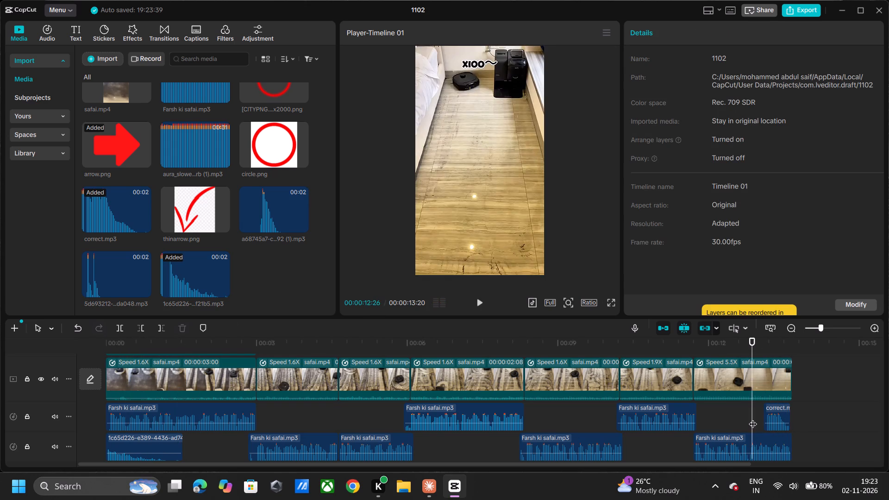
key(space)
key(space)
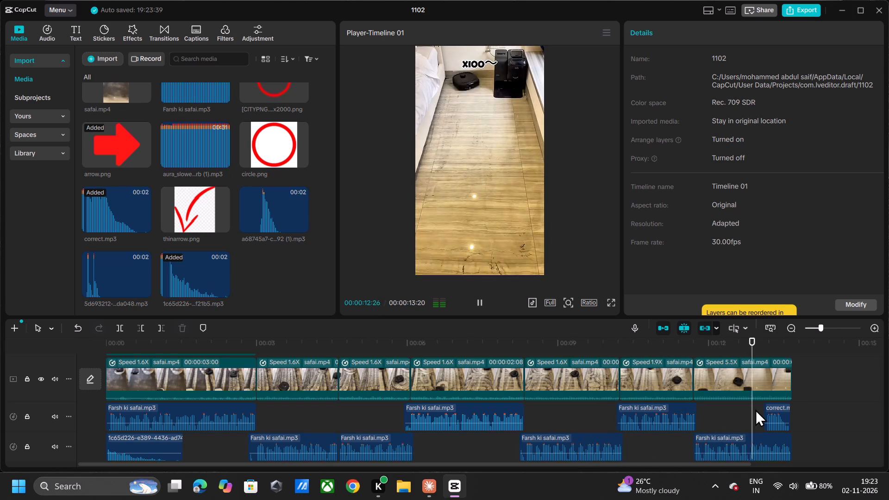
key(space)
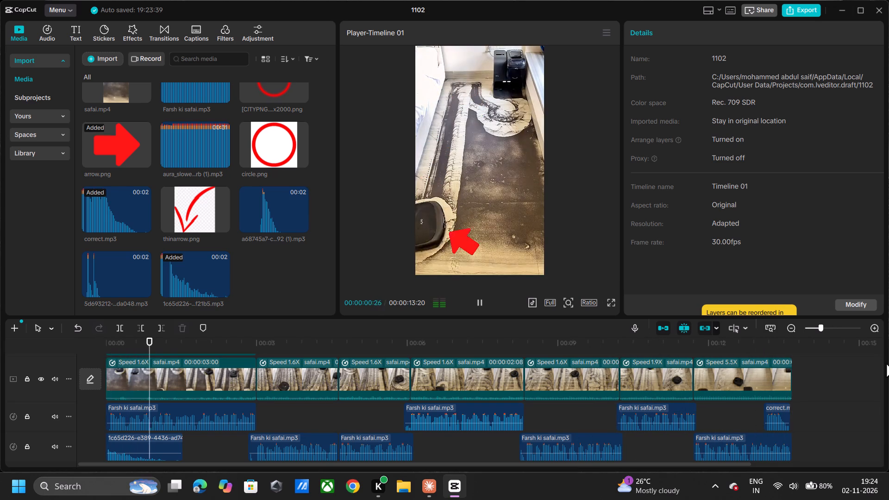
Lengthen correct.mp3 to 0.7 s, slide it earlier to finish with the video, and replay the ending to check it.
click(777, 419)
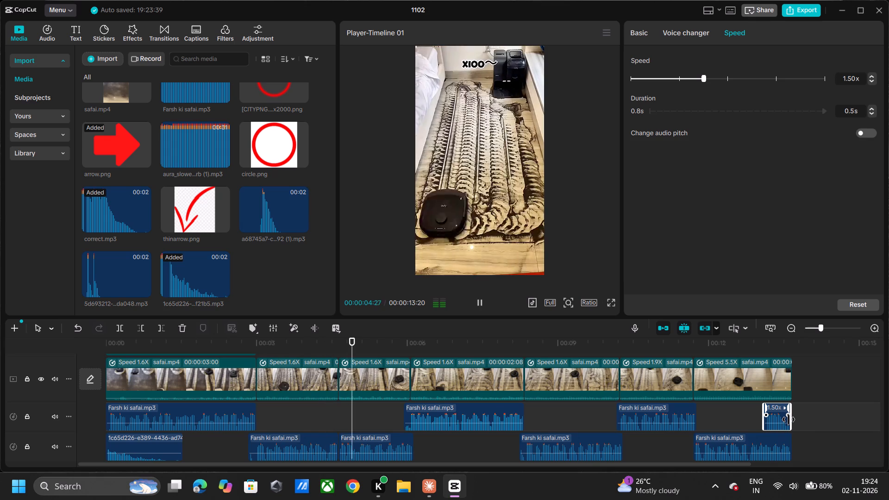
drag(789, 419, 801, 430)
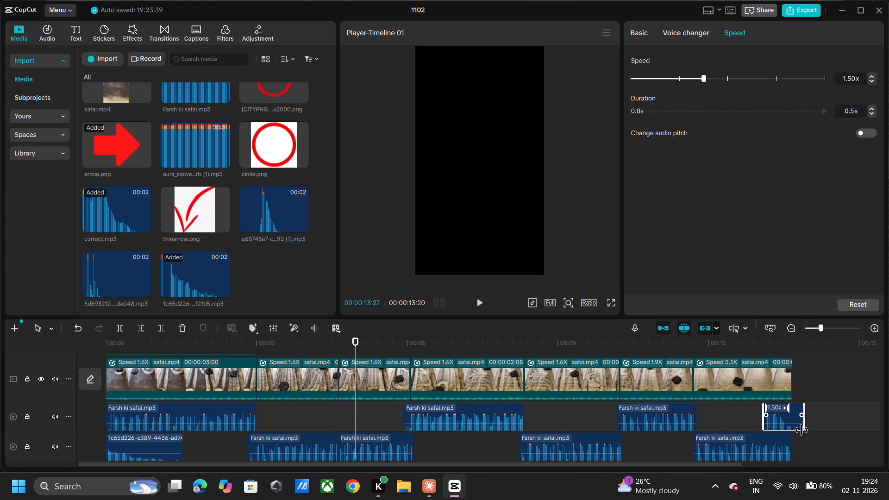
drag(801, 430, 799, 433)
drag(783, 413, 778, 415)
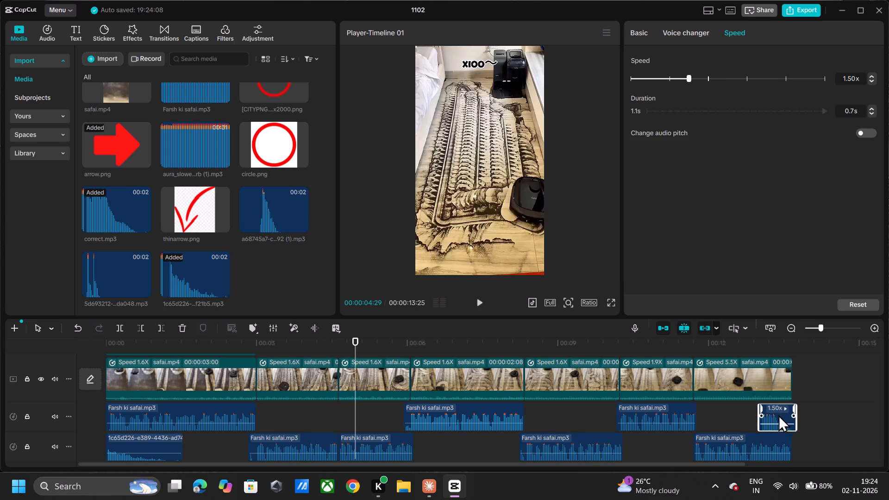
drag(778, 415, 777, 415)
click(739, 409)
key(space)
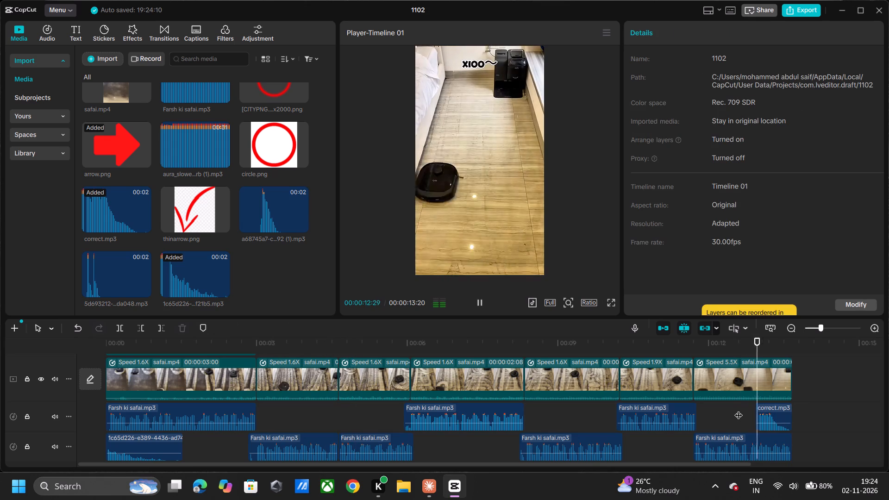
key(space)
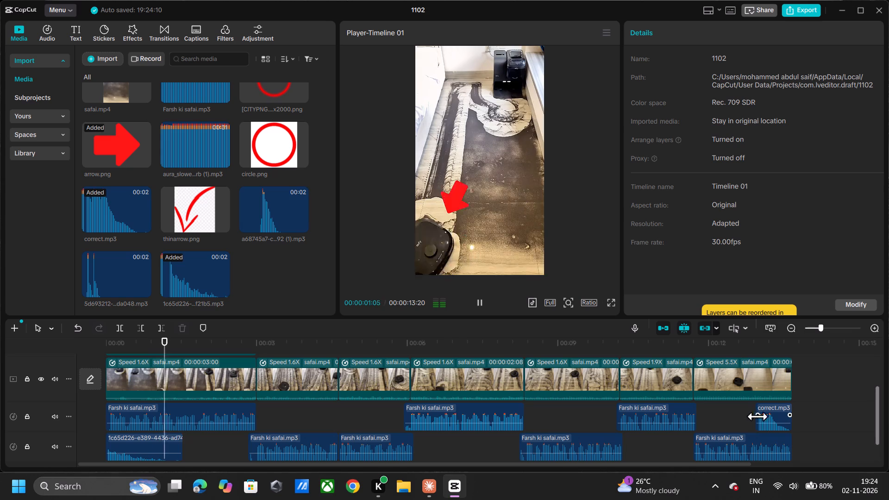
Set the correct.mp3 clip's speed to 1.27x and trim its end to match the video's end, making it 0.7 s long.
click(764, 415)
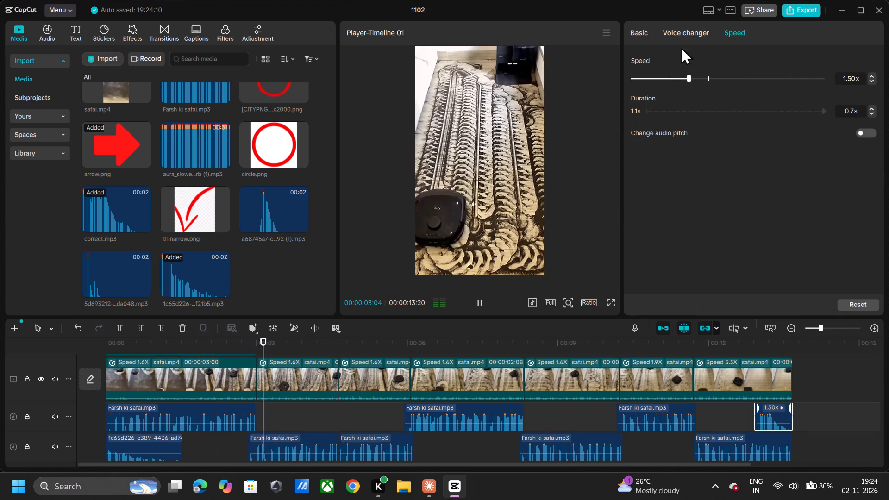
click(680, 79)
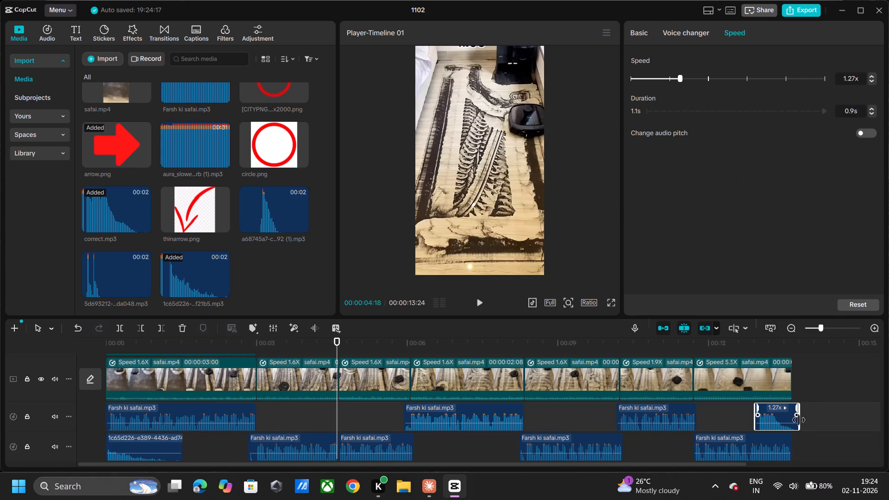
drag(799, 420, 792, 427)
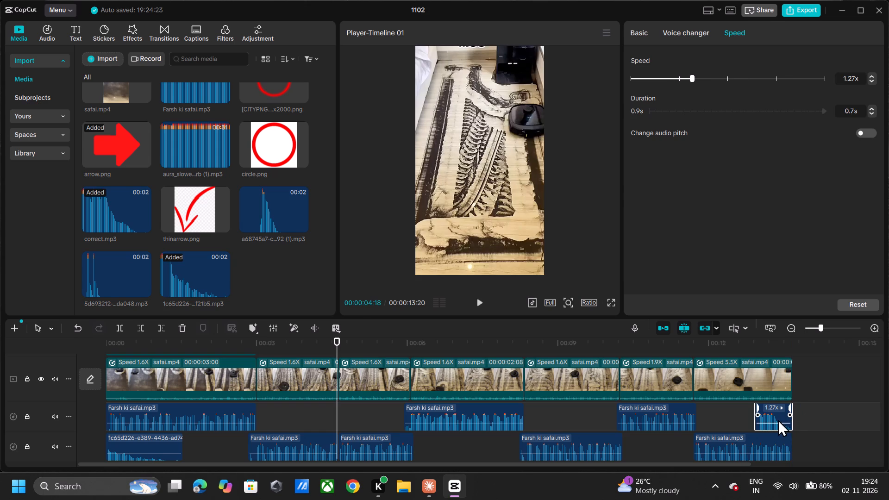
Play the ending from about 00:00:12:11 and again from 00:00:12:21 to check the retimed correct.mp3 against the final clip.
click(726, 424)
key(space)
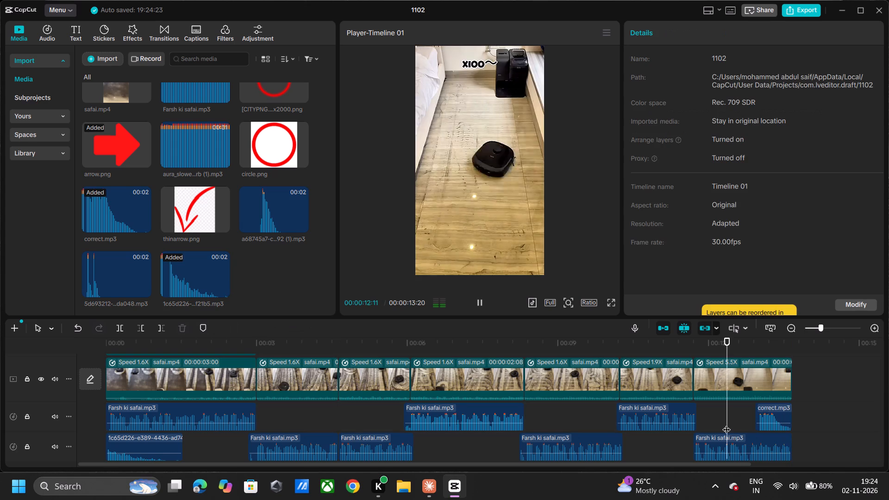
key(space)
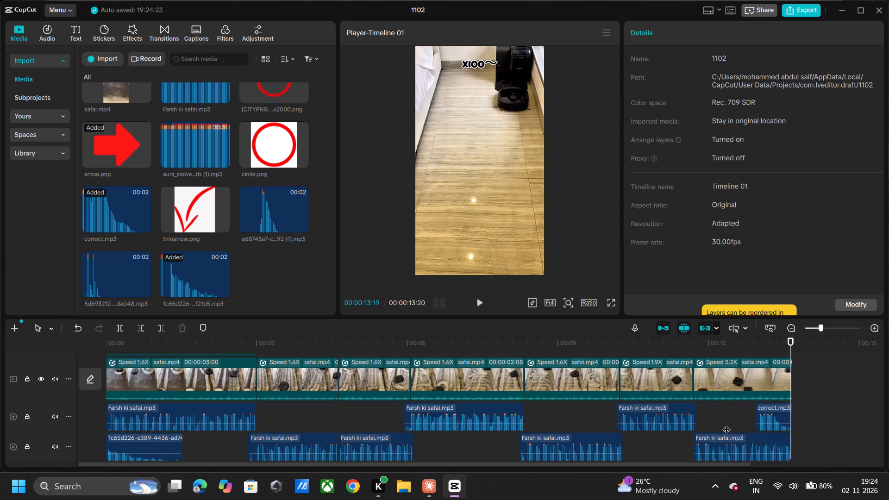
key(space)
click(744, 424)
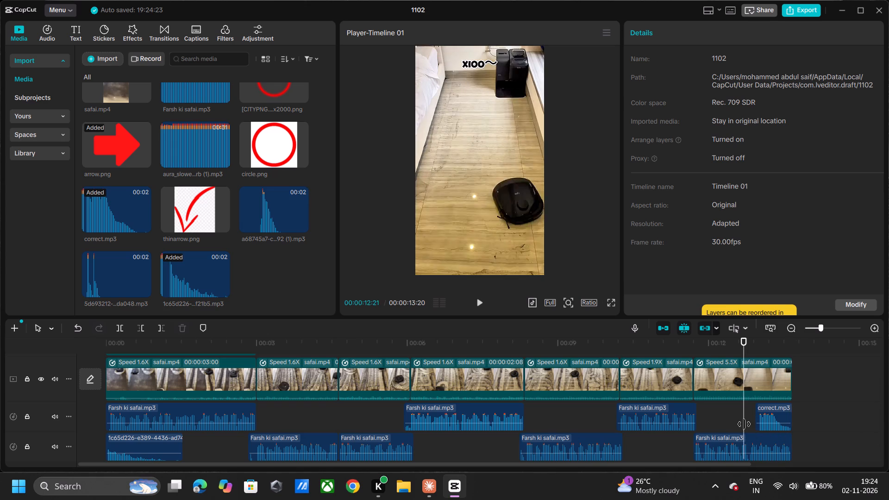
key(space)
key(space)
key(space)
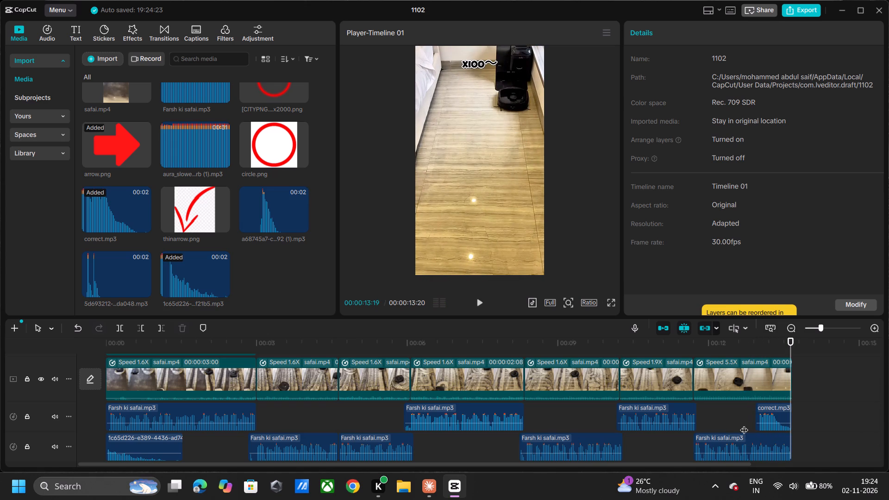
Trim the end of the last Farsh ki safai.mp3 clip slightly, shortening it to 1.9 s.
click(788, 448)
scroll(798, 417, up, 6)
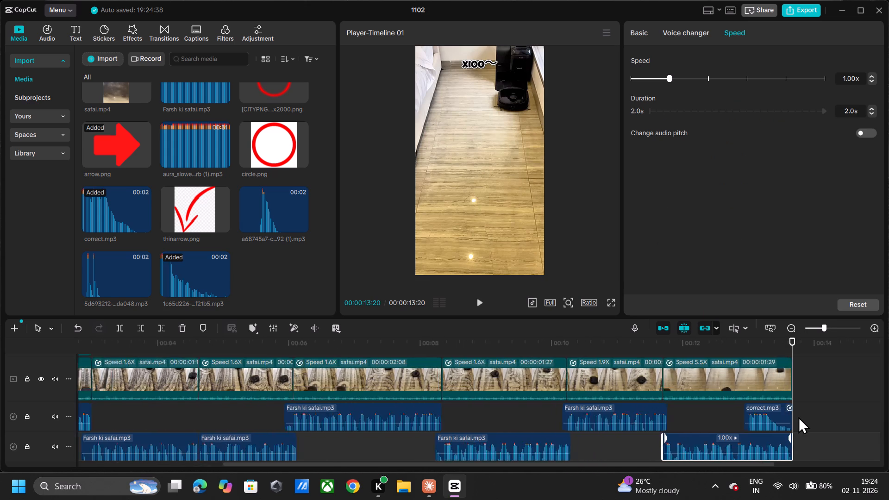
scroll(798, 417, up, 6)
ctrl+scroll(798, 417, up, 9)
scroll(798, 417, up, 8)
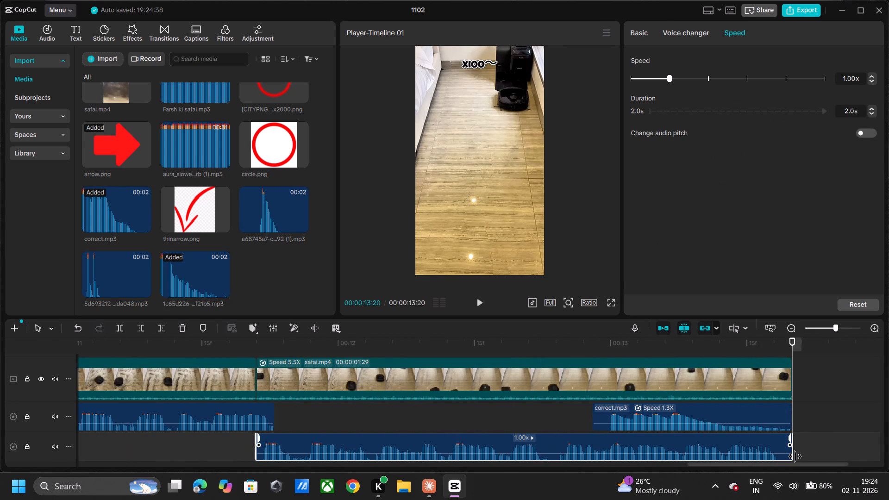
drag(795, 456, 788, 458)
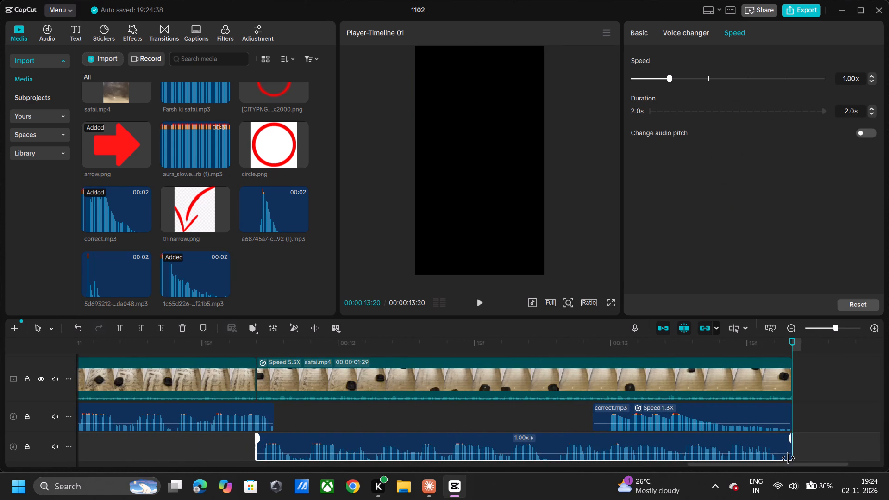
drag(788, 458, 782, 471)
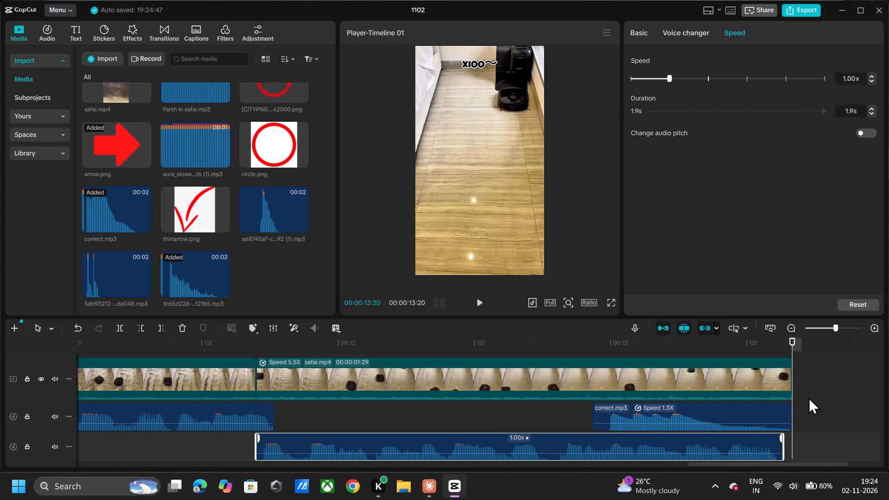
Trim the end of the last safai.mp4 clip to 00:00:01:28, matching the end of the voiceover.
drag(790, 383, 781, 394)
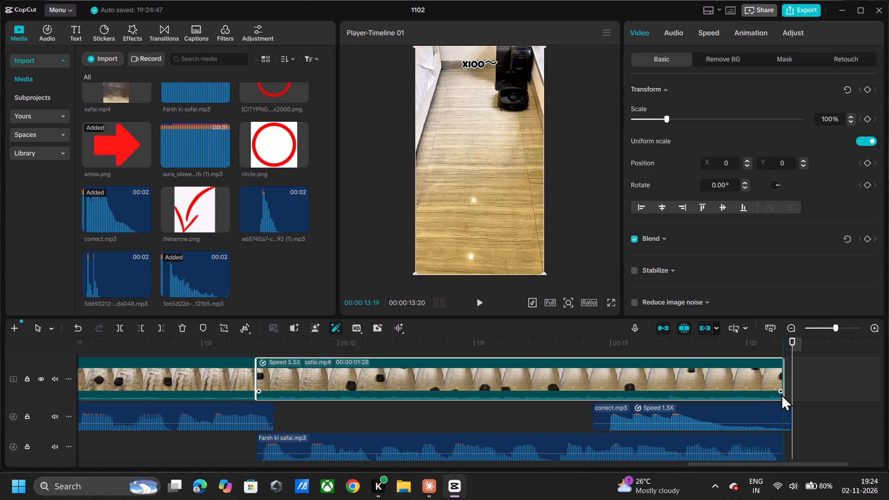
drag(781, 394, 782, 394)
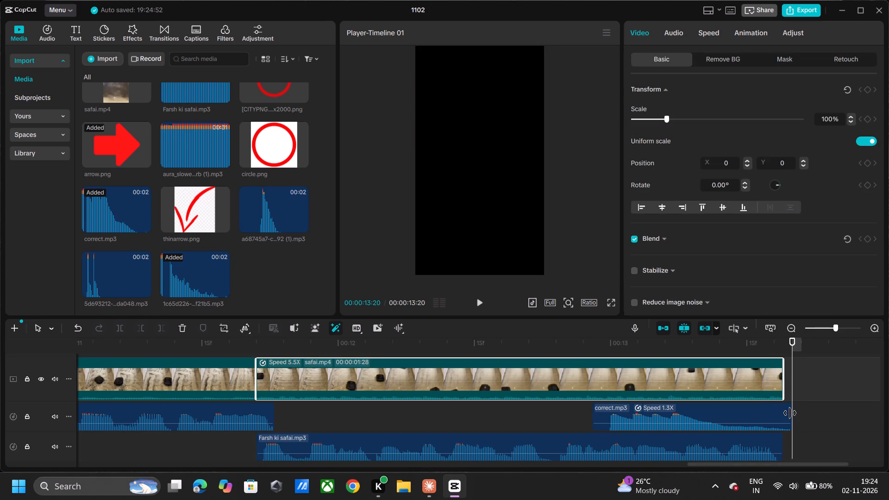
Trim the end of correct.mp3 to line up with the video's end at 00:00:13:19.
click(790, 413)
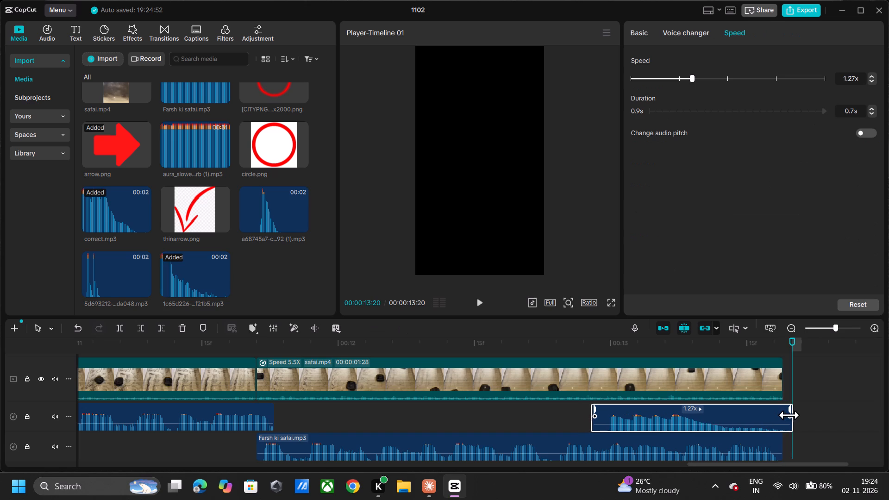
drag(790, 415, 801, 417)
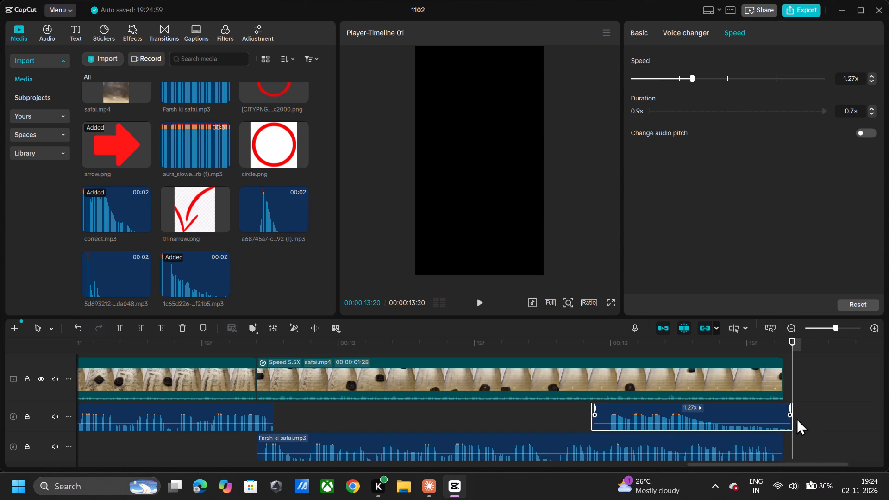
drag(794, 419, 782, 420)
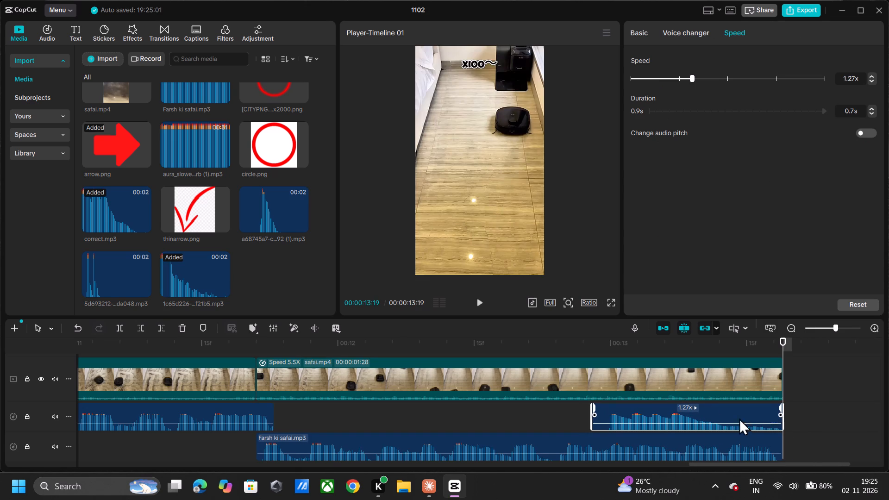
Play the trimmed ending and the opening of the video to check picture and sound.
click(541, 413)
key(space)
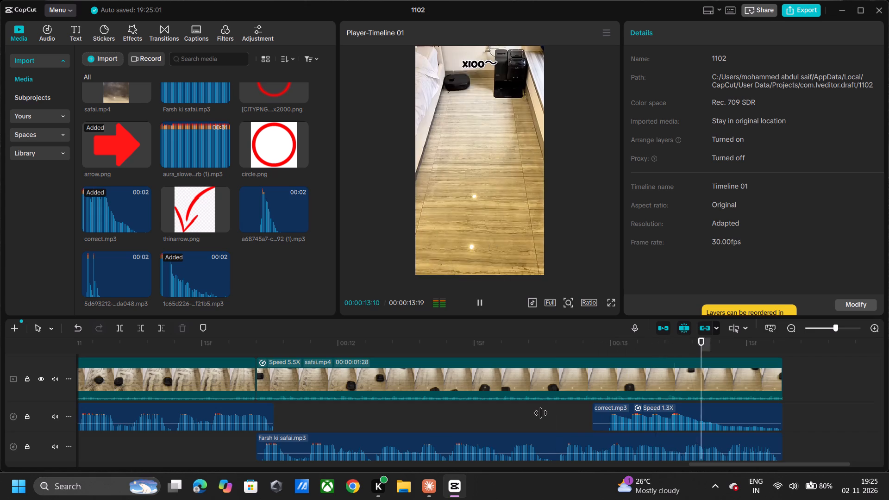
key(space)
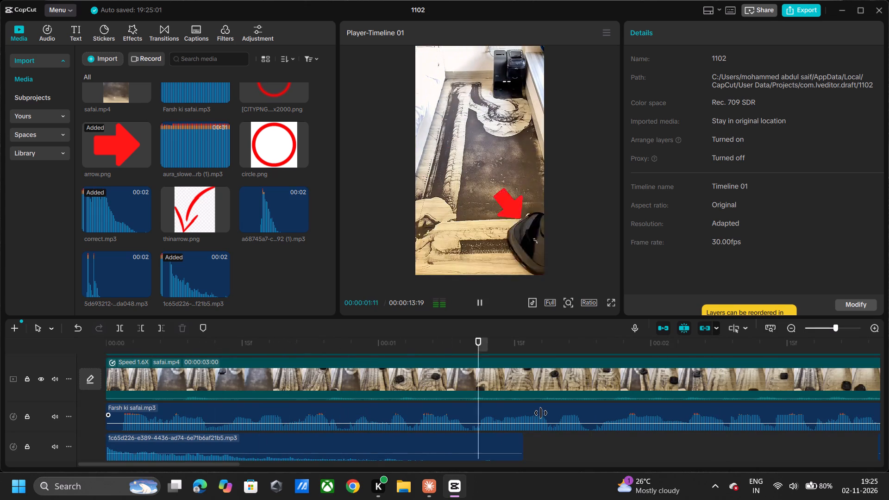
key(space)
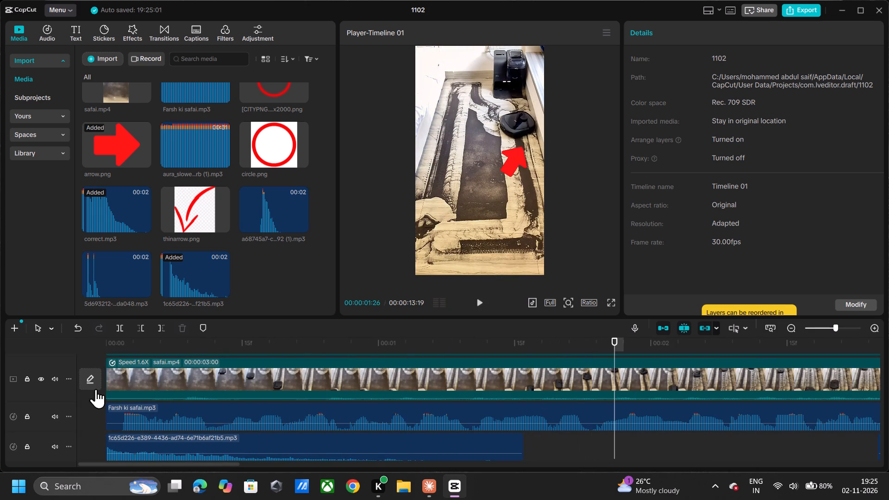
click(105, 343)
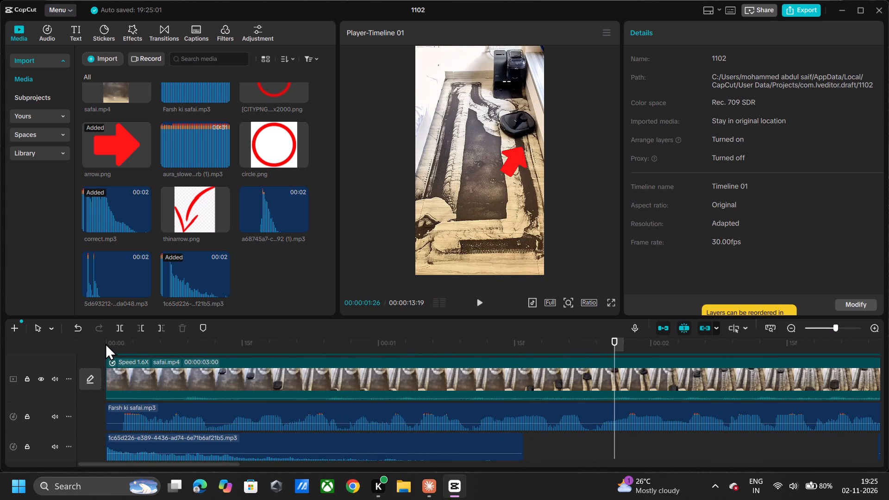
click(105, 343)
click(109, 344)
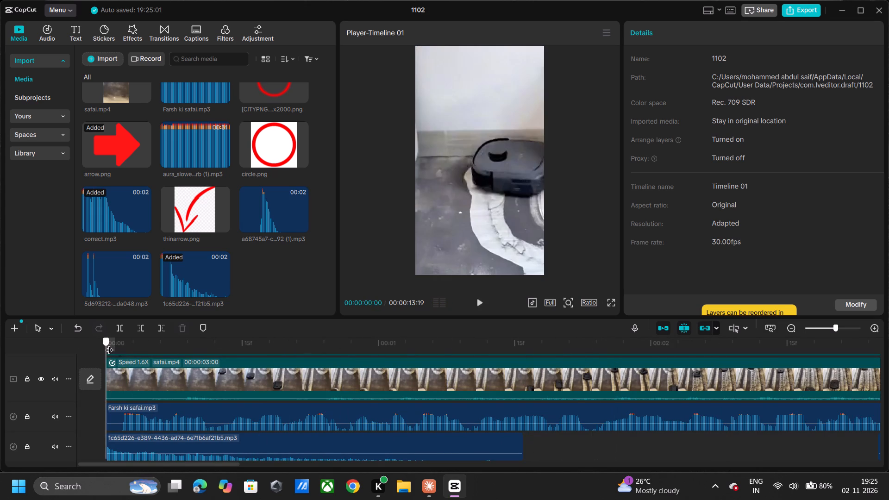
key(space)
key(space)
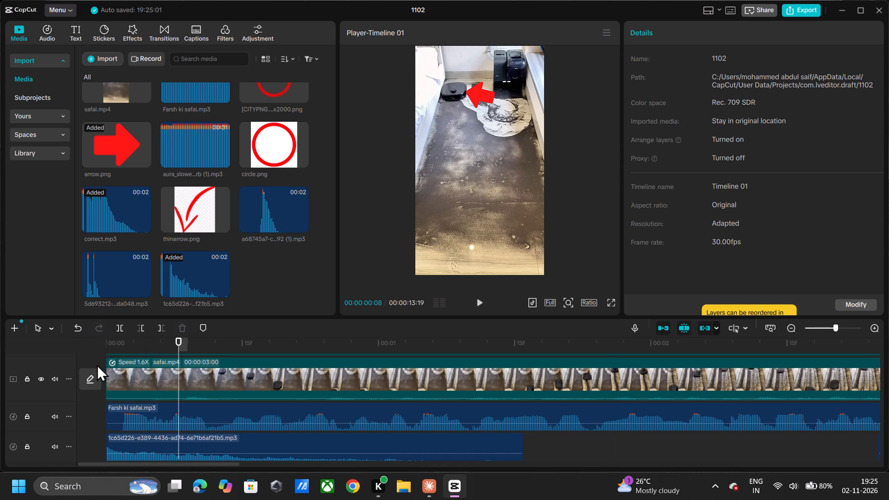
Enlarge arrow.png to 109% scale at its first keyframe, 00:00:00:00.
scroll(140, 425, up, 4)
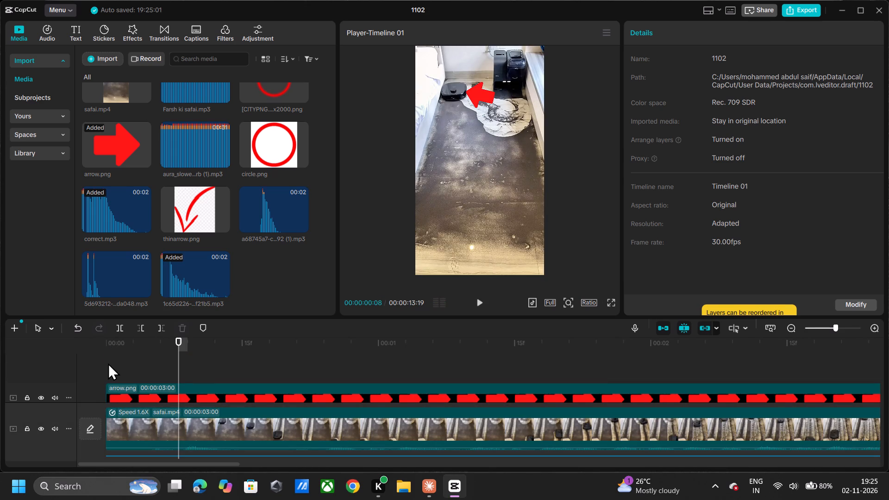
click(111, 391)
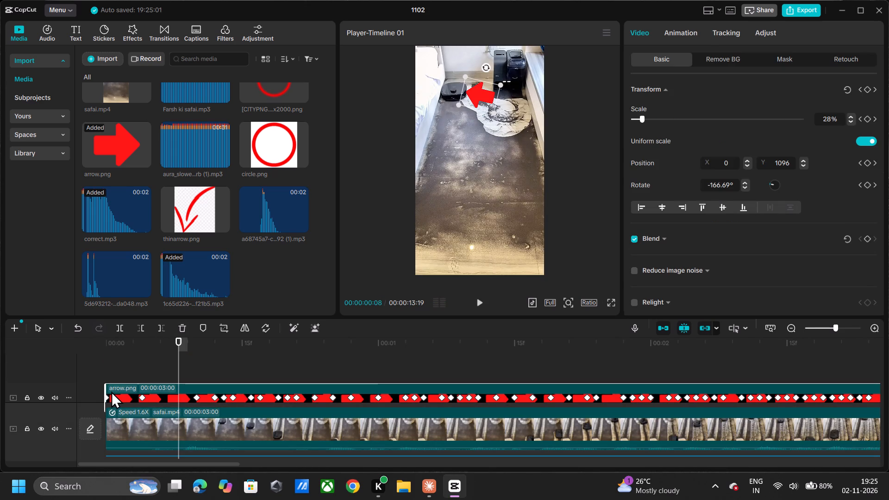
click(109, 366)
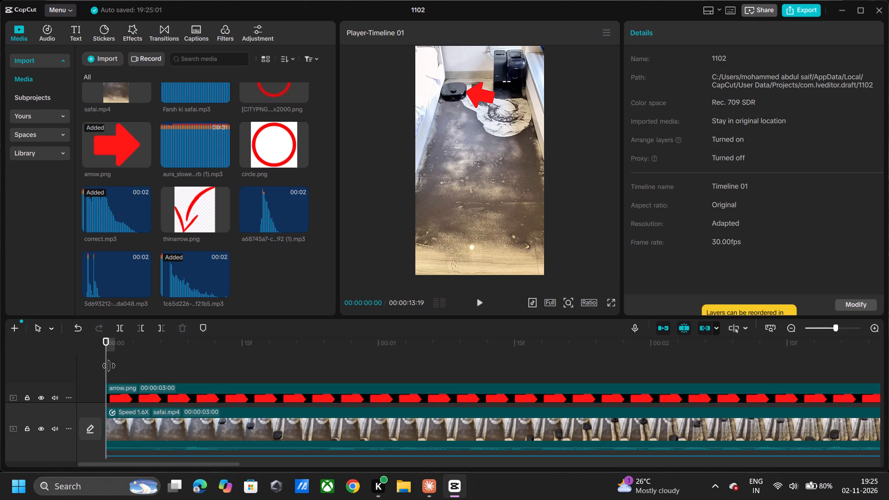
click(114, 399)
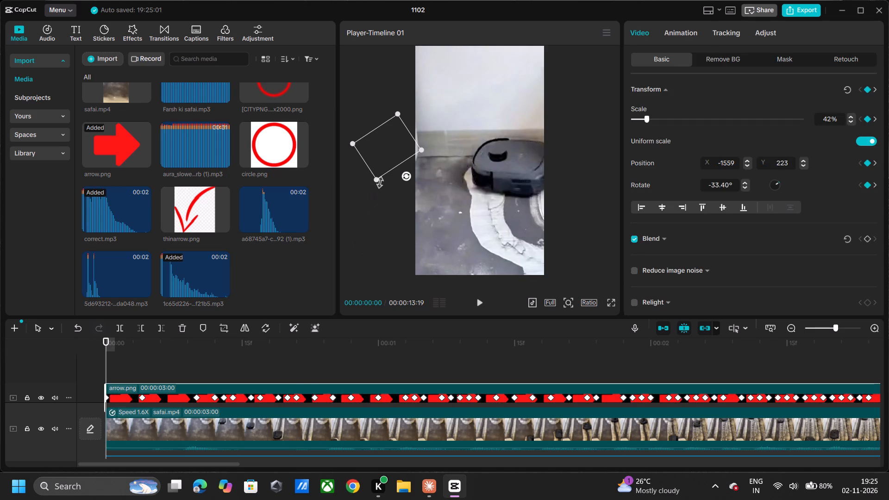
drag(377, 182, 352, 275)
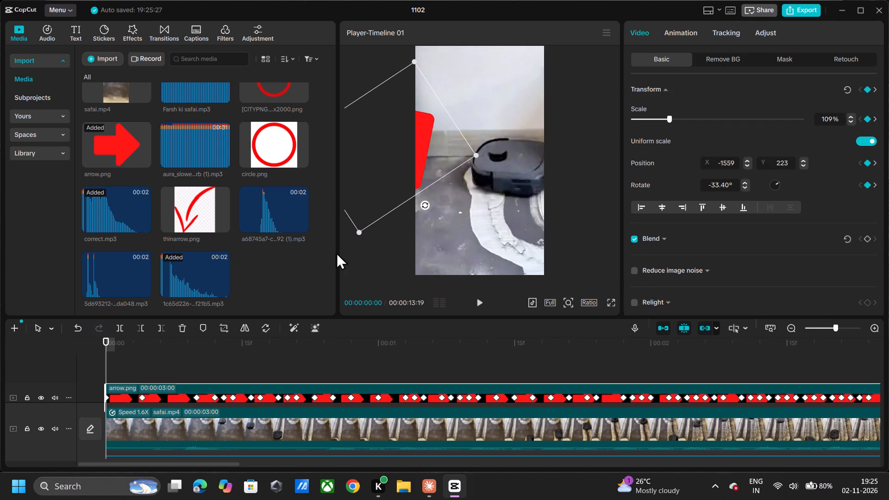
Play the opening again to check how the enlarged arrow enters the frame.
key(space)
key(space)
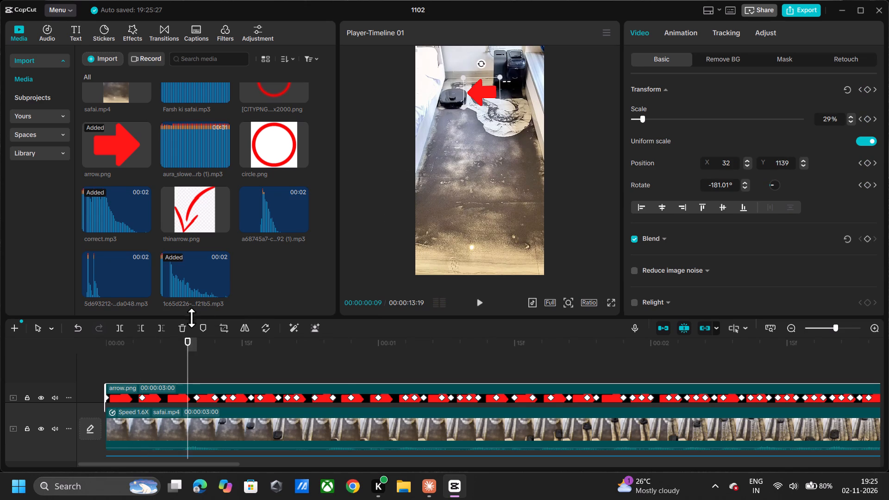
click(90, 368)
key(space)
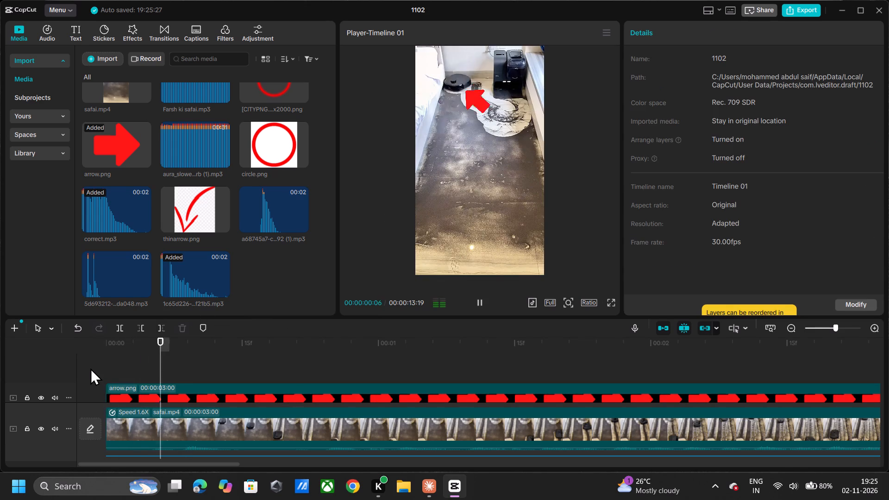
key(space)
key(space)
key(space)
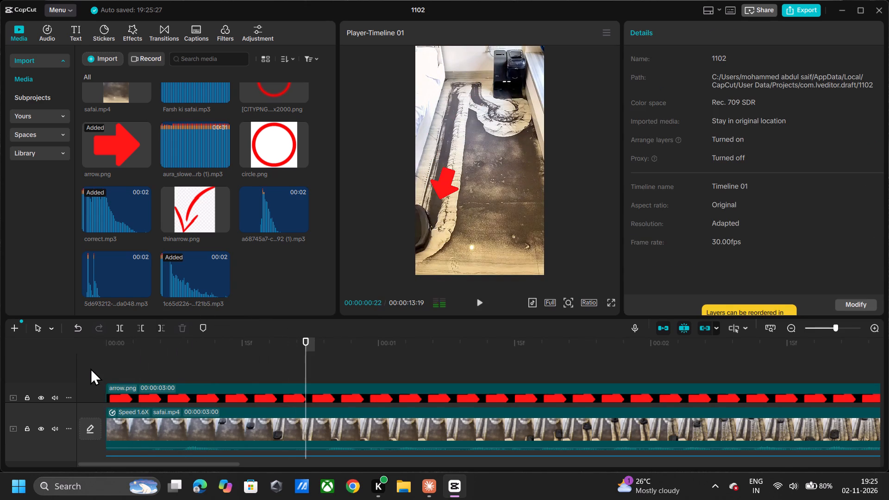
Shrink arrow.png to 7% scale at its first keyframe, 00:00:00:00.
click(113, 392)
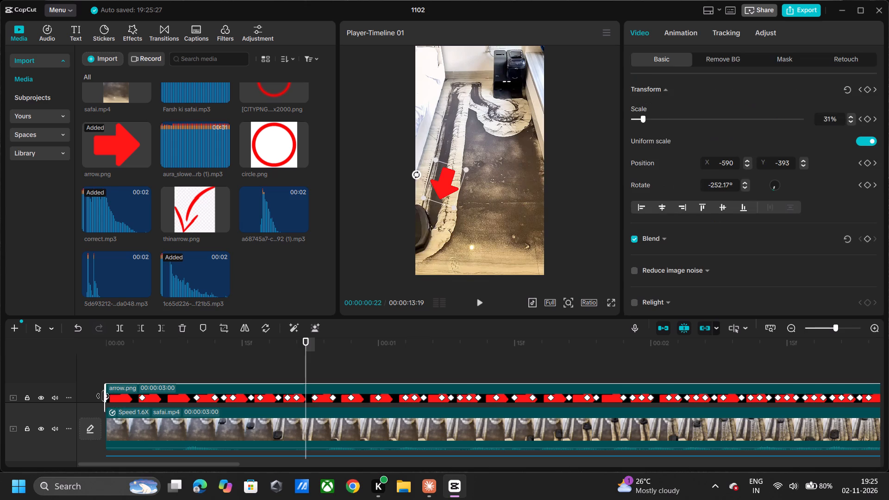
click(99, 360)
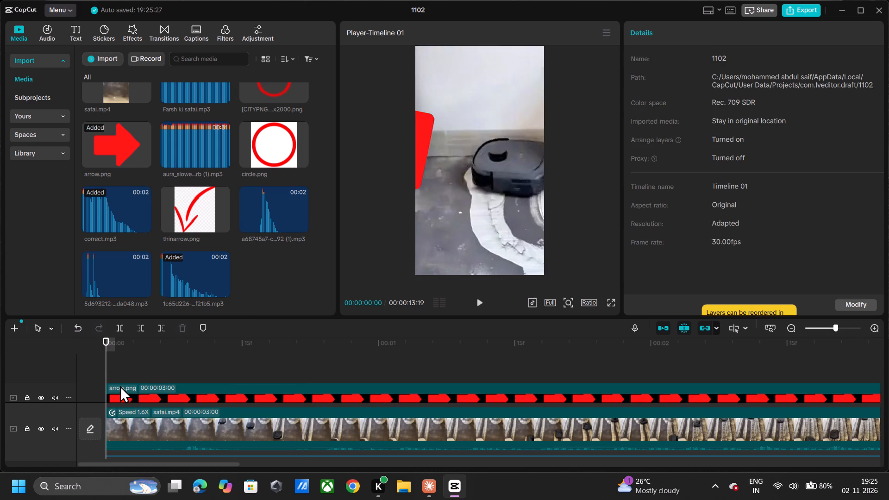
click(120, 386)
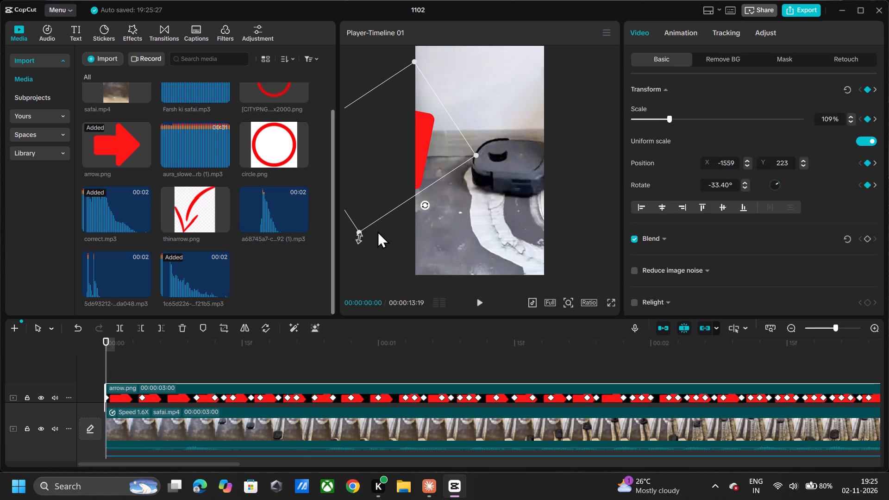
drag(357, 231, 420, 121)
scroll(371, 198, down, 1)
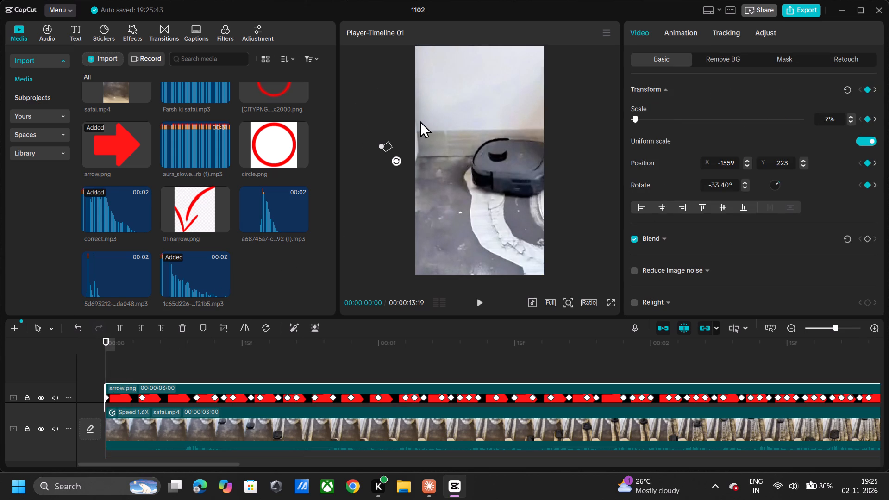
Play the video from the opening to check how the shrunken arrow enters and how the following cuts run.
key(space)
key(space)
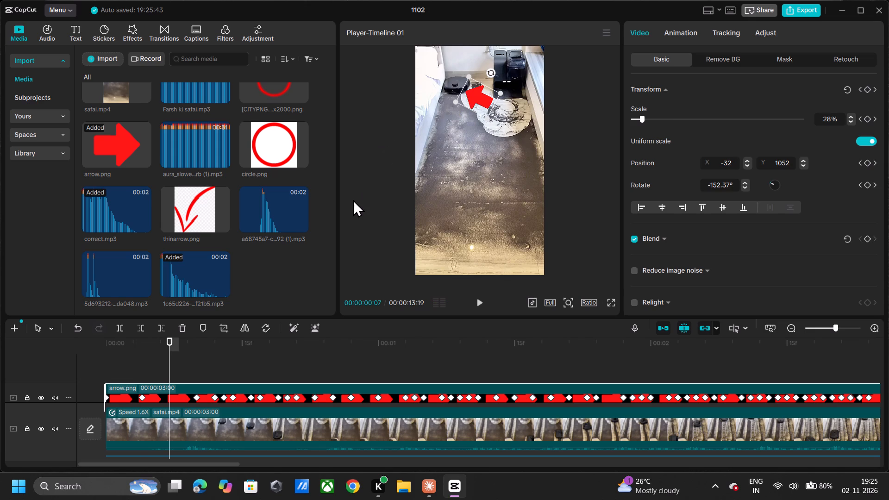
click(104, 368)
click(104, 368)
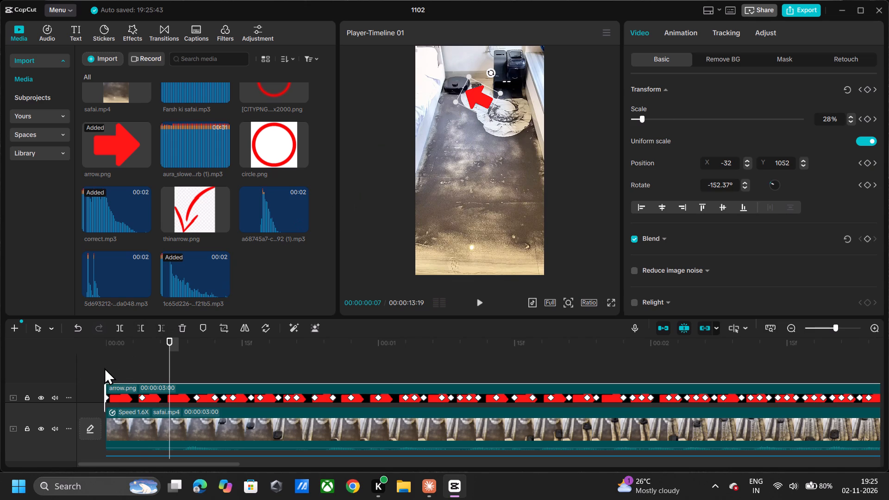
click(111, 368)
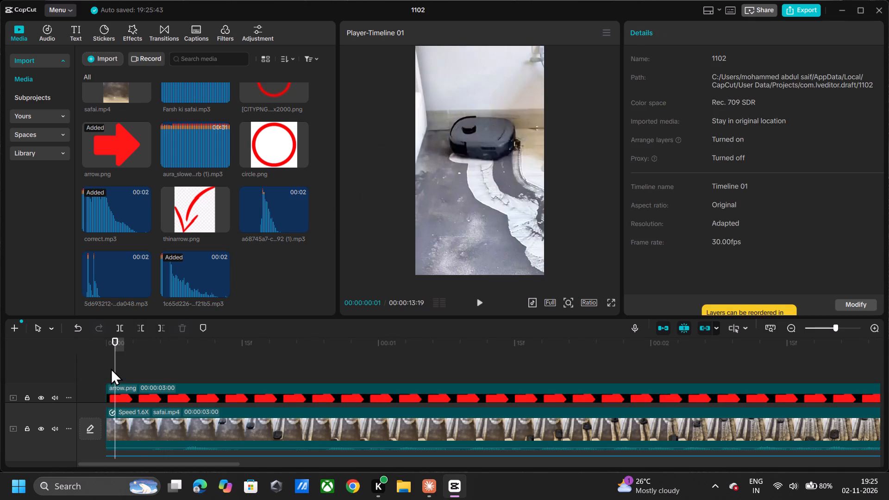
drag(111, 368, 76, 371)
drag(115, 341, 82, 347)
key(space)
key(space)
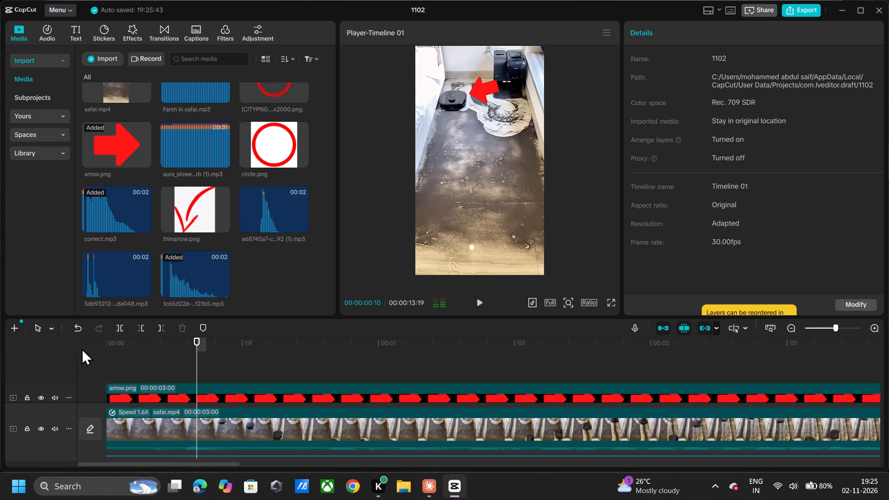
key(space)
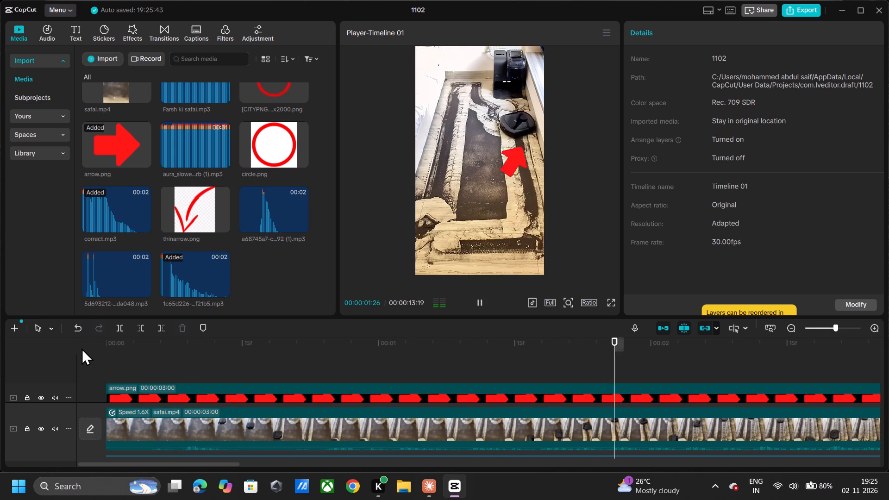
key(space)
key(space)
key(space)
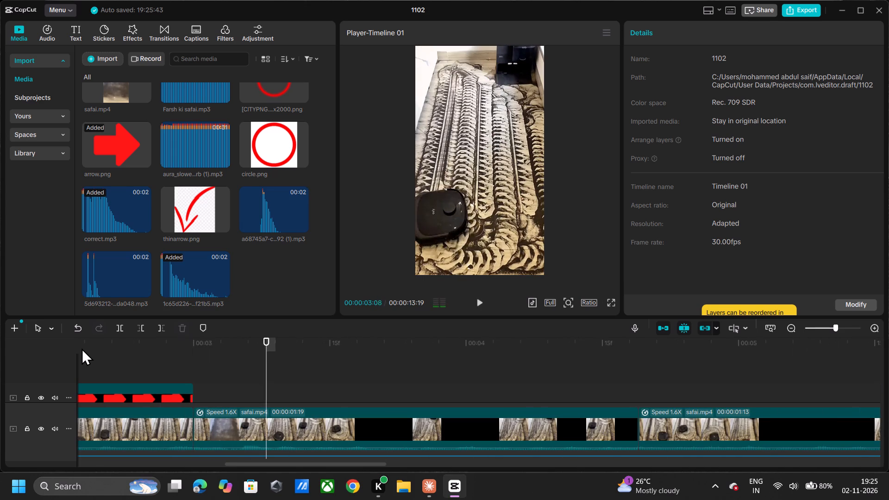
key(space)
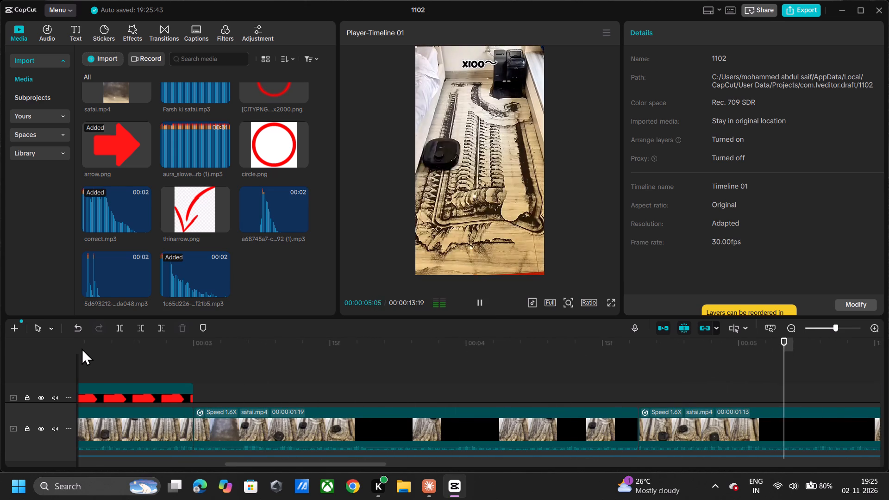
key(space)
key(space)
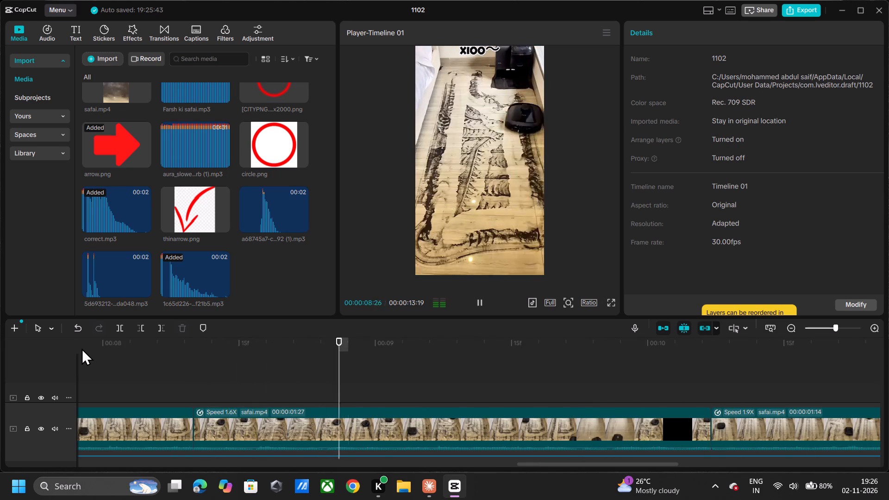
Add the 5d693212 sound effect near the 00:00:08:10 cut, on its own track below the voiceover, starting at about 00:00:08:08.
click(167, 355)
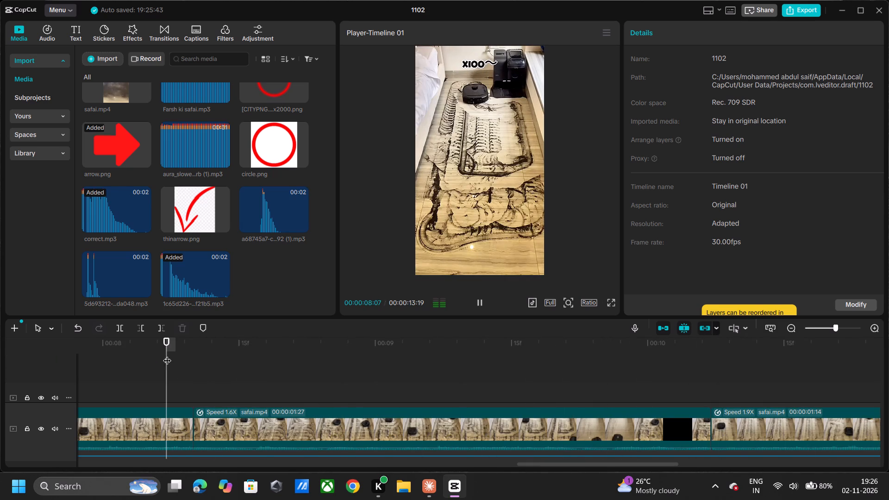
click(197, 375)
key(space)
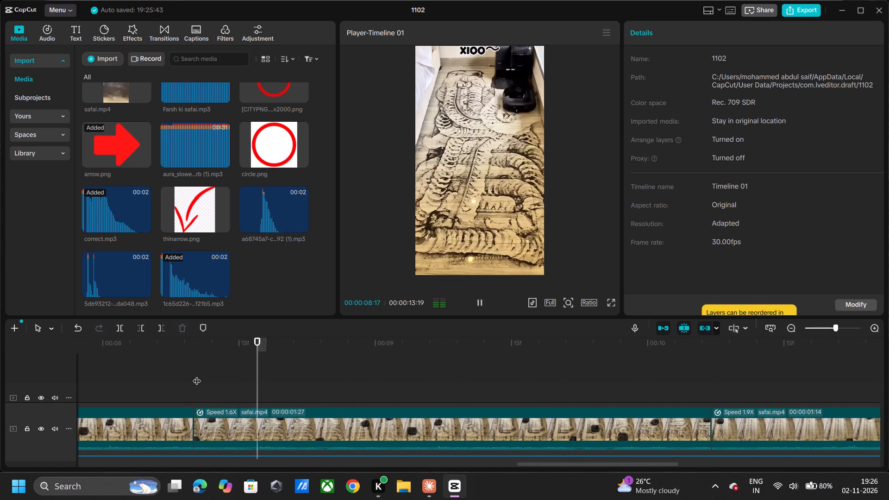
key(space)
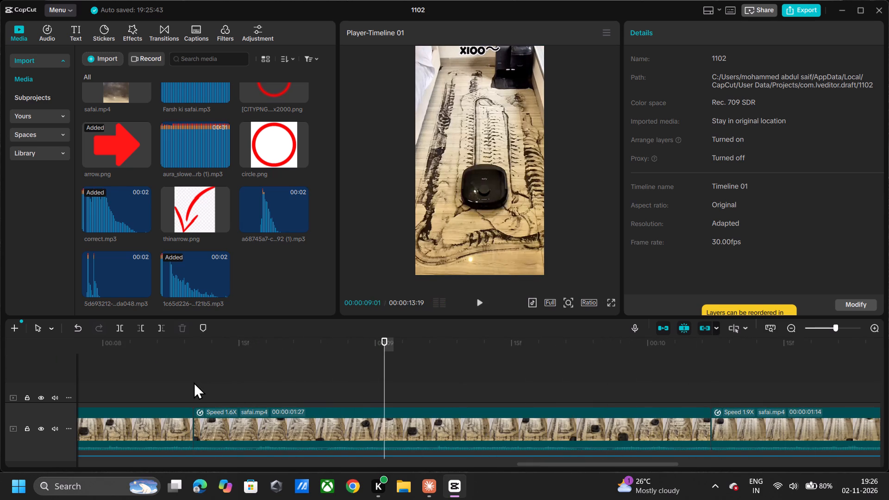
click(195, 391)
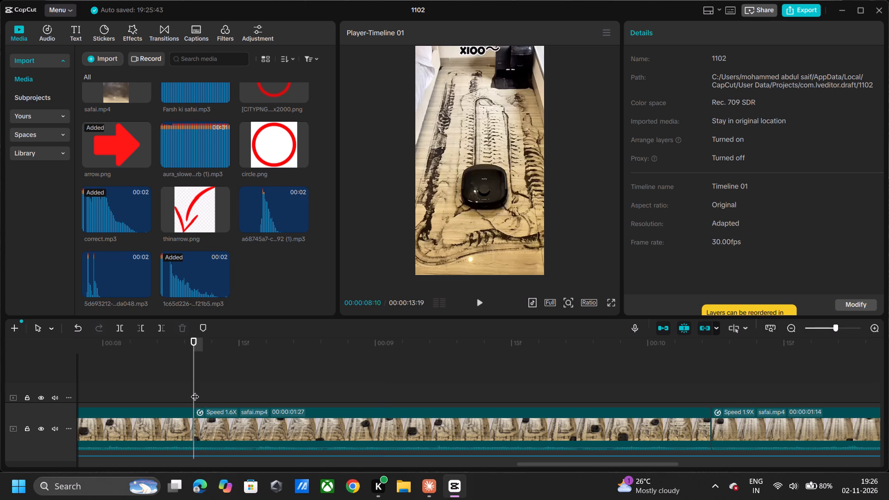
click(257, 214)
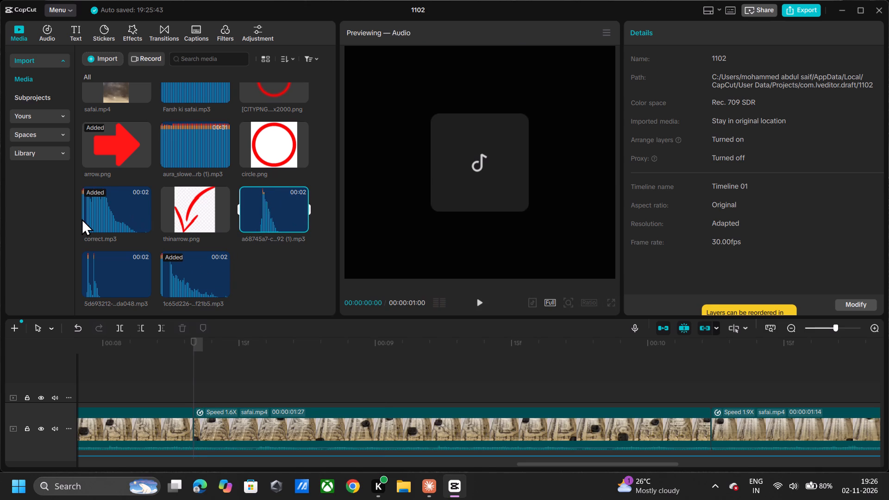
click(109, 272)
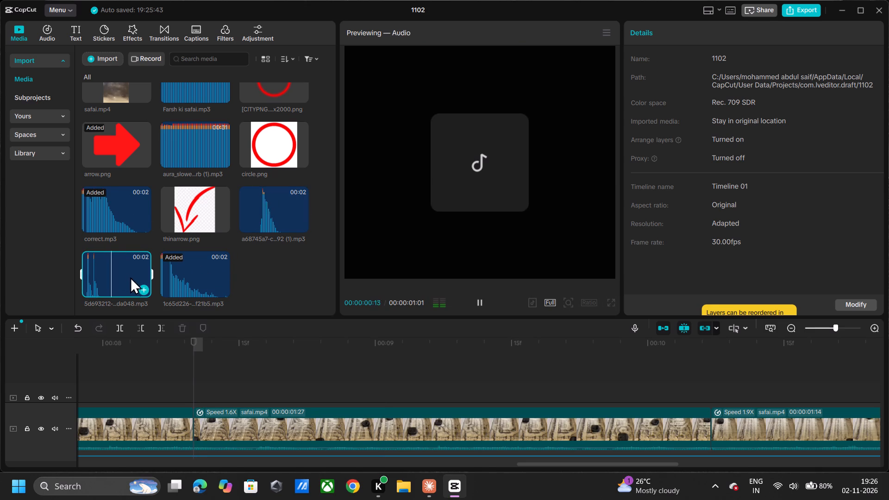
click(146, 291)
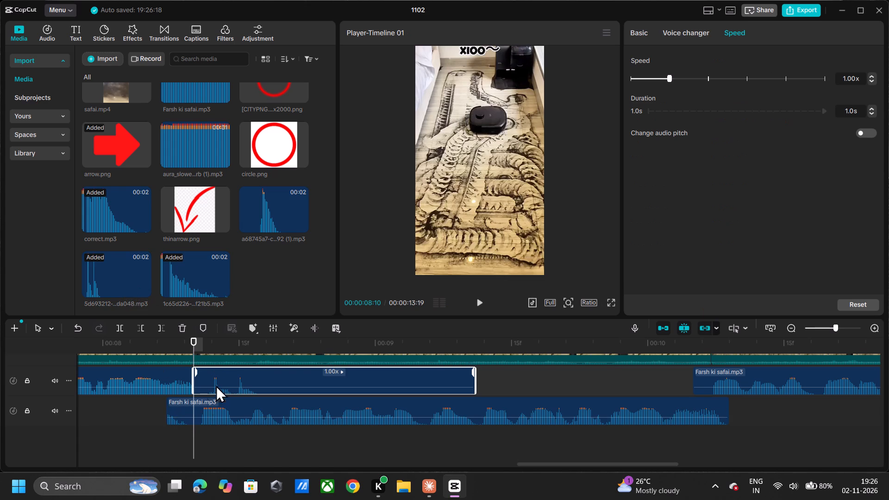
drag(221, 377, 196, 450)
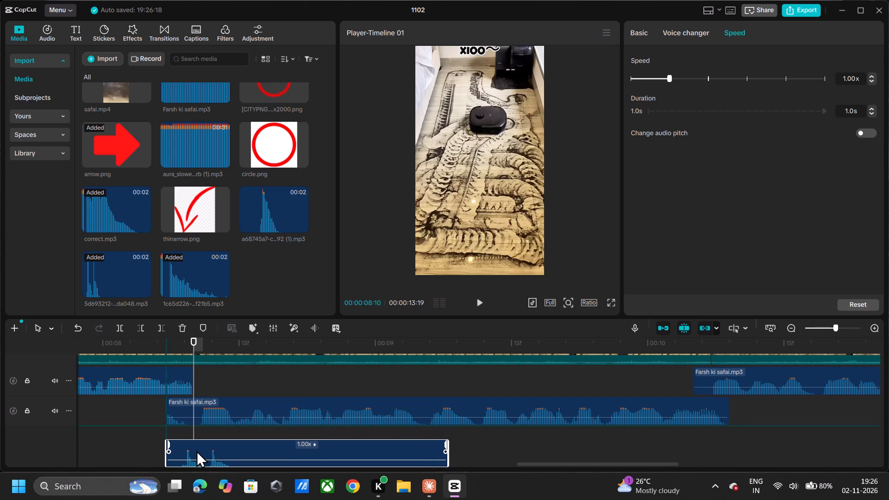
drag(196, 450, 199, 451)
Audition the added sound effect and shift it slightly earlier to start with the Farsh ki safai.mp3 clip, at about 00:00:08:07.
scroll(170, 452, left, 1)
click(149, 453)
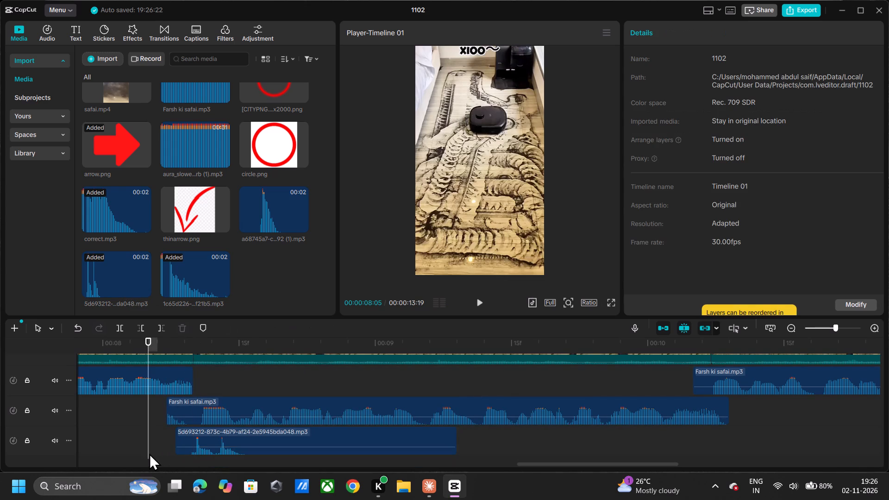
key(space)
key(space)
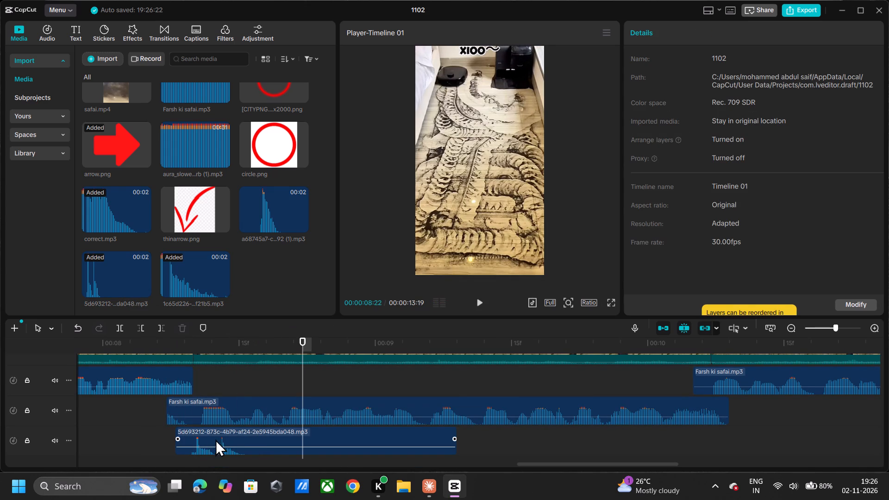
drag(267, 435, 267, 431)
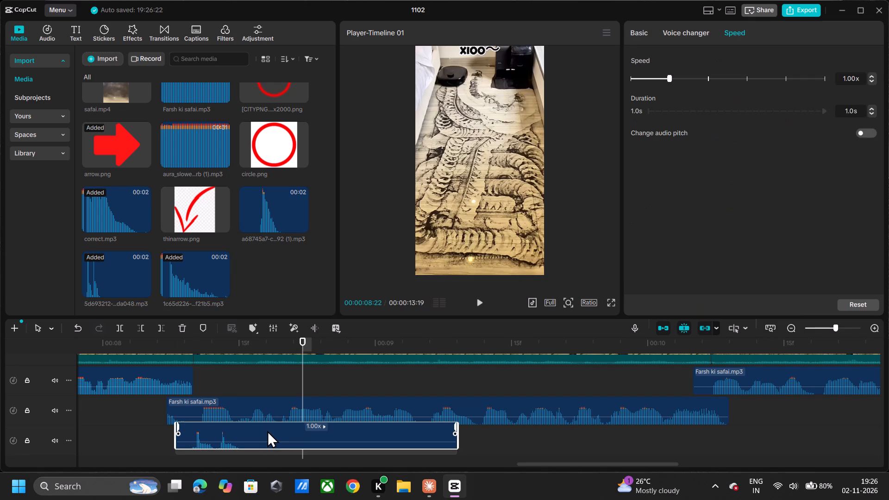
drag(267, 431, 258, 437)
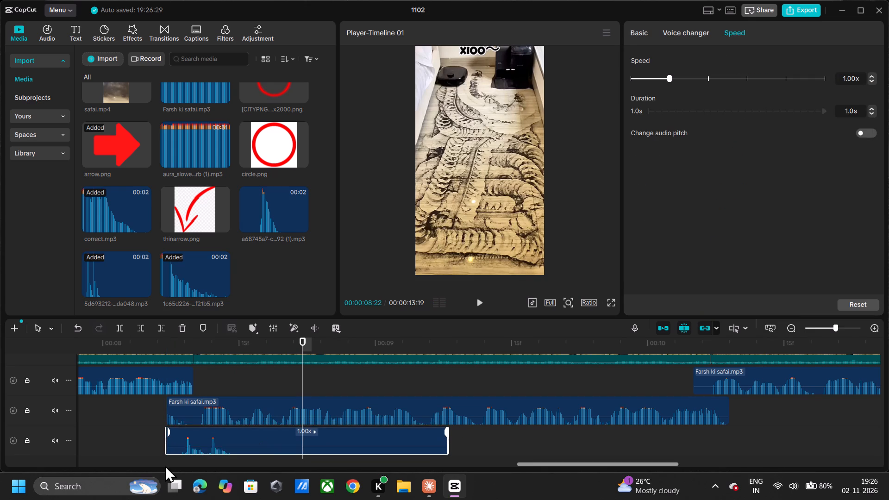
Replay the section around the 00:00:08:10 cut to check the sound effect's timing against the picture and voiceover.
click(141, 456)
key(space)
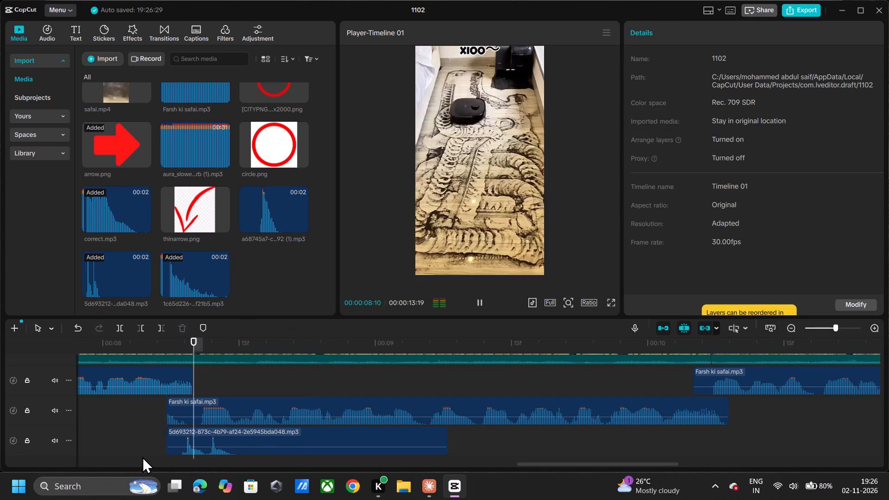
key(space)
scroll(142, 456, up, 2)
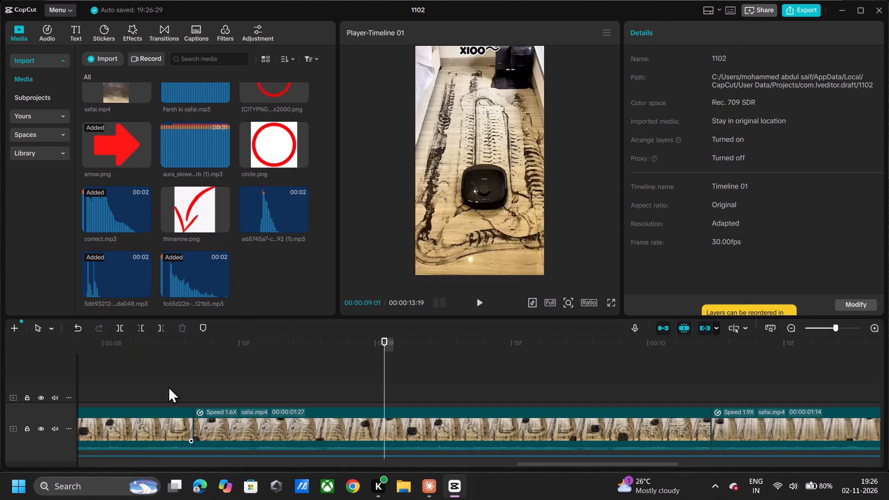
click(179, 369)
key(space)
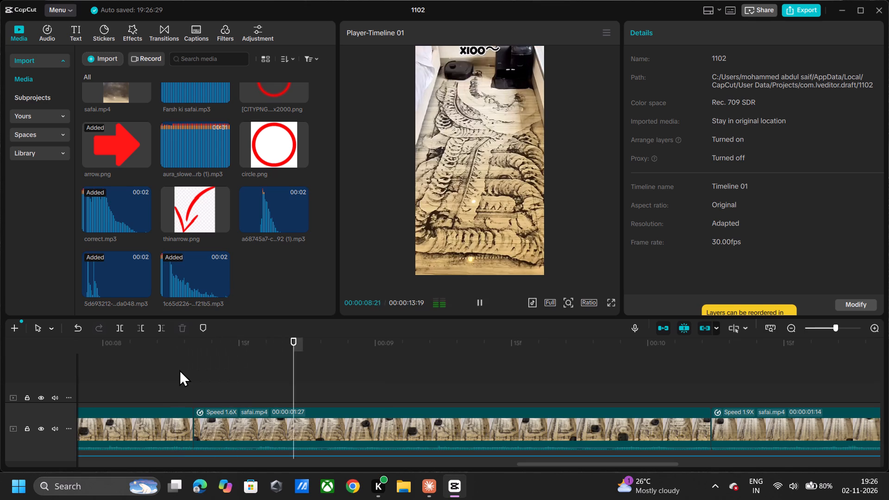
key(space)
click(119, 381)
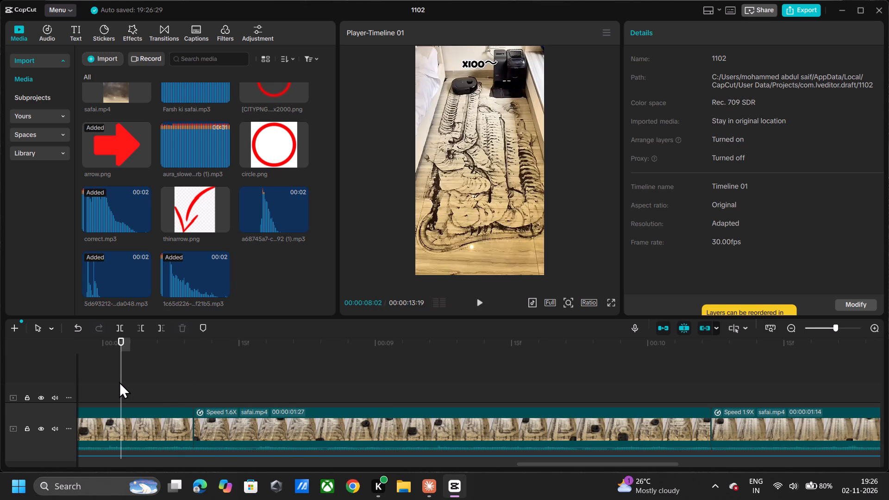
key(space)
key(space)
key(space)
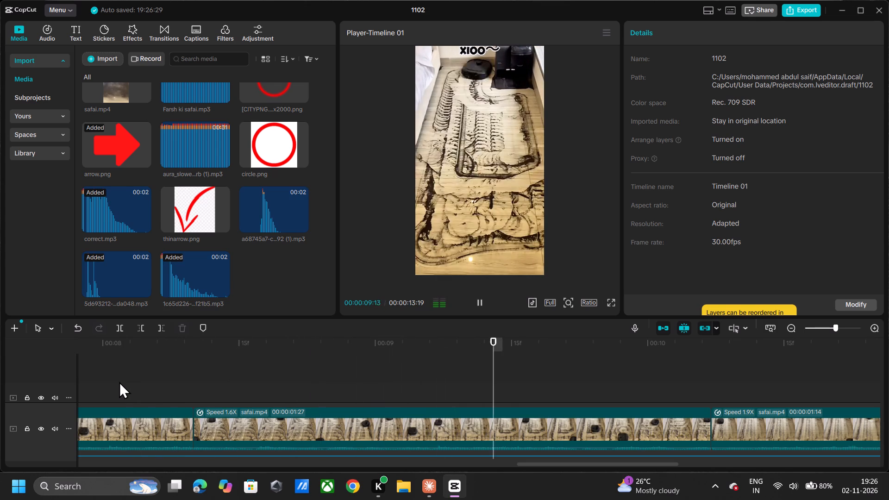
key(space)
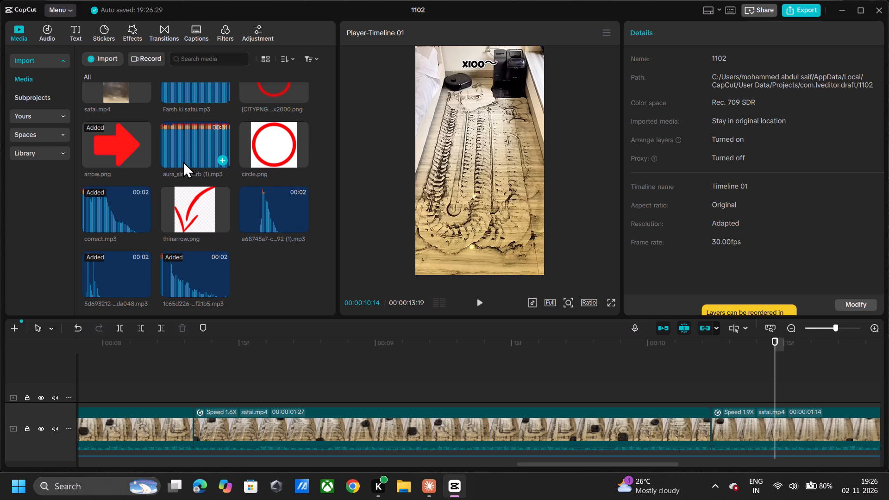
scroll(183, 161, up, 1)
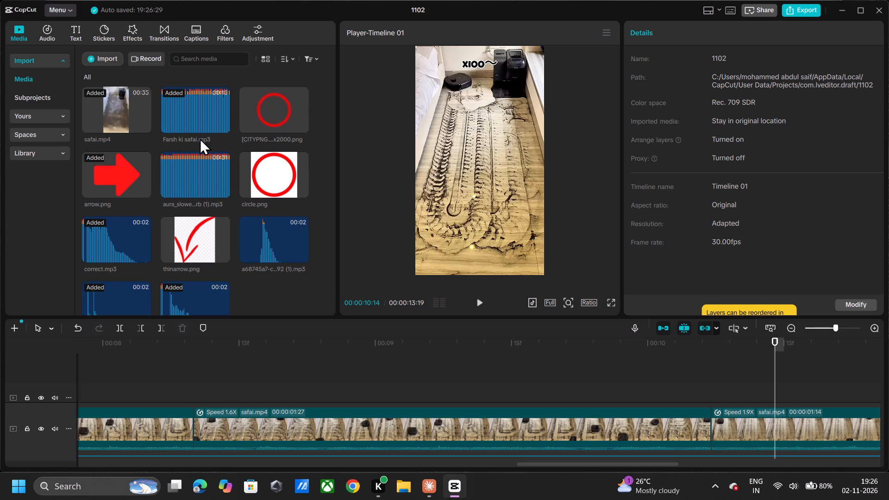
scroll(108, 231, down, 4)
click(91, 367)
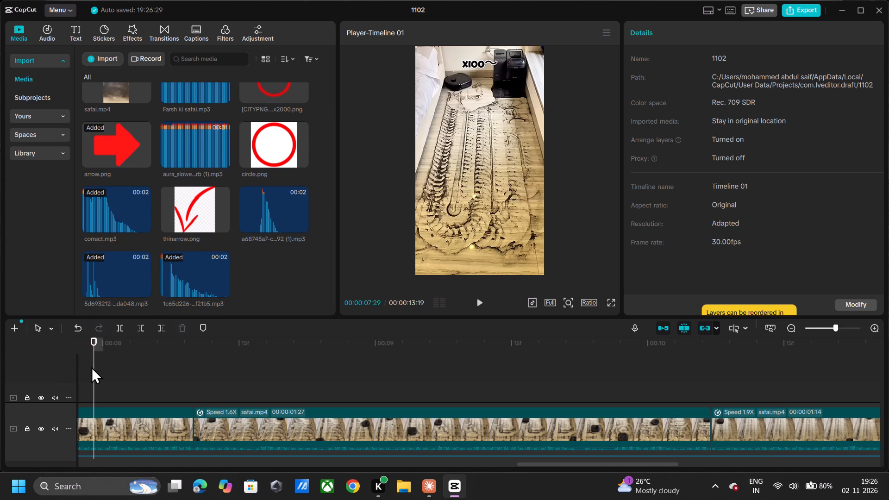
drag(91, 367, 0, 377)
key(space)
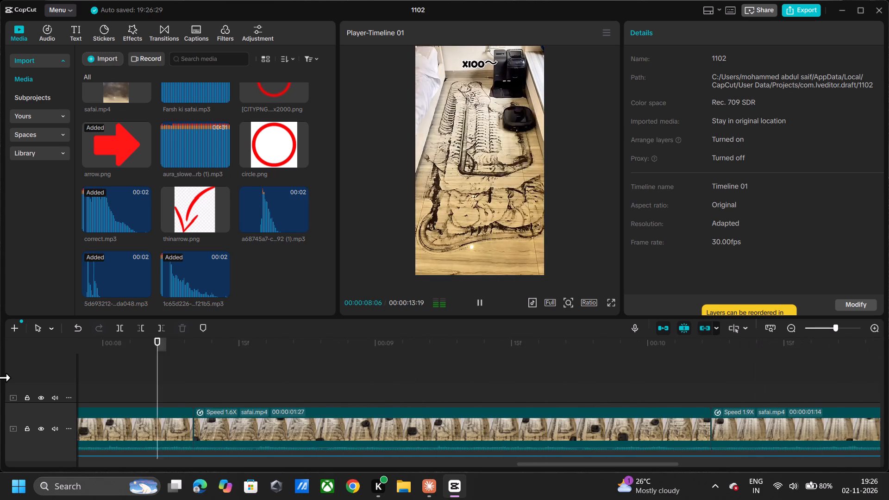
key(space)
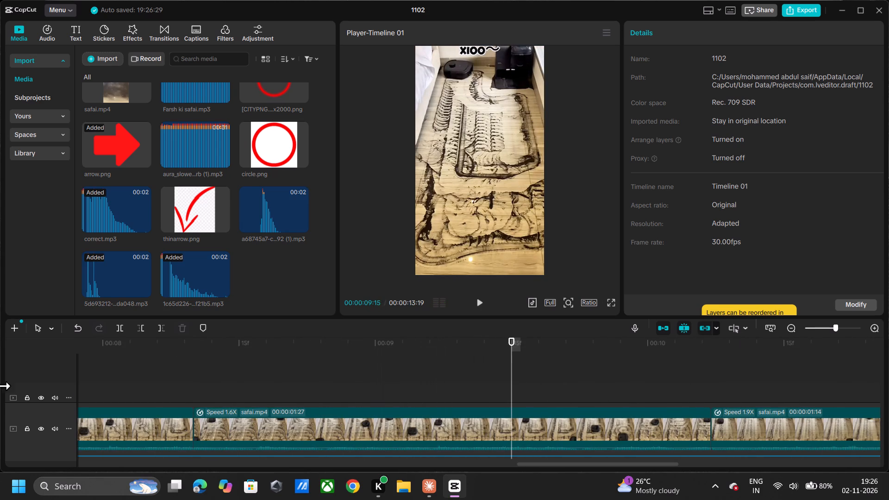
Move the 5d693212 sound effect earlier to start with the Farsh ki safai.mp3 clip at about 00:00:05:28, on its own track below the voiceover.
scroll(231, 376, down, 4)
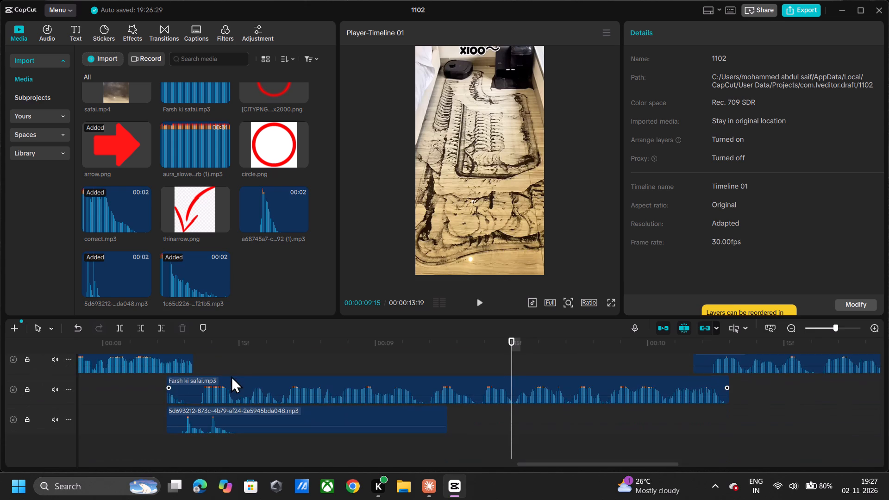
scroll(463, 425, up, 1)
scroll(324, 455, down, 1)
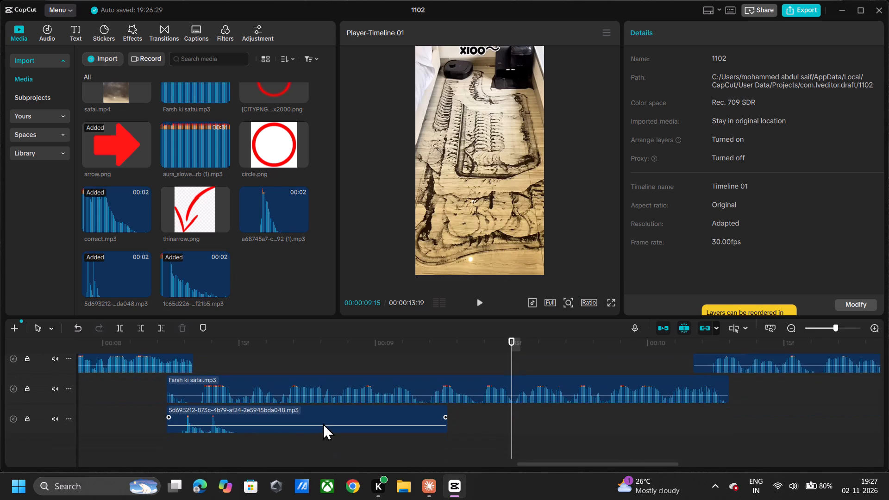
drag(320, 411, 186, 404)
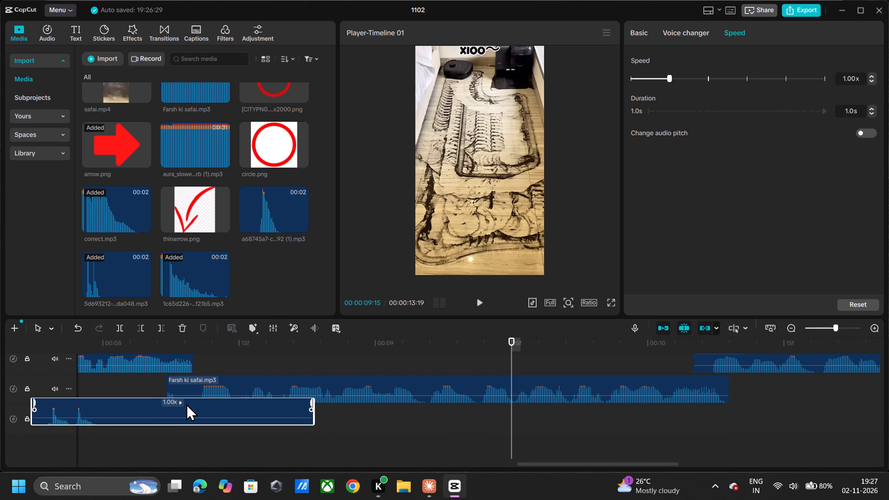
drag(186, 404, 255, 434)
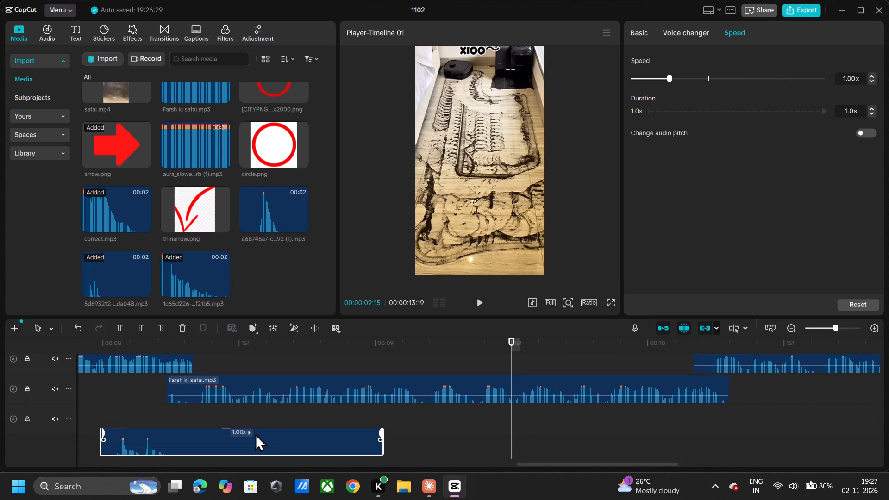
ctrl+scroll(255, 434, down, 7)
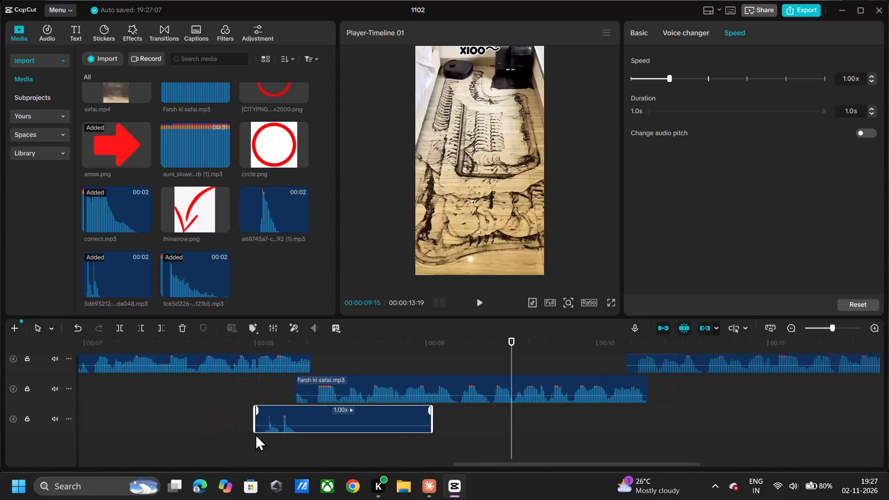
ctrl+scroll(255, 434, down, 4)
scroll(370, 415, up, 1)
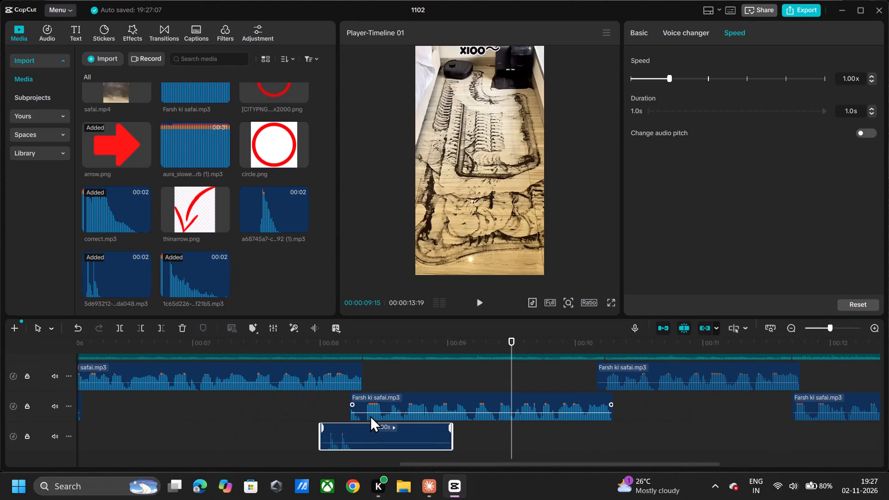
drag(365, 429, 269, 408)
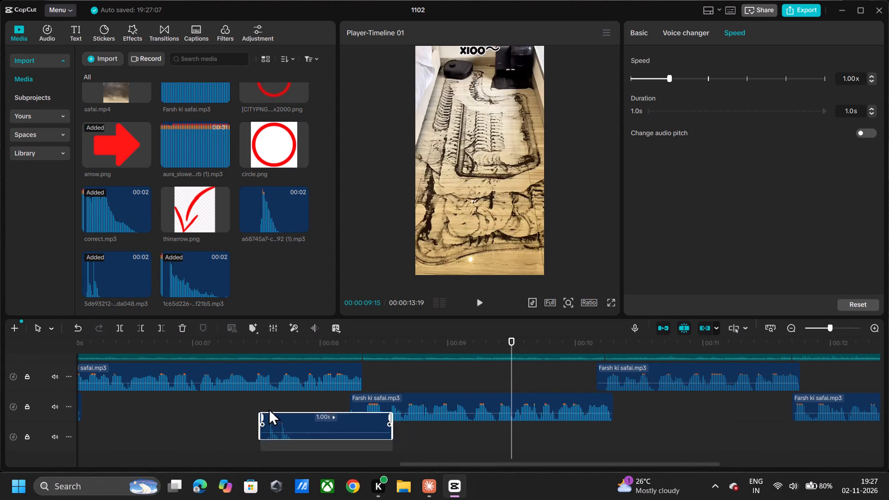
drag(269, 408, 223, 398)
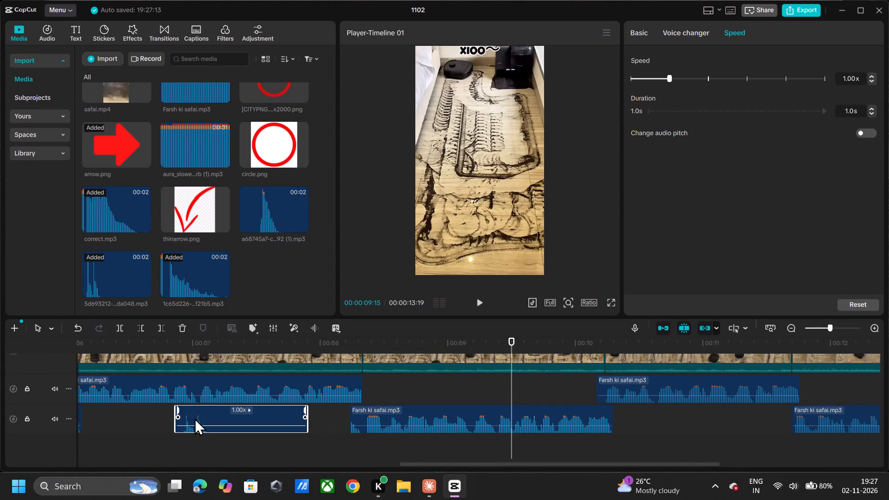
ctrl+scroll(200, 420, down, 6)
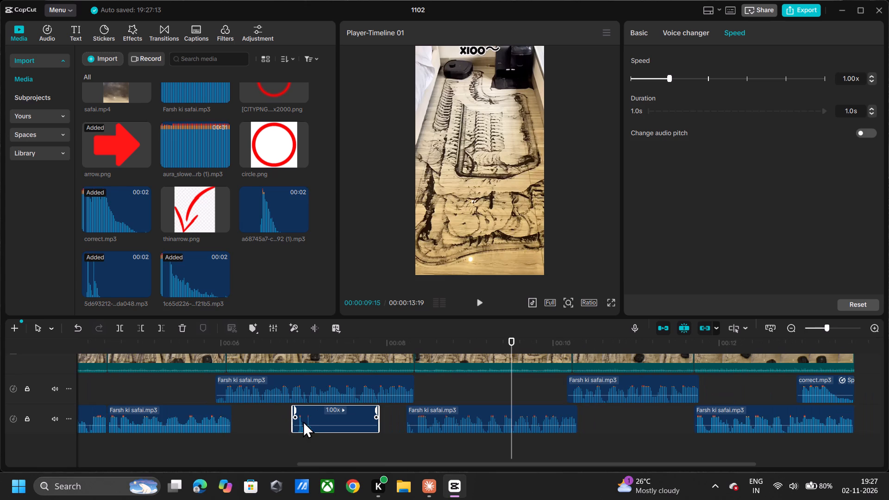
scroll(309, 416, up, 1)
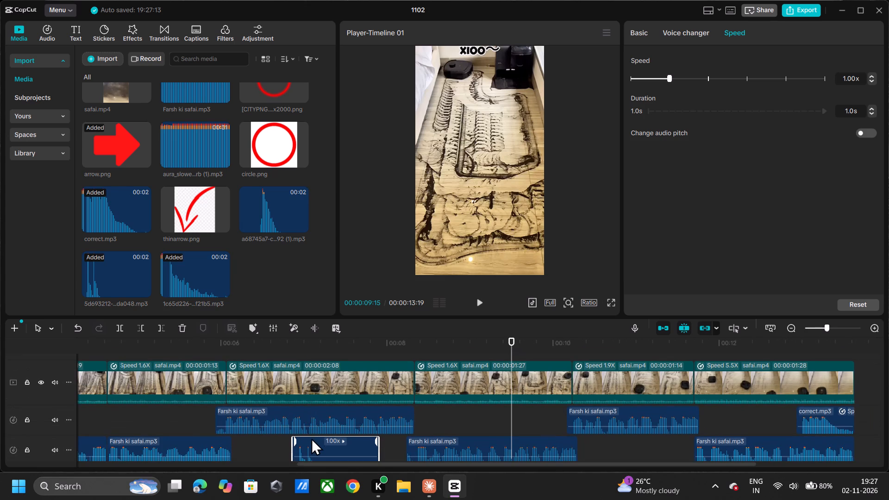
drag(316, 444, 278, 459)
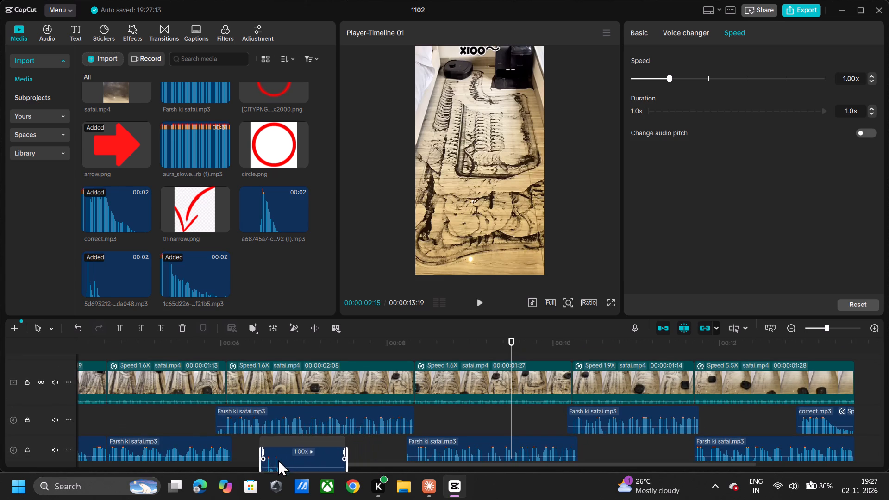
drag(278, 459, 241, 462)
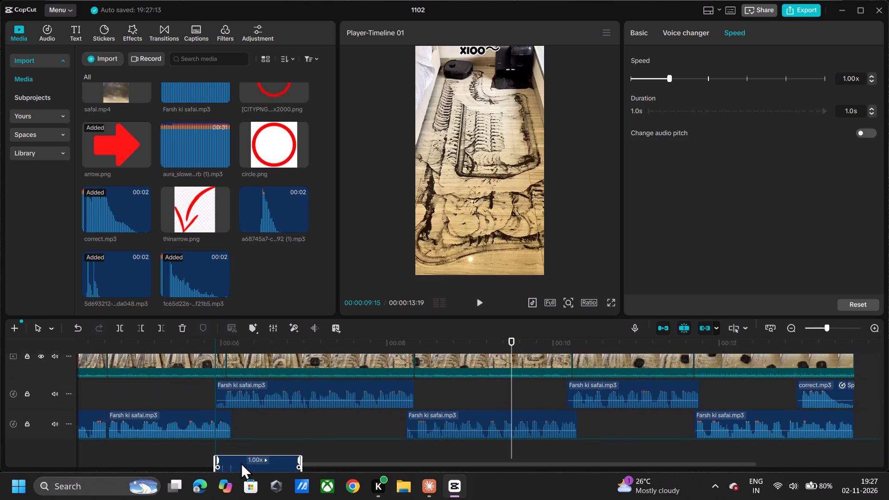
drag(241, 462, 242, 442)
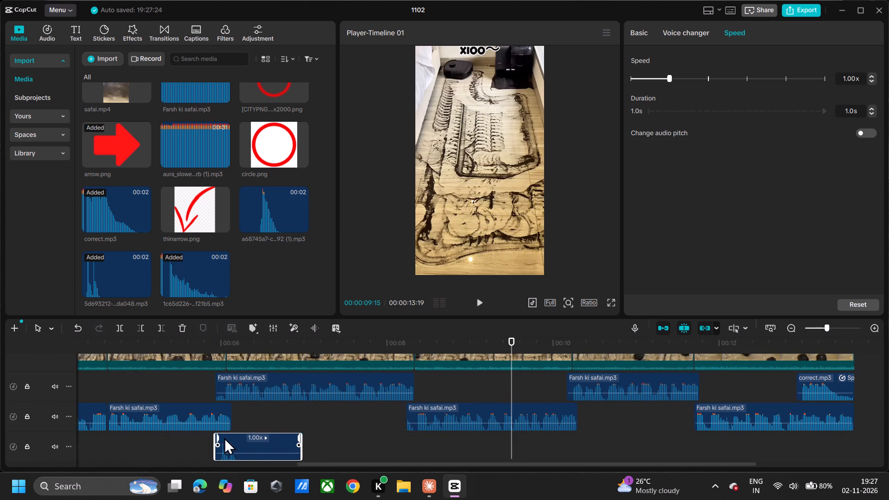
Play from shortly before 00:00:06 to the end, then replay the closing, to check the moved sound effect and correct.mp3.
click(164, 438)
key(space)
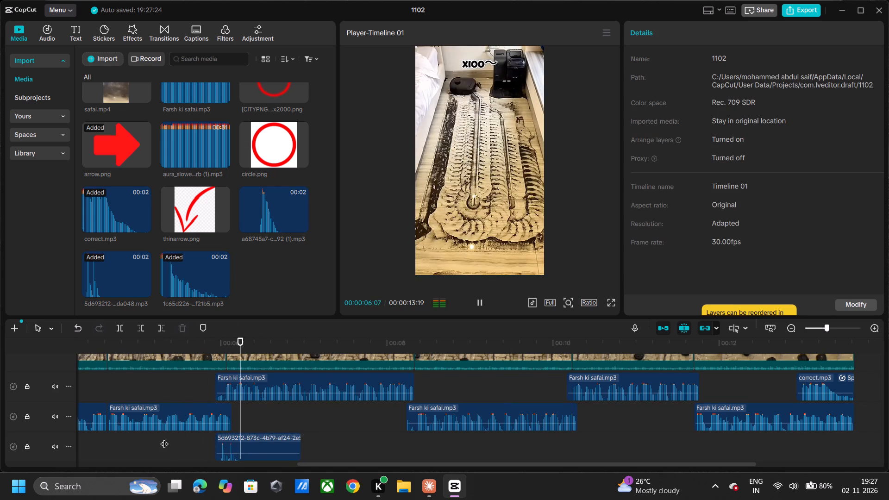
key(space)
key(space)
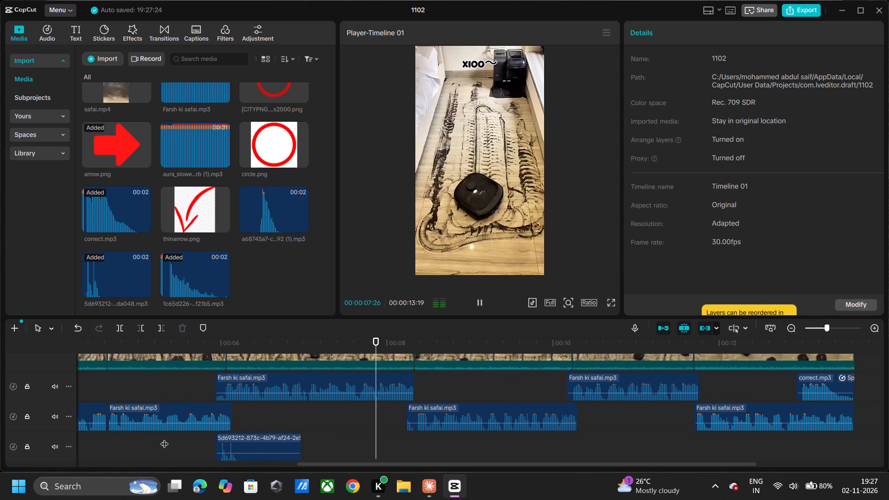
key(space)
key(space)
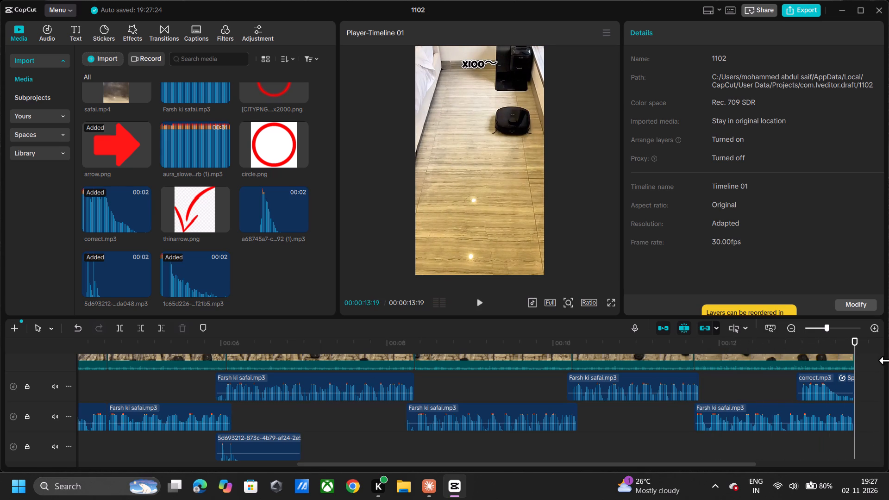
click(741, 384)
key(space)
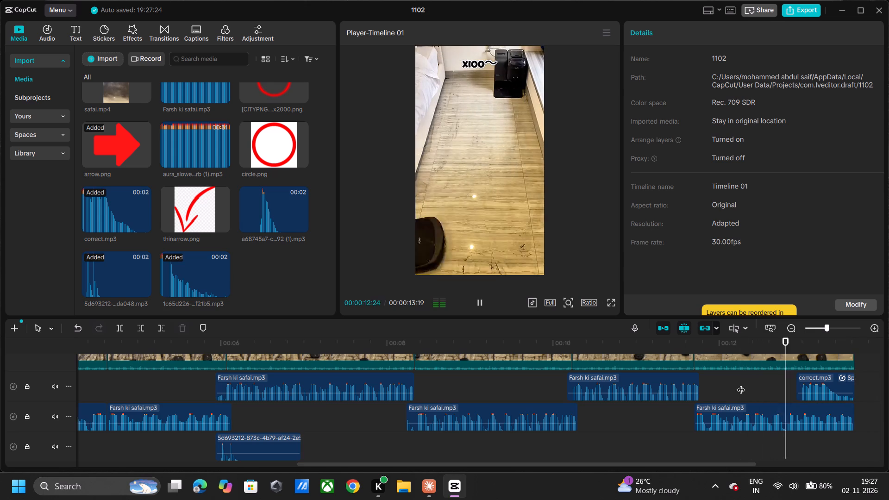
key(space)
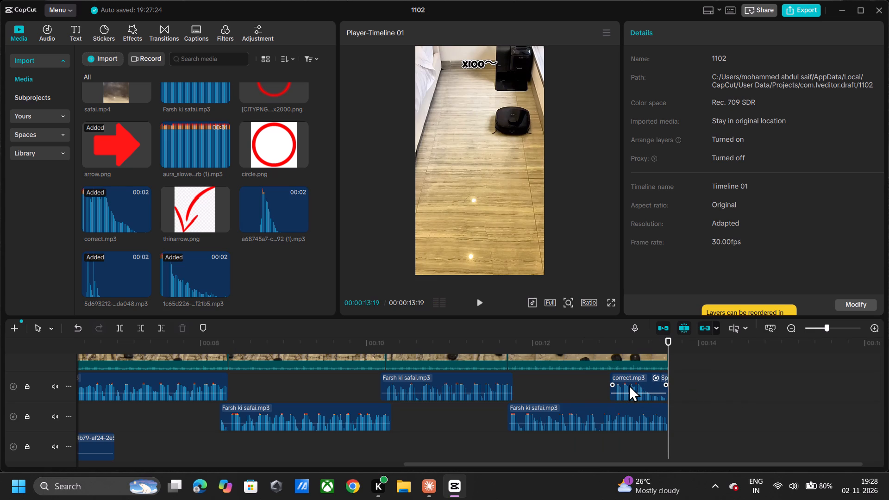
Shift the closing correct.mp3 sound slightly later to start at about 00:00:13:04 and trim its end to the video's end at 00:00:13:19.
drag(629, 385, 642, 385)
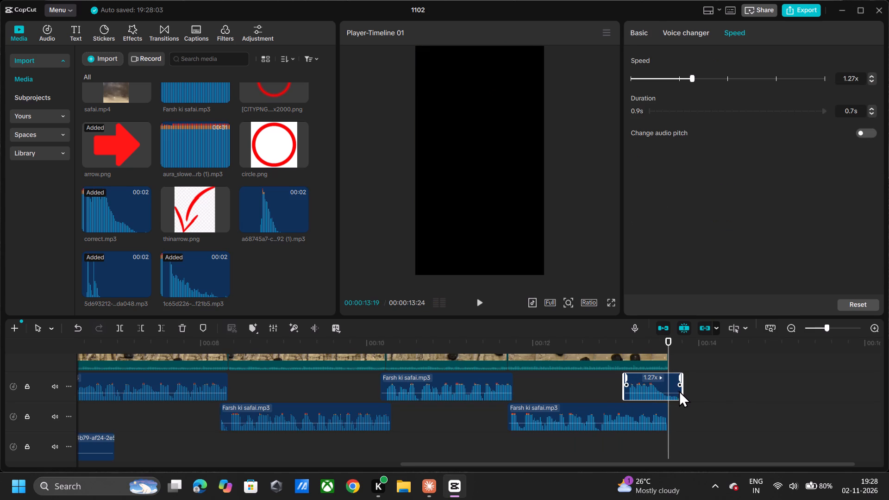
drag(683, 391, 666, 398)
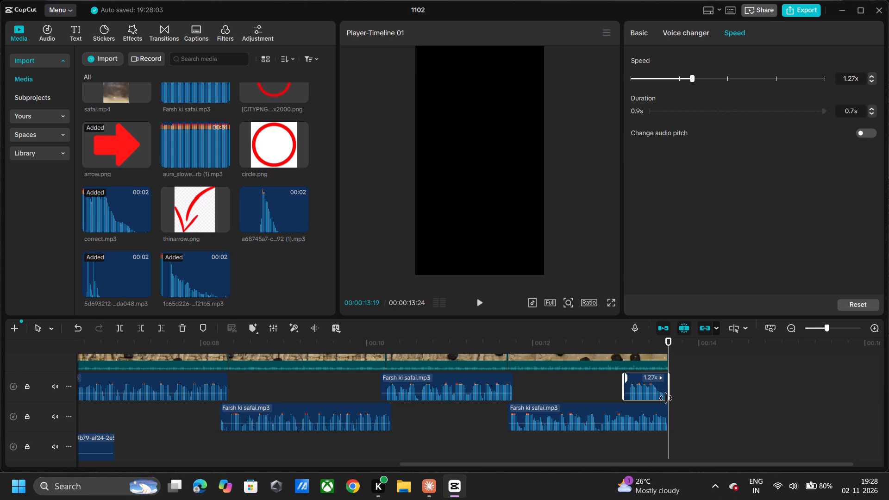
Replay the closing section from about 00:00:13 to check the shifted correct.mp3 against the picture and voiceover.
click(605, 386)
key(space)
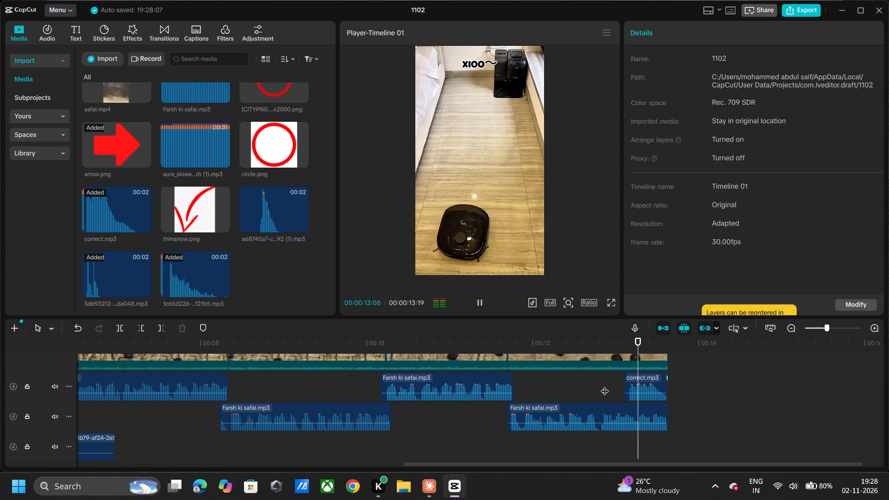
key(space)
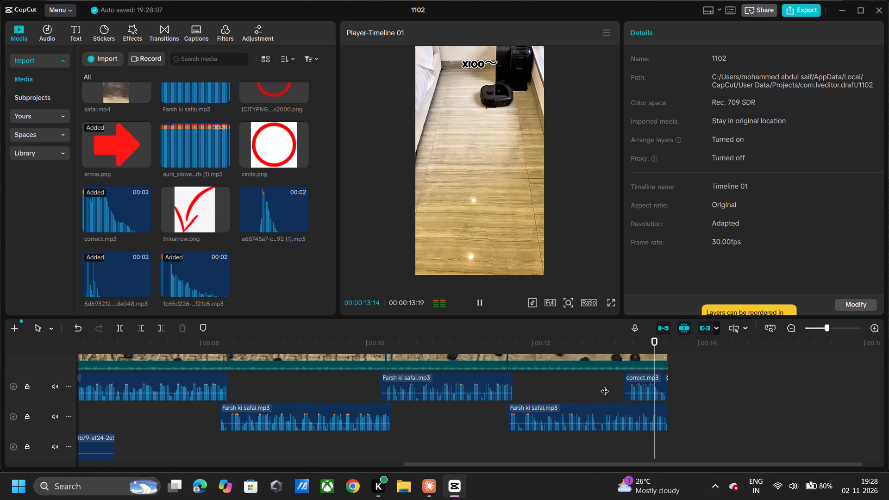
Play the video from 00:00:00:00 to the end to check the arrow, cuts, voiceover and all sound effects together.
key(space)
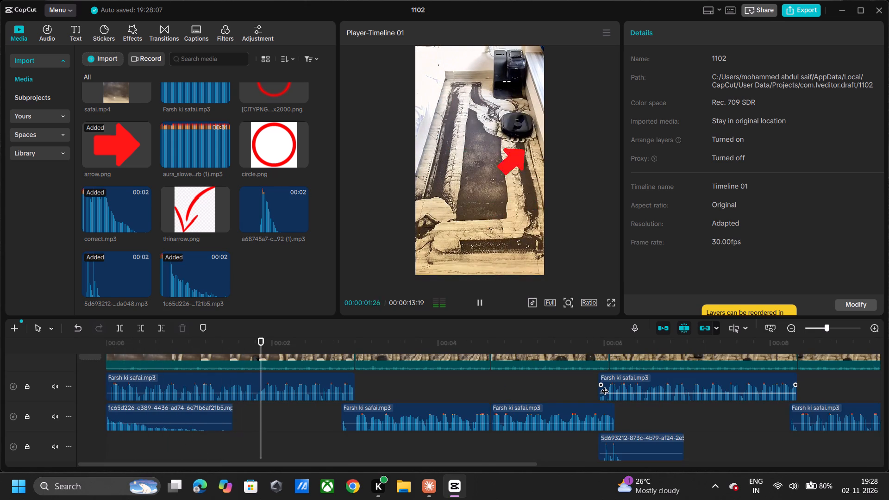
key(space)
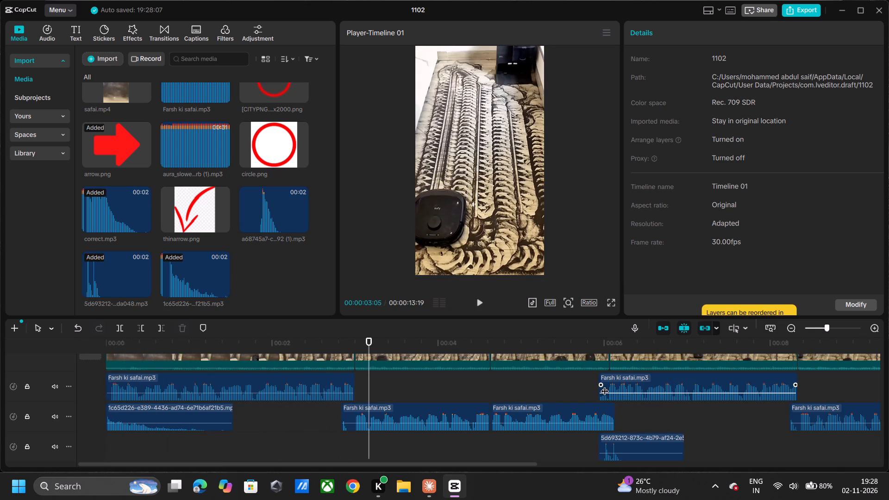
key(space)
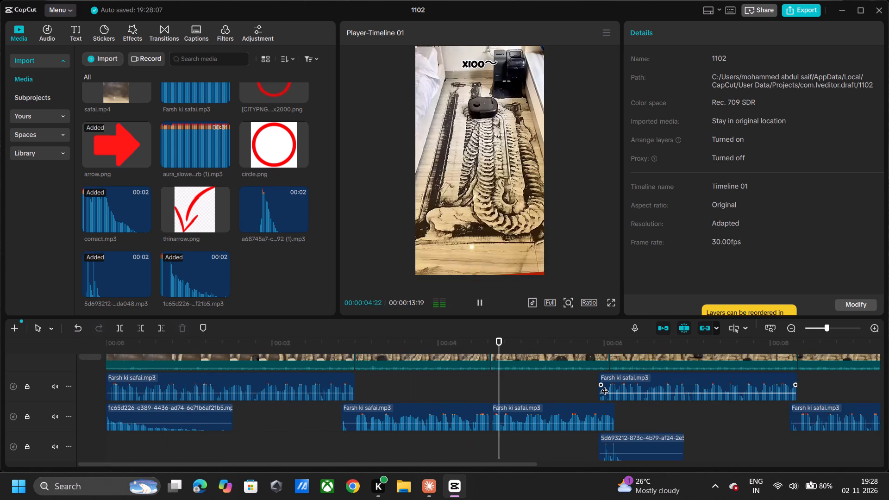
key(space)
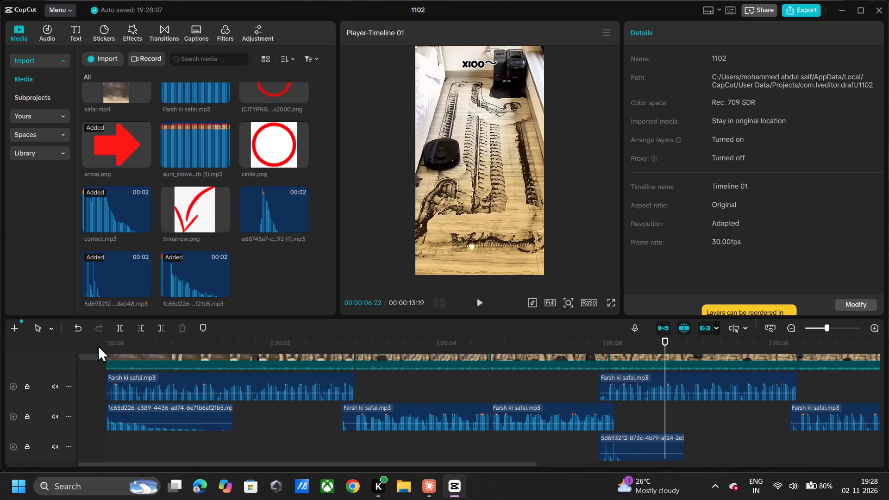
click(112, 344)
drag(112, 344, 41, 348)
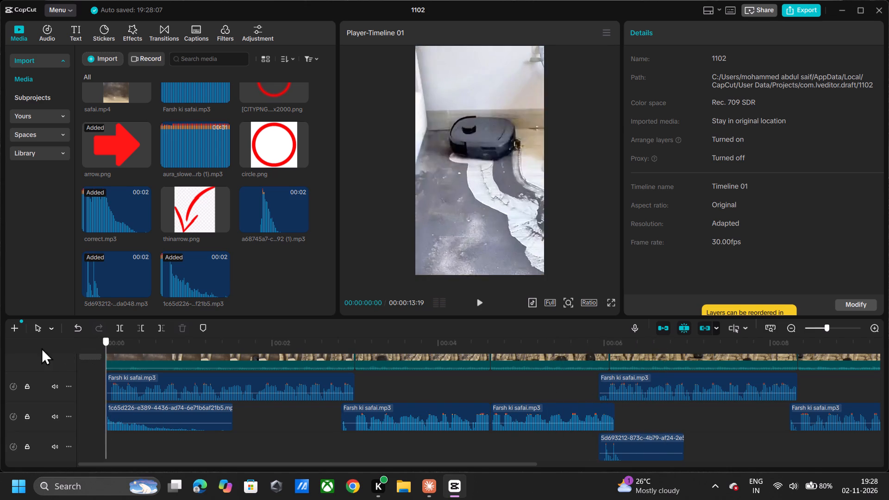
drag(41, 348, 21, 349)
scroll(8, 350, right, 3)
click(282, 300)
scroll(282, 300, up, 2)
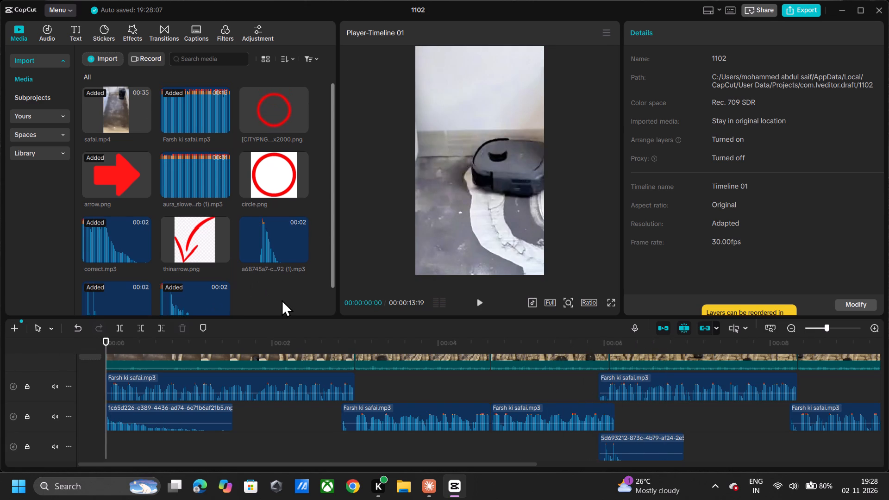
scroll(282, 300, down, 1)
scroll(282, 300, up, 1)
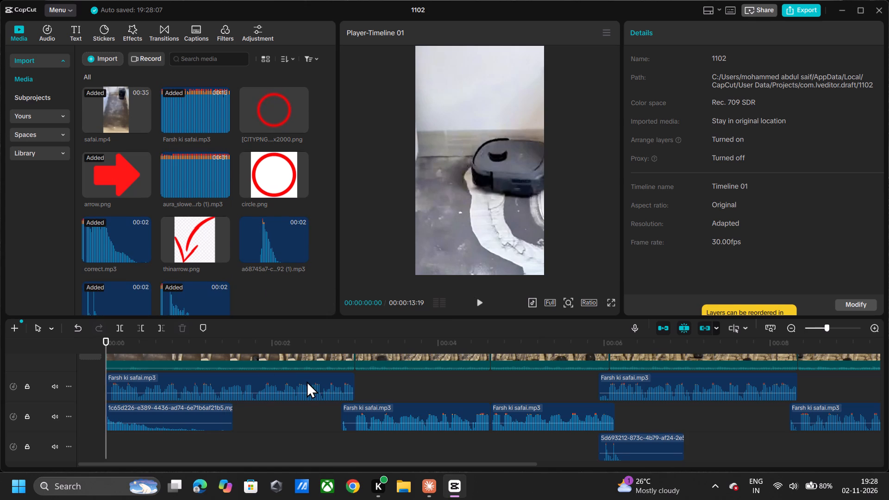
scroll(307, 381, up, 1)
key(space)
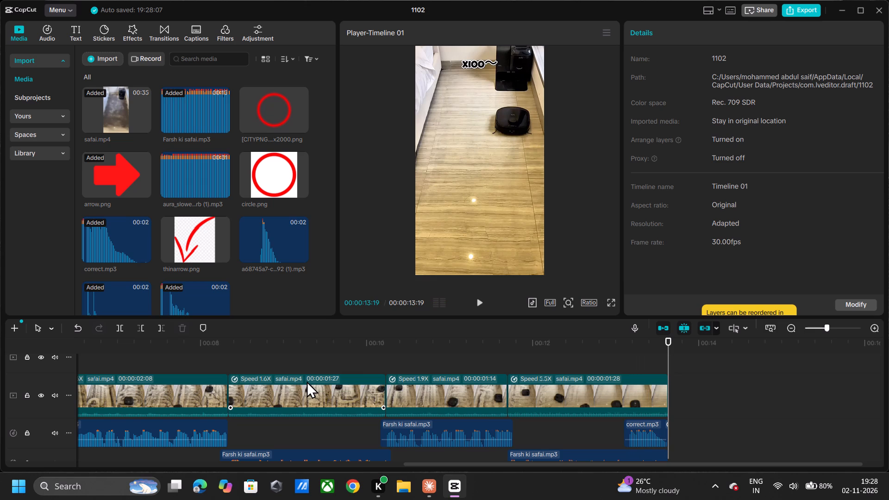
Export Timeline 01 under the name 1102 as a 1080P H.264 mp4 at 30fps with the recommended bit rate.
click(810, 13)
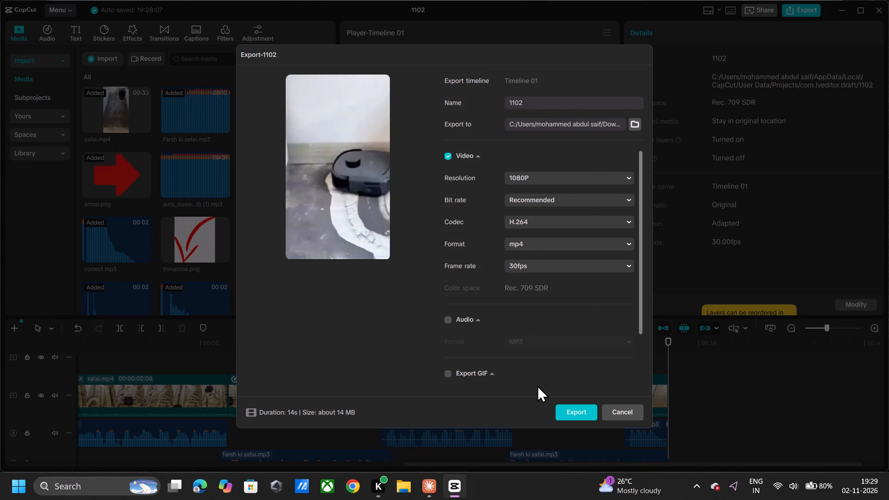